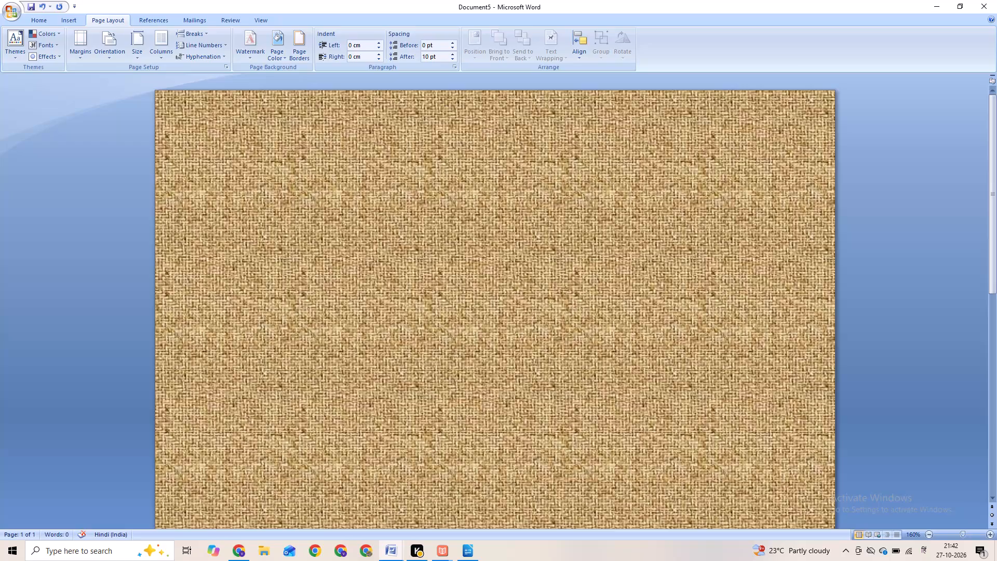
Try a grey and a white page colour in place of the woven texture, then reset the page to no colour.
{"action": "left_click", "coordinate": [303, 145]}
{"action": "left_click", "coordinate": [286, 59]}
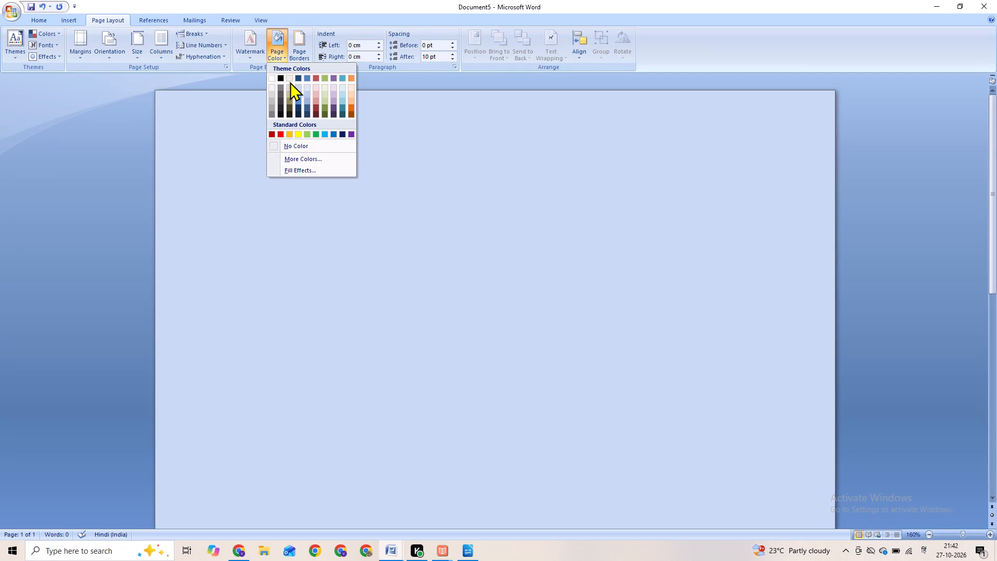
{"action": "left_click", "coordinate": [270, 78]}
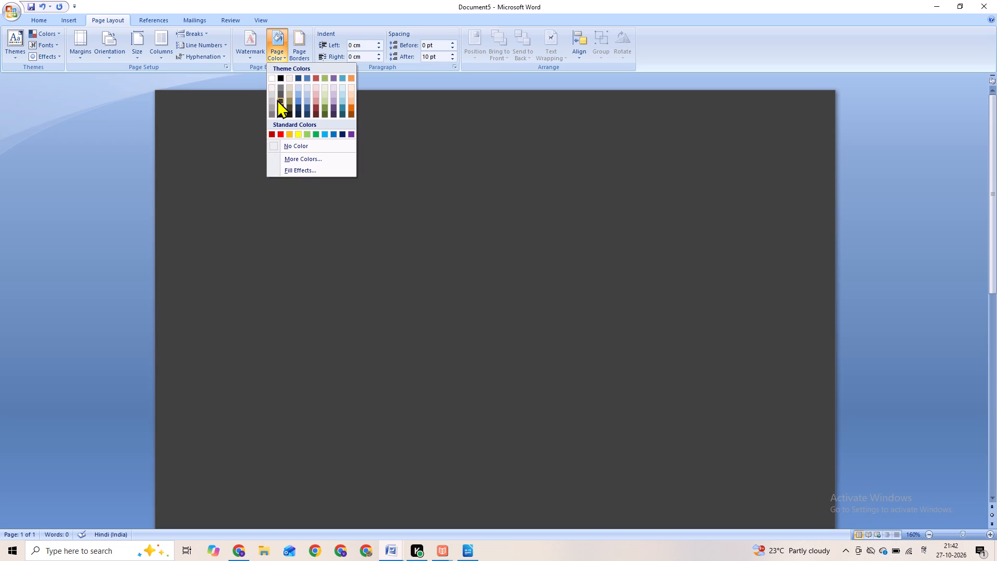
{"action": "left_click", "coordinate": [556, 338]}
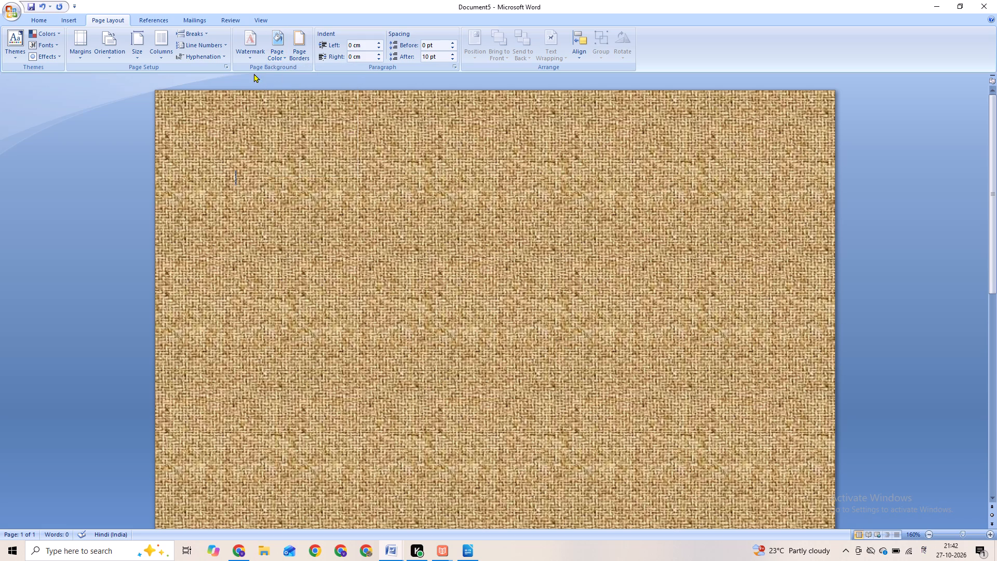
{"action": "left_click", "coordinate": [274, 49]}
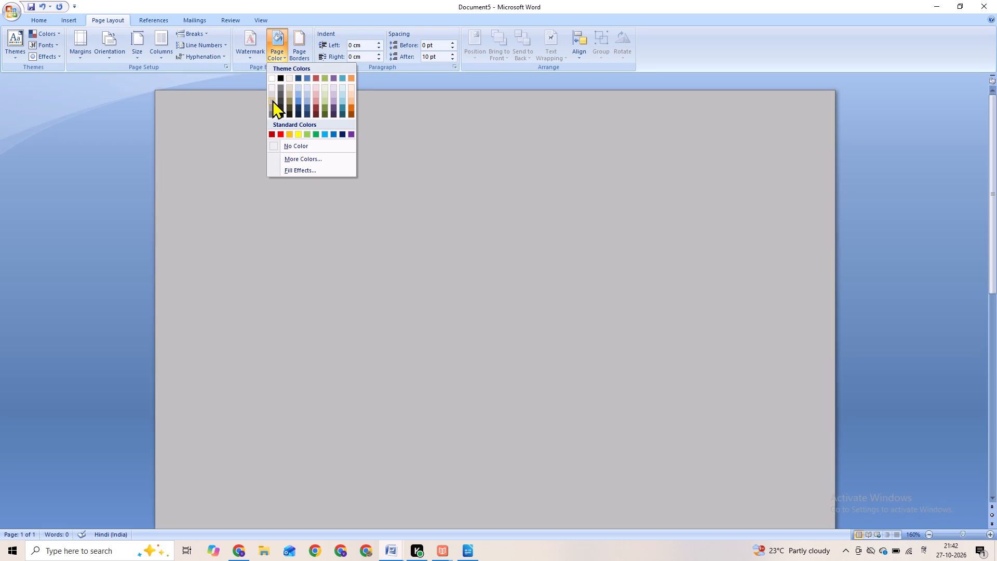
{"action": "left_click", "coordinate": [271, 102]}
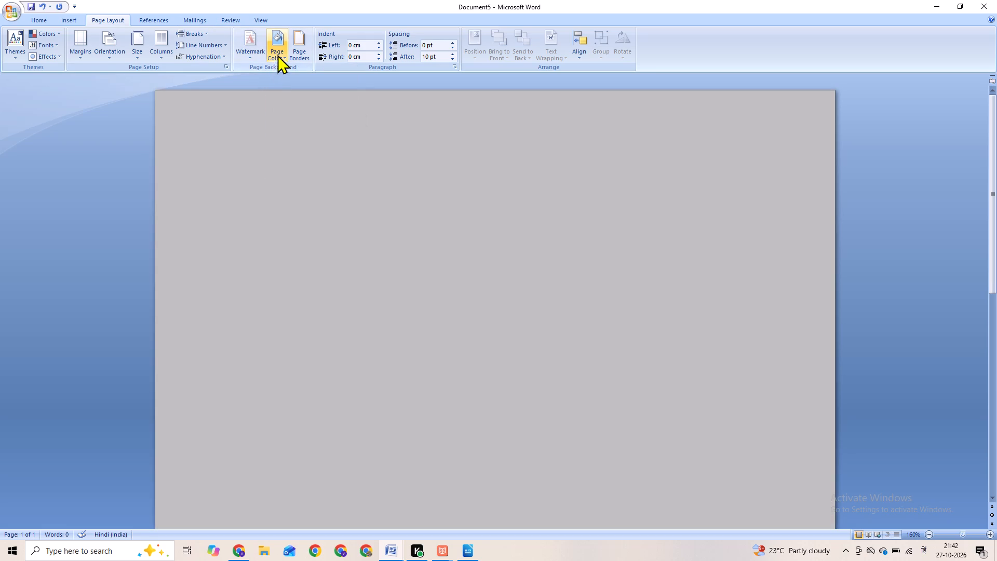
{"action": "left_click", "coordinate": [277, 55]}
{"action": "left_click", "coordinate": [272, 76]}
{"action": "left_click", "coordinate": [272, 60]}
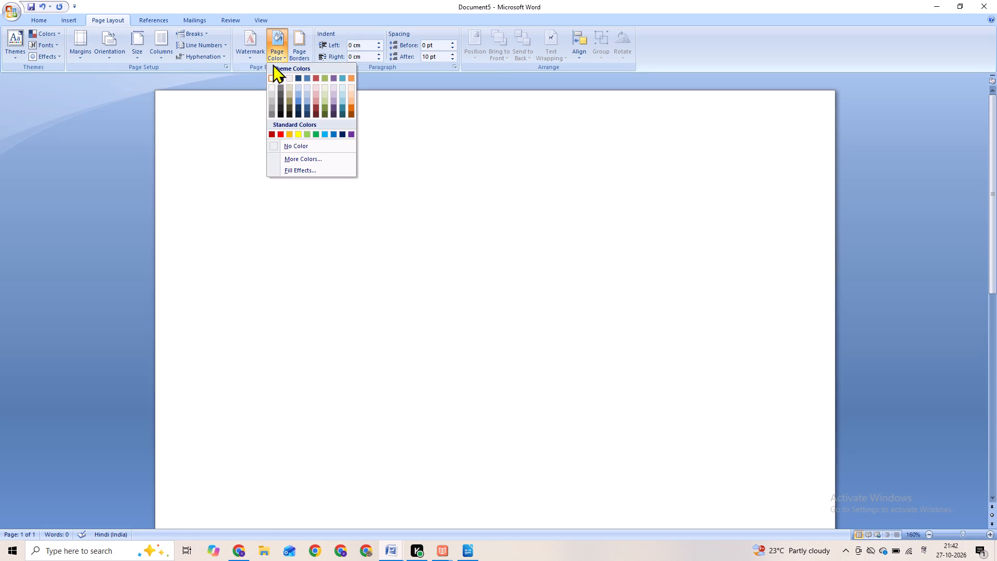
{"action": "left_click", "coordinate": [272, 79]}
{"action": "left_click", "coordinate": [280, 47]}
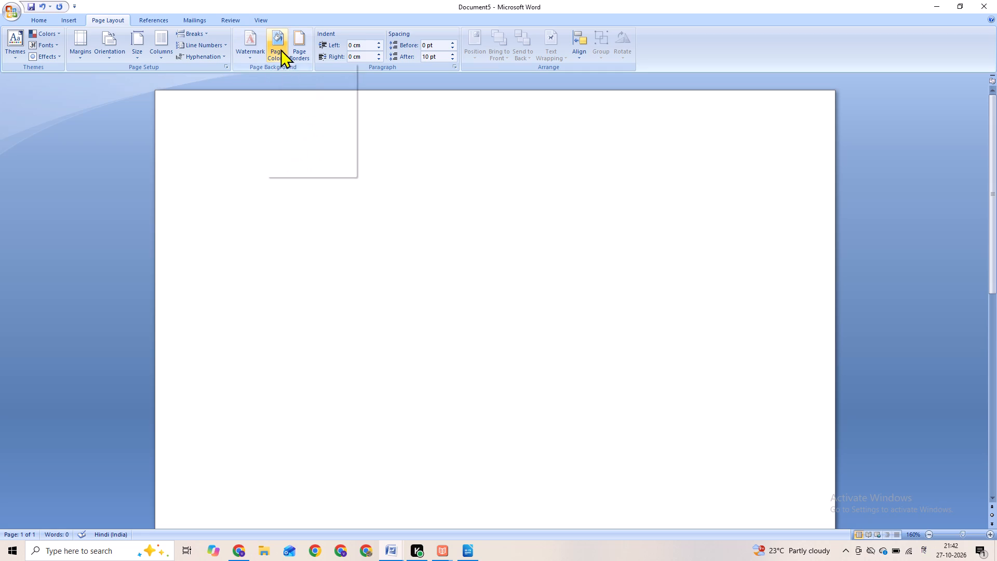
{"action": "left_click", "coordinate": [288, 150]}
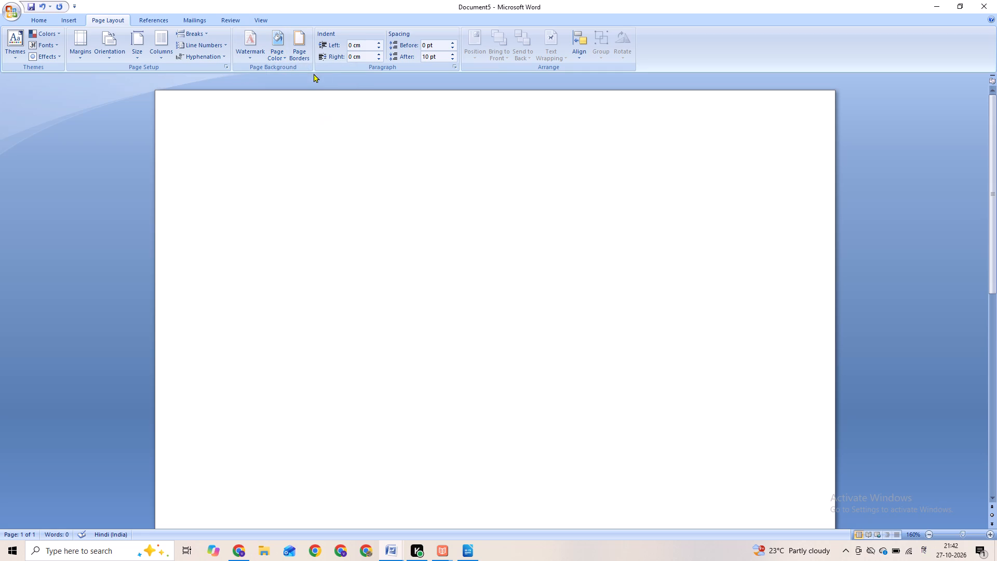
Fill the page background with the Papyrus texture.
{"action": "left_click", "coordinate": [281, 54]}
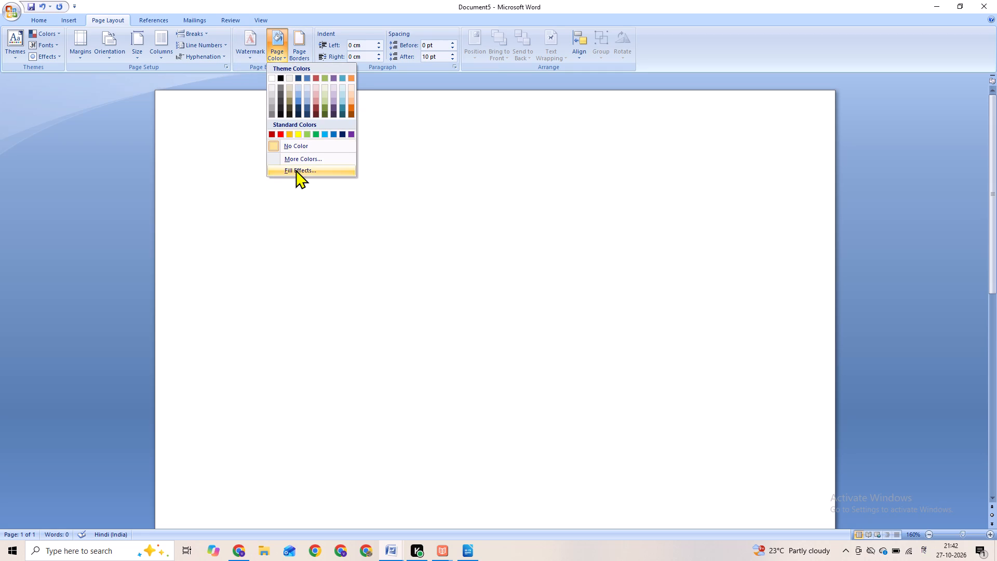
{"action": "left_click", "coordinate": [295, 169]}
{"action": "left_click", "coordinate": [450, 167]}
{"action": "left_click", "coordinate": [470, 170]}
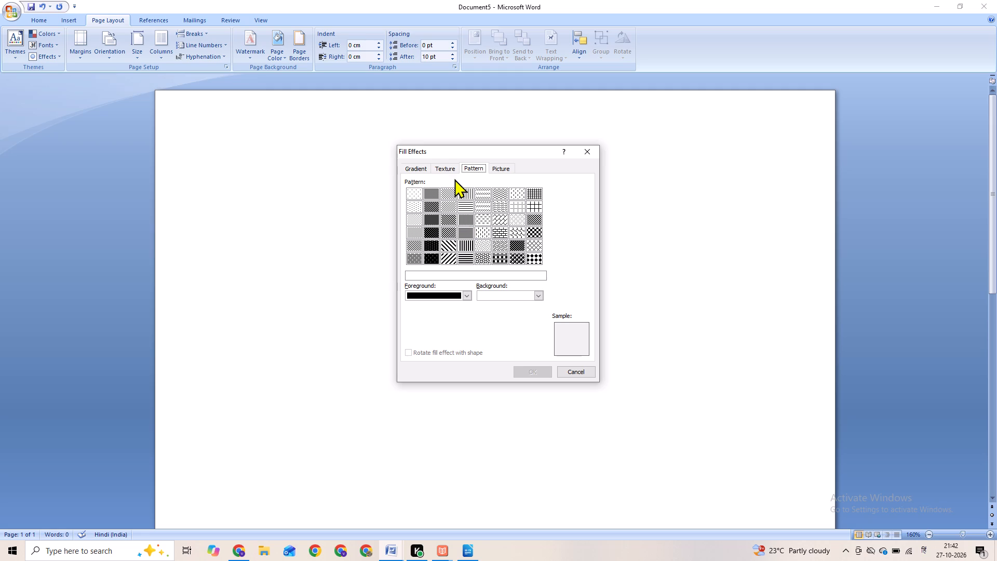
{"action": "left_click", "coordinate": [447, 165]}
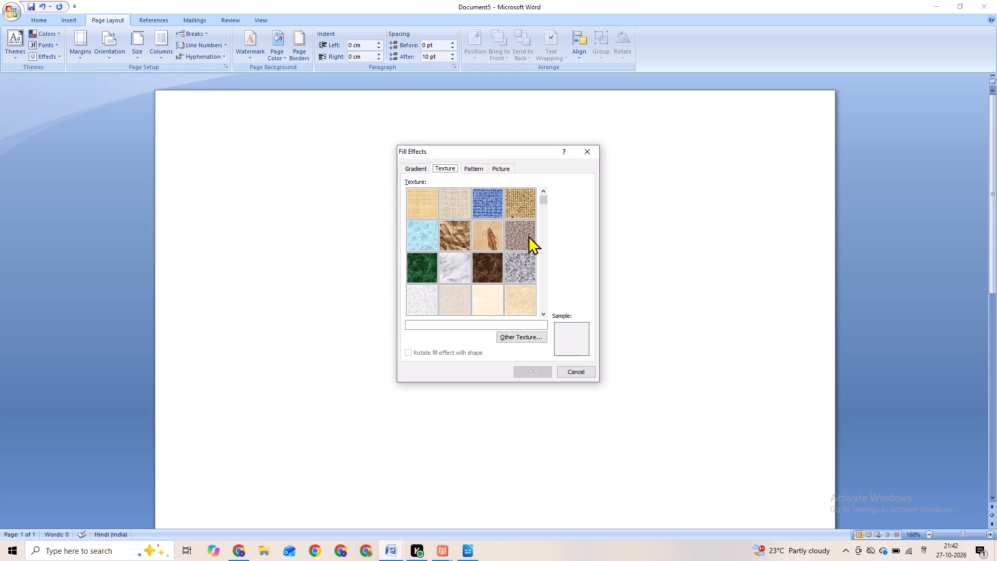
{"action": "left_click", "coordinate": [525, 239]}
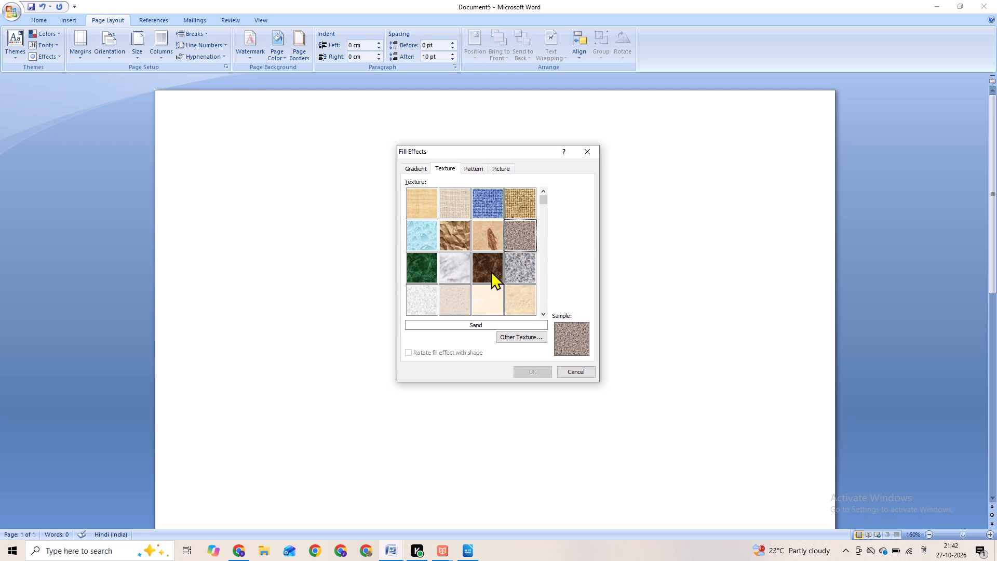
{"action": "left_click", "coordinate": [430, 211]}
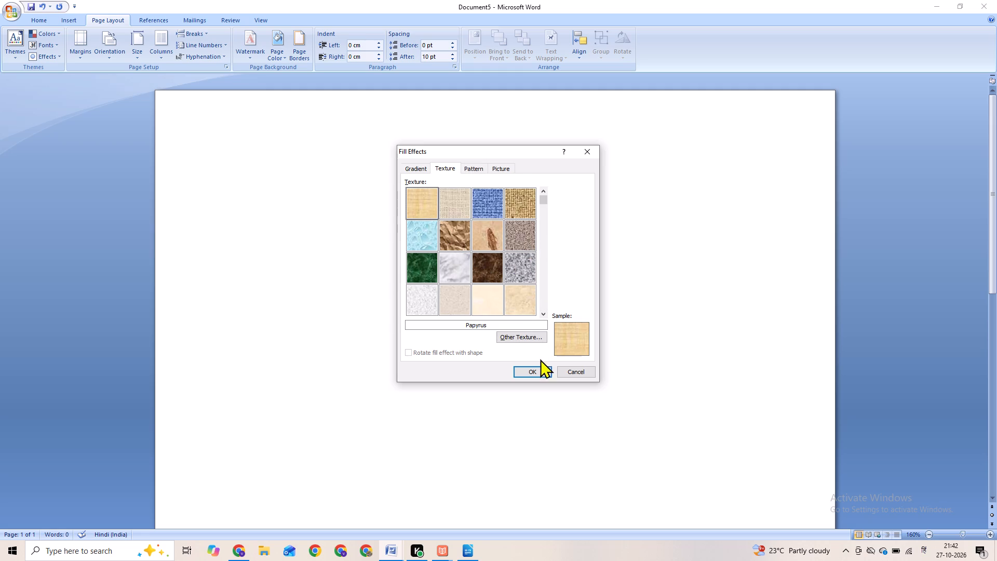
{"action": "left_click", "coordinate": [532, 367]}
Draw a rectangle about 2.82 cm wide and 1.19 cm high near the right edge of the page's lower half.
{"action": "scroll", "coordinate": [576, 299], "scroll_direction": "down", "scroll_amount": 3}
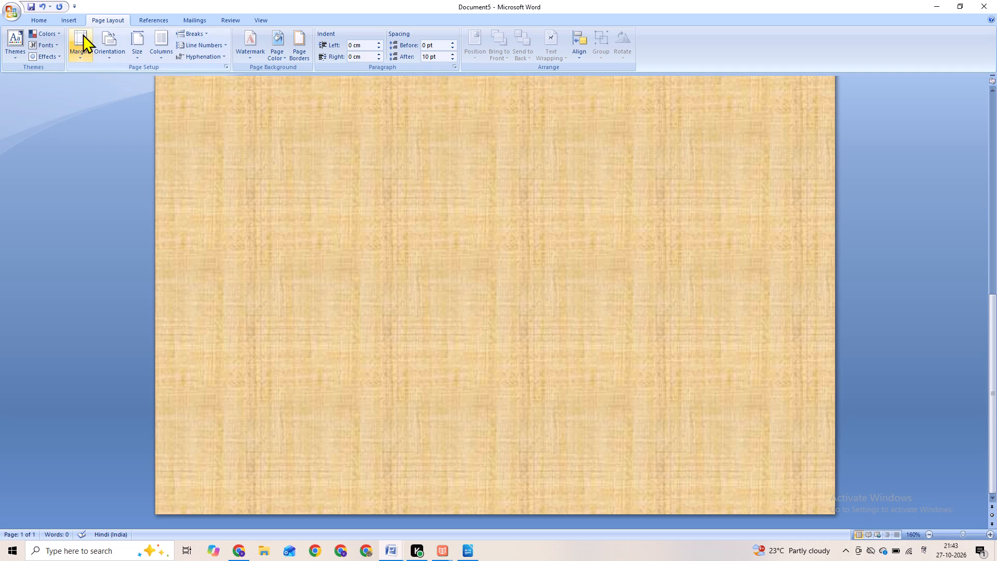
{"action": "left_click", "coordinate": [67, 21]}
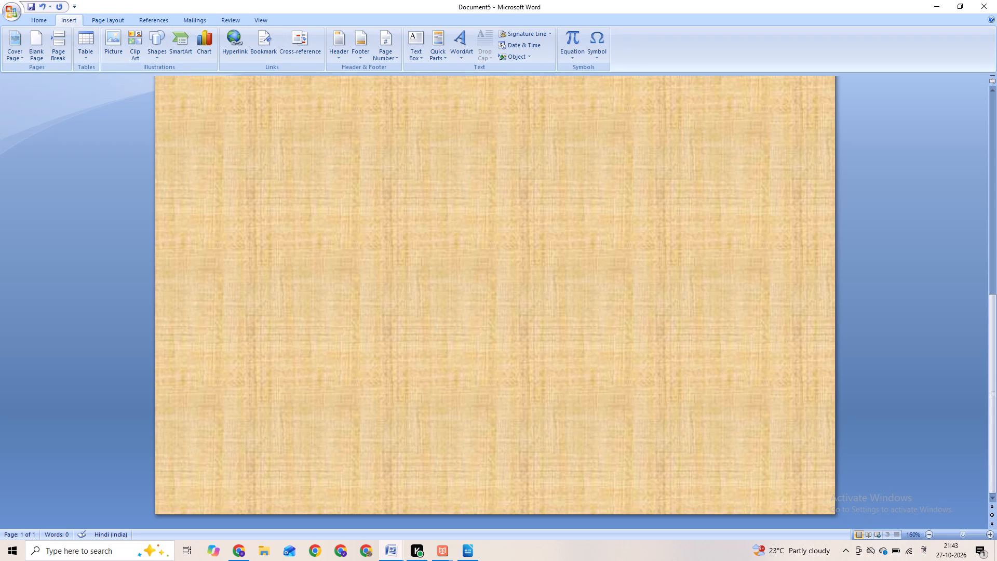
{"action": "left_click", "coordinate": [162, 40]}
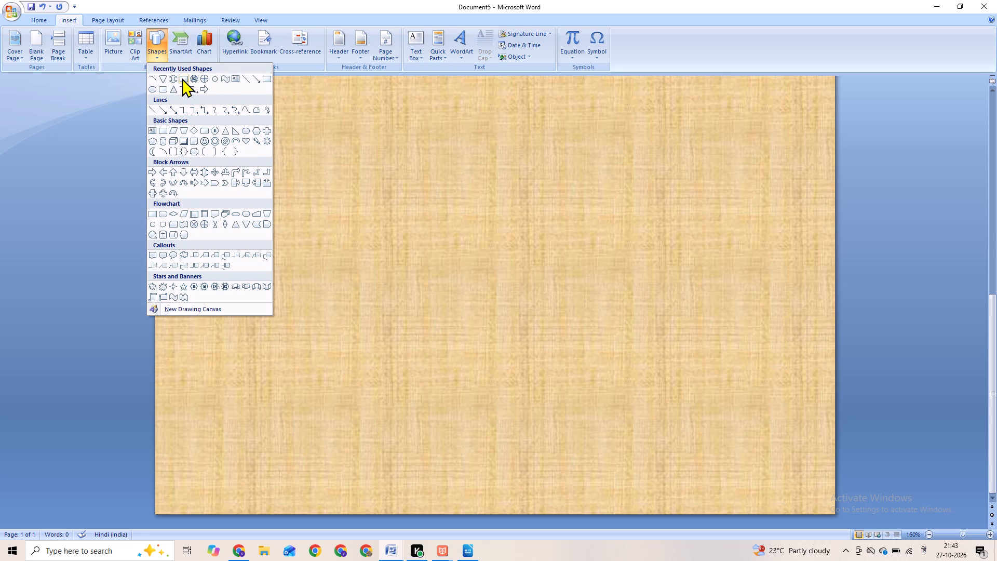
{"action": "left_click", "coordinate": [182, 78]}
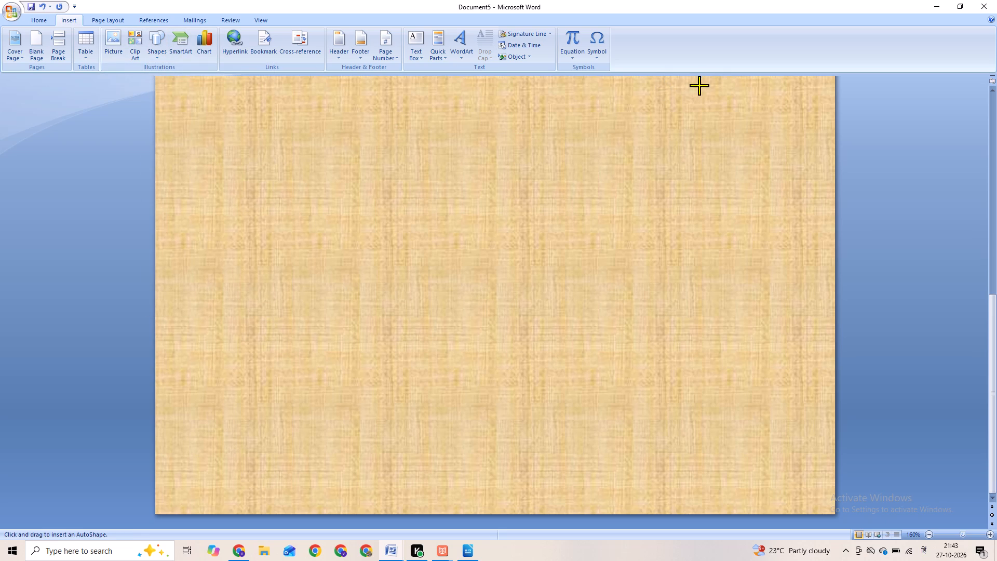
{"action": "left_click_drag", "start_coordinate": [731, 104], "coordinate": [733, 119]}
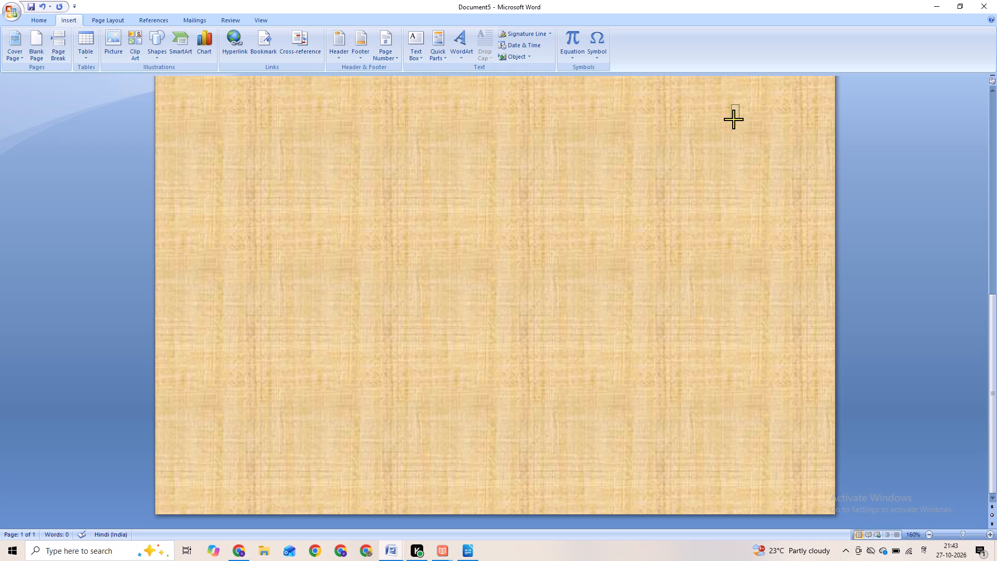
{"action": "left_click_drag", "start_coordinate": [733, 119], "coordinate": [797, 141]}
{"action": "left_click_drag", "start_coordinate": [797, 141], "coordinate": [820, 139]}
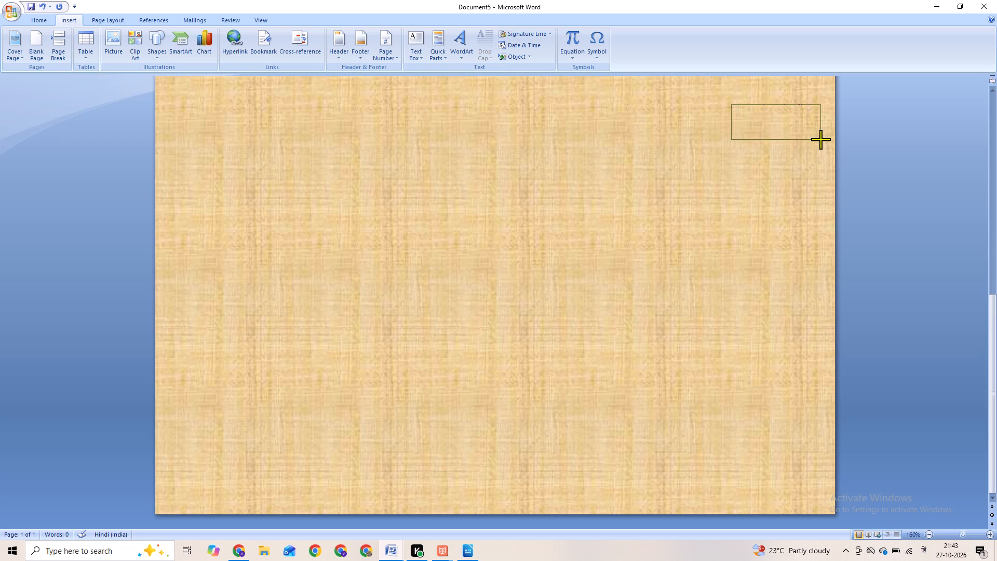
{"action": "left_click_drag", "start_coordinate": [820, 139], "coordinate": [820, 142]}
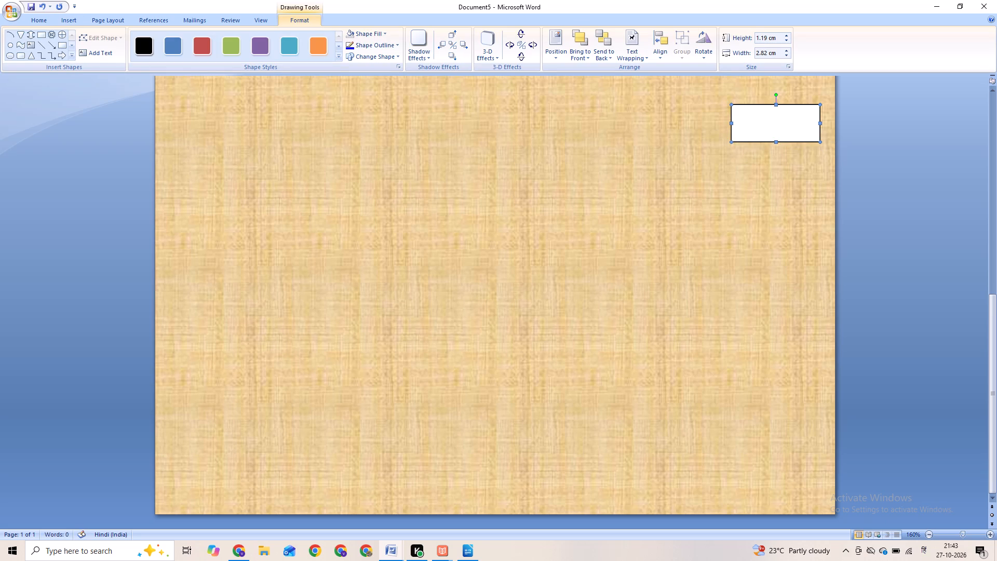
Widen the rectangle to about 4.22 cm by extending its left side.
{"action": "left_click", "coordinate": [726, 124]}
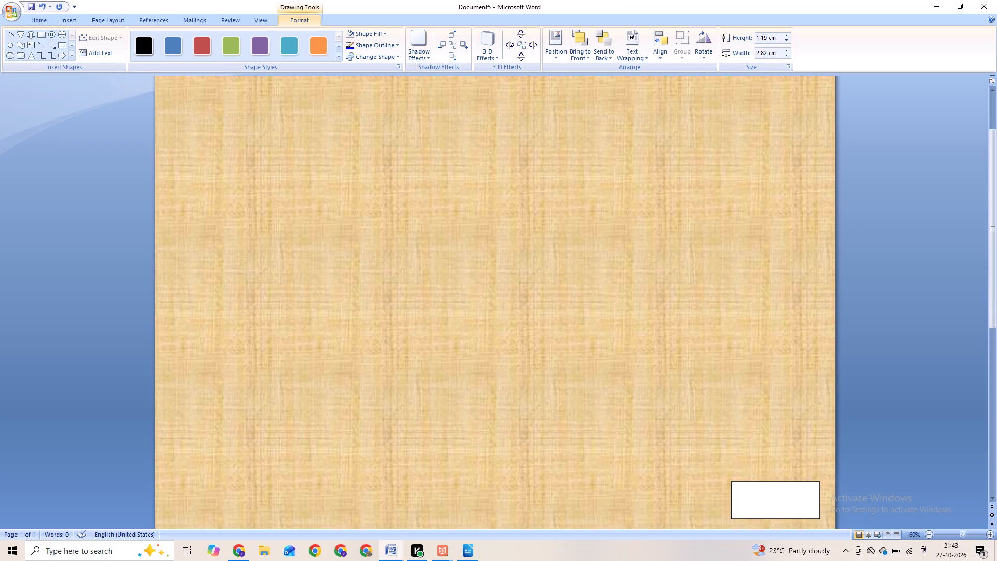
{"action": "left_click", "coordinate": [756, 124]}
{"action": "scroll", "coordinate": [746, 124], "scroll_direction": "down", "scroll_amount": 3}
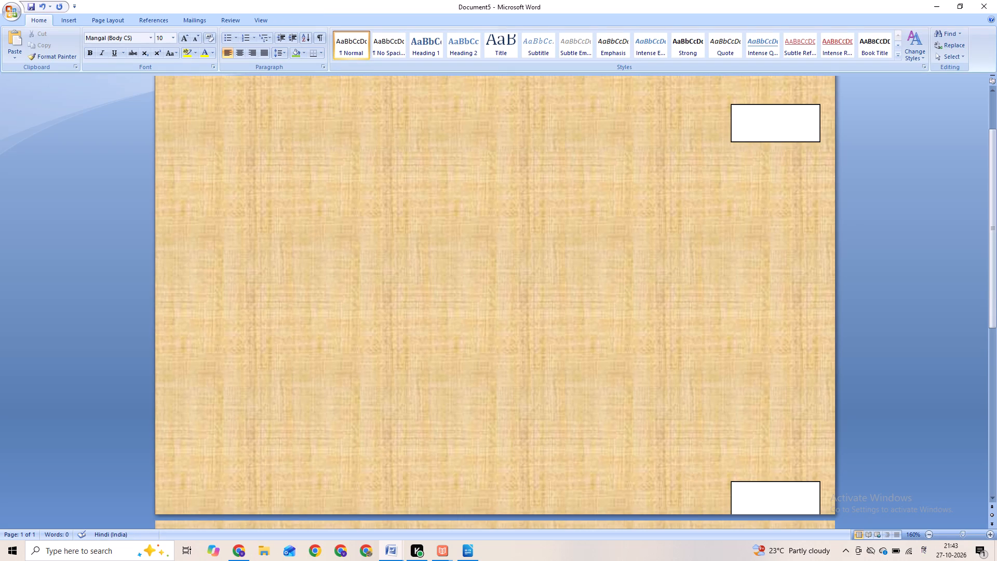
{"action": "left_click", "coordinate": [744, 124]}
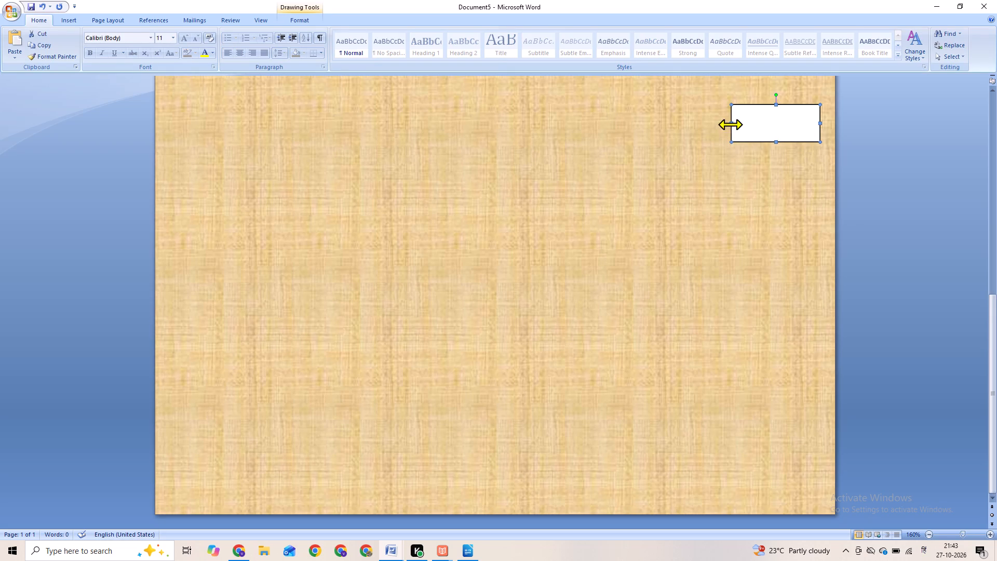
{"action": "left_click_drag", "start_coordinate": [730, 124], "coordinate": [710, 126]}
{"action": "left_click_drag", "start_coordinate": [710, 126], "coordinate": [687, 126]}
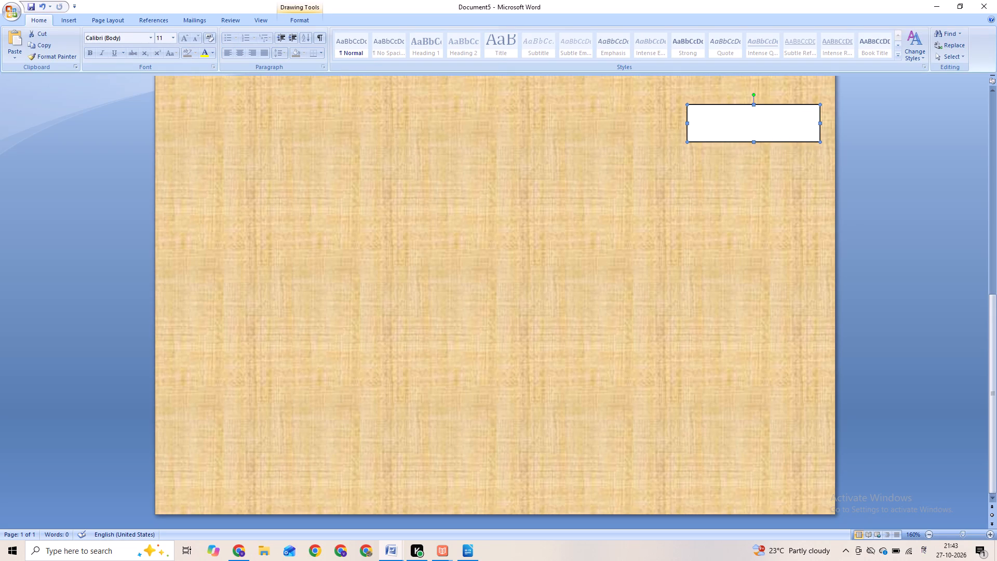
Apply the solid black shape style to the rectangle and remove its outline.
{"action": "left_click", "coordinate": [308, 21]}
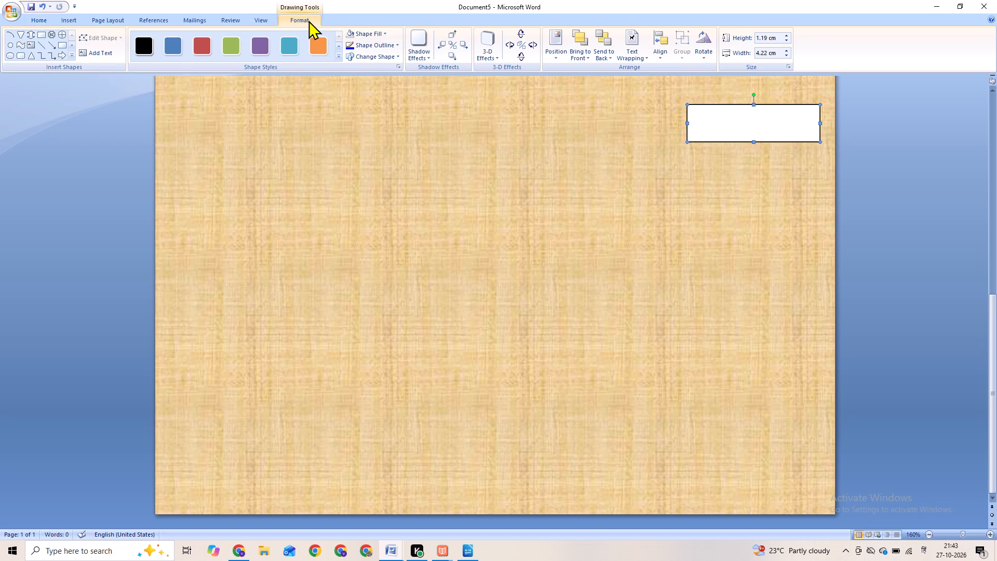
{"action": "left_click", "coordinate": [141, 43]}
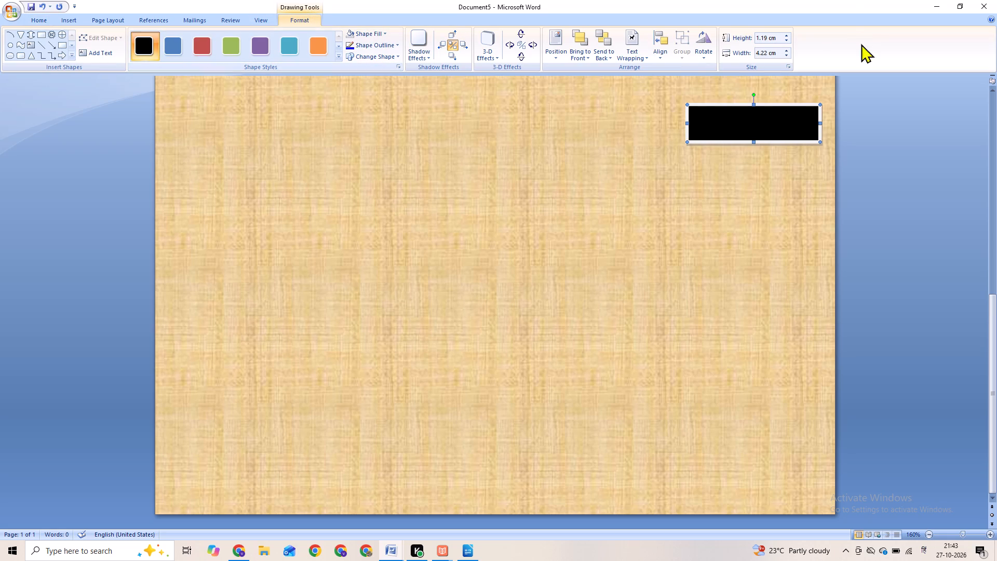
{"action": "left_click", "coordinate": [769, 114]}
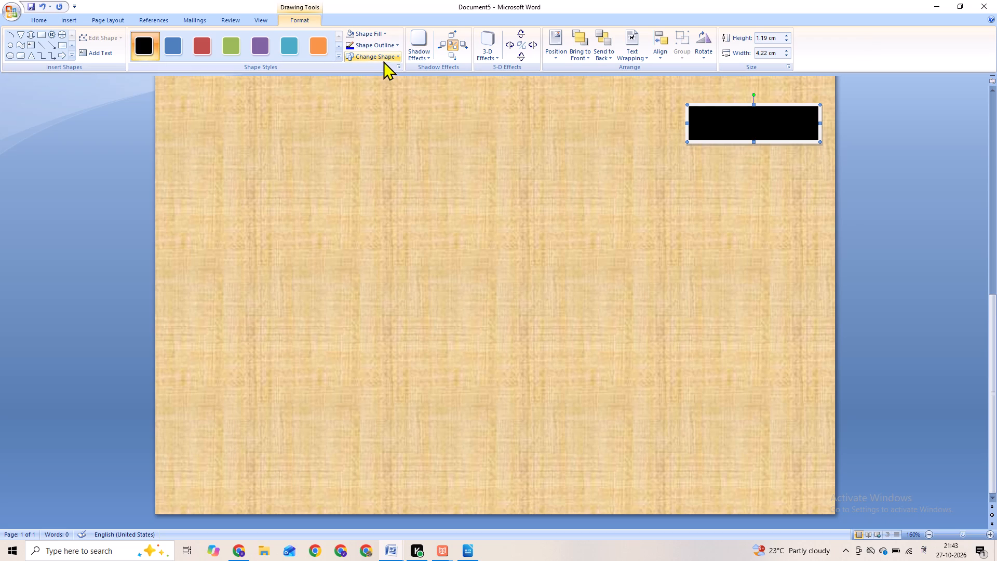
{"action": "left_click", "coordinate": [377, 42]}
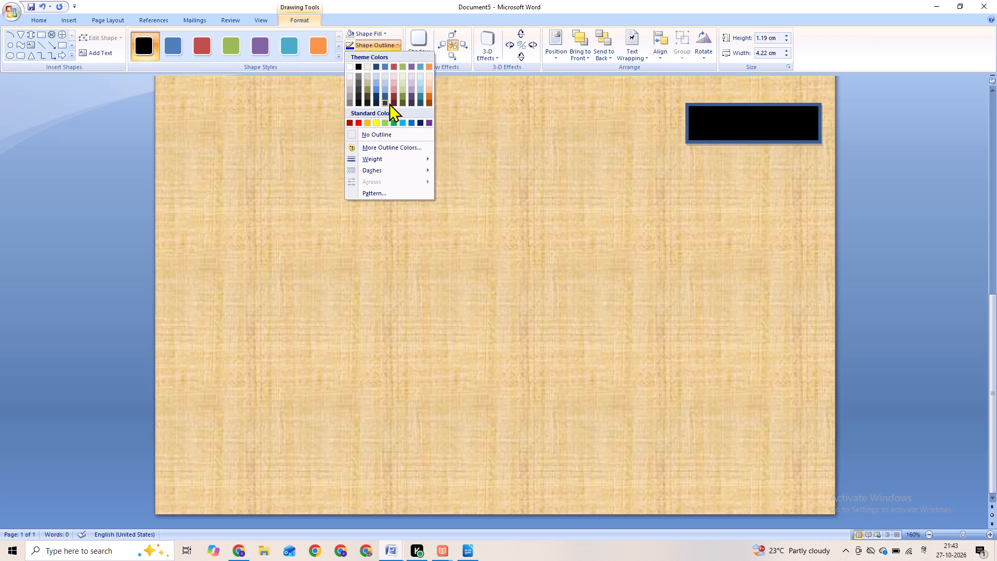
{"action": "left_click", "coordinate": [384, 131]}
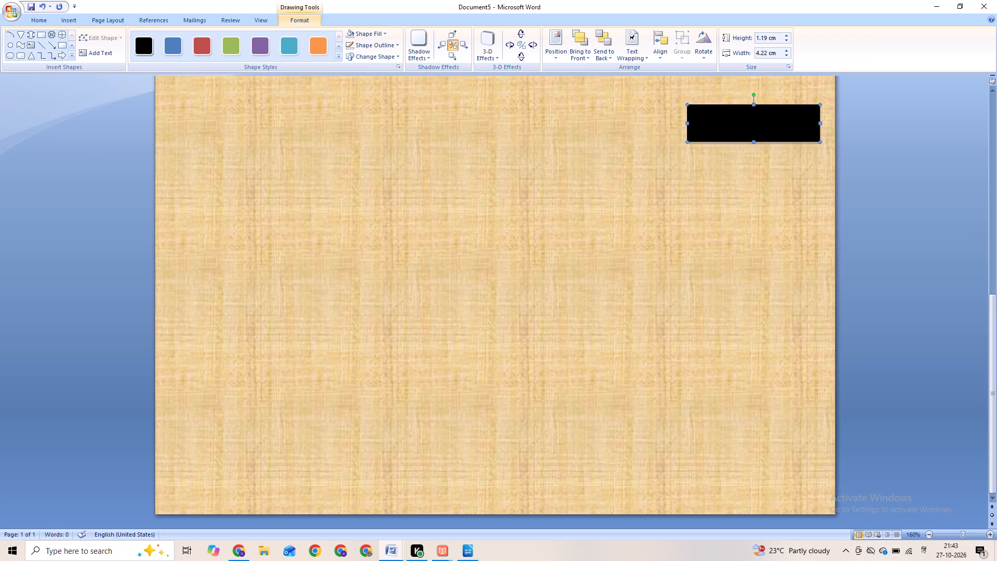
{"action": "left_click", "coordinate": [709, 113]}
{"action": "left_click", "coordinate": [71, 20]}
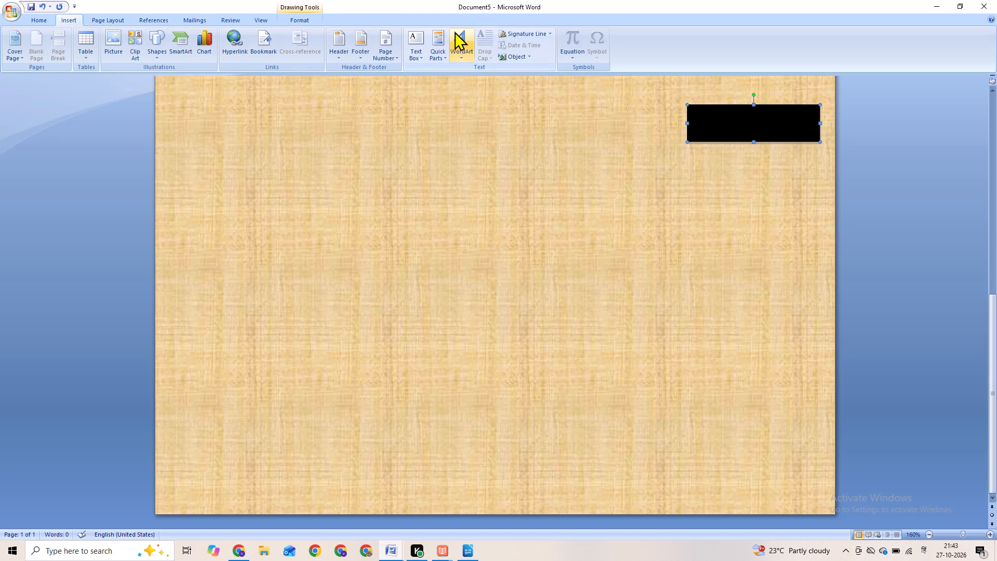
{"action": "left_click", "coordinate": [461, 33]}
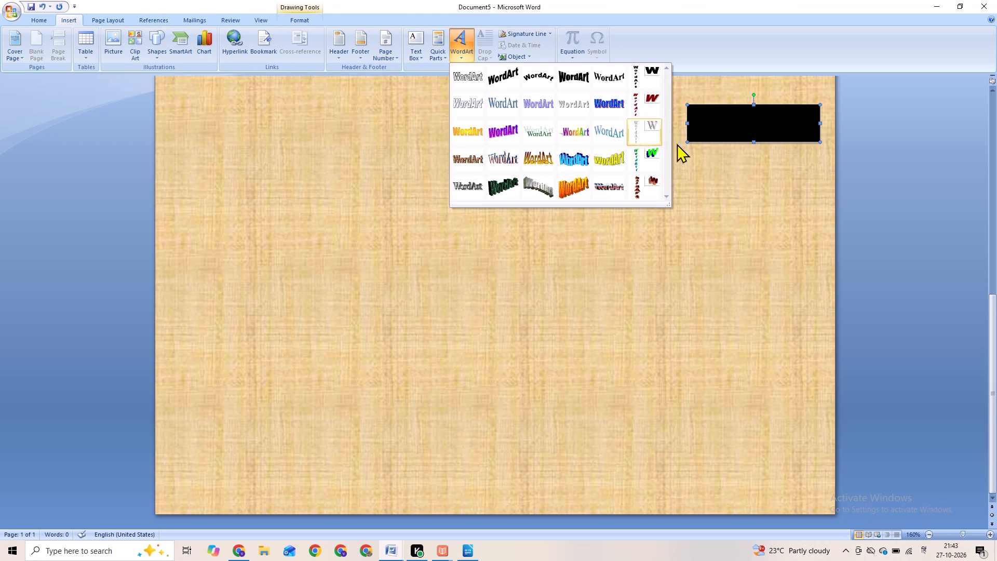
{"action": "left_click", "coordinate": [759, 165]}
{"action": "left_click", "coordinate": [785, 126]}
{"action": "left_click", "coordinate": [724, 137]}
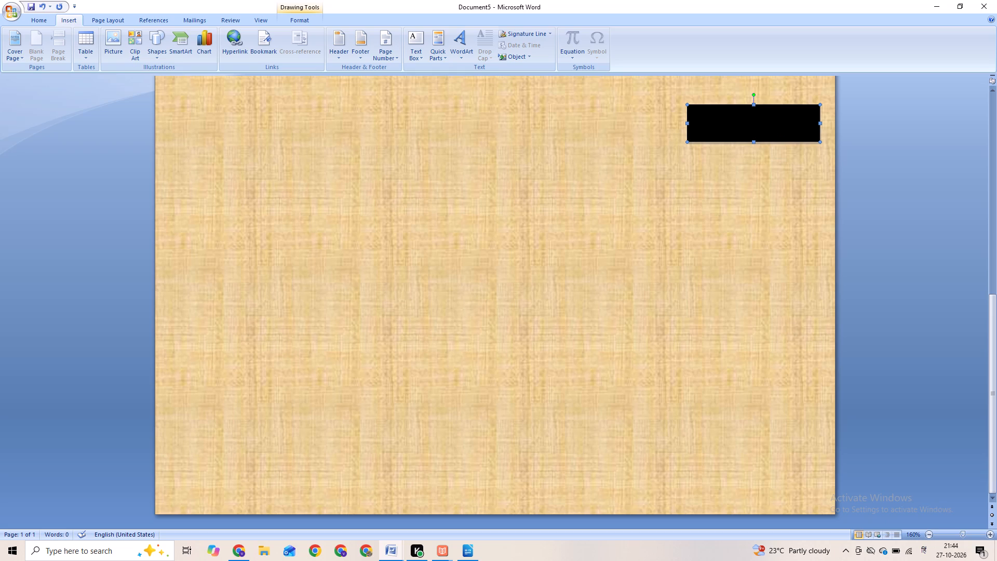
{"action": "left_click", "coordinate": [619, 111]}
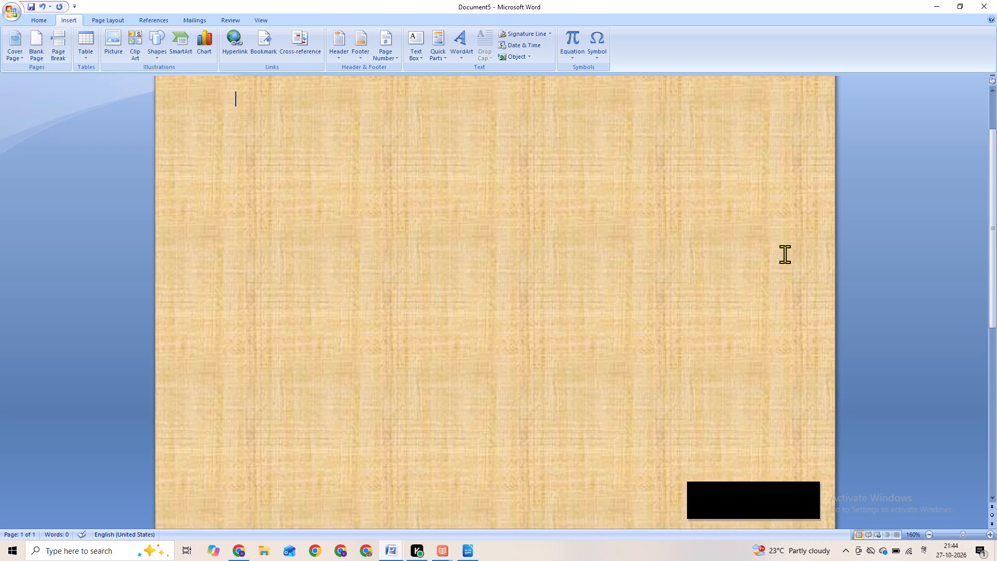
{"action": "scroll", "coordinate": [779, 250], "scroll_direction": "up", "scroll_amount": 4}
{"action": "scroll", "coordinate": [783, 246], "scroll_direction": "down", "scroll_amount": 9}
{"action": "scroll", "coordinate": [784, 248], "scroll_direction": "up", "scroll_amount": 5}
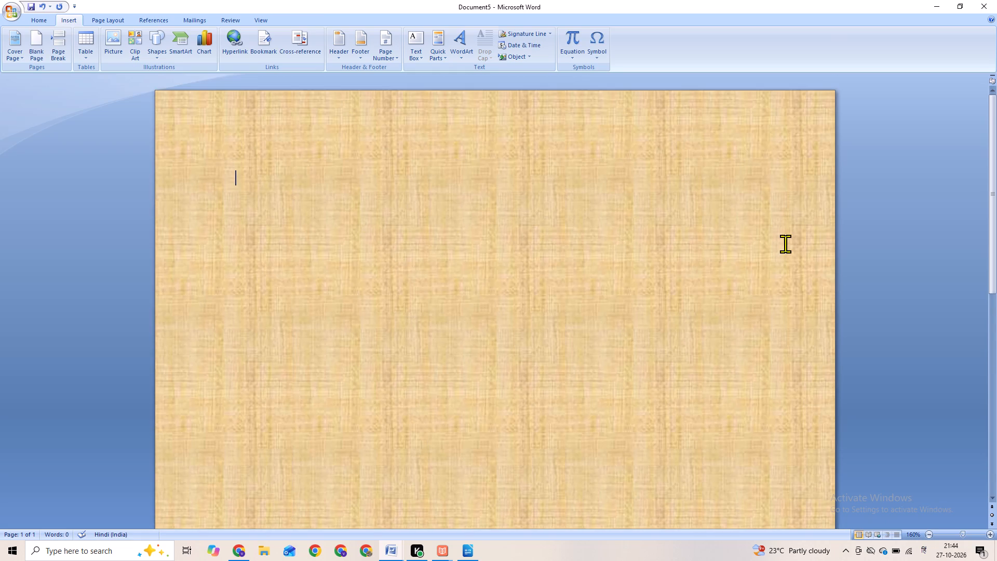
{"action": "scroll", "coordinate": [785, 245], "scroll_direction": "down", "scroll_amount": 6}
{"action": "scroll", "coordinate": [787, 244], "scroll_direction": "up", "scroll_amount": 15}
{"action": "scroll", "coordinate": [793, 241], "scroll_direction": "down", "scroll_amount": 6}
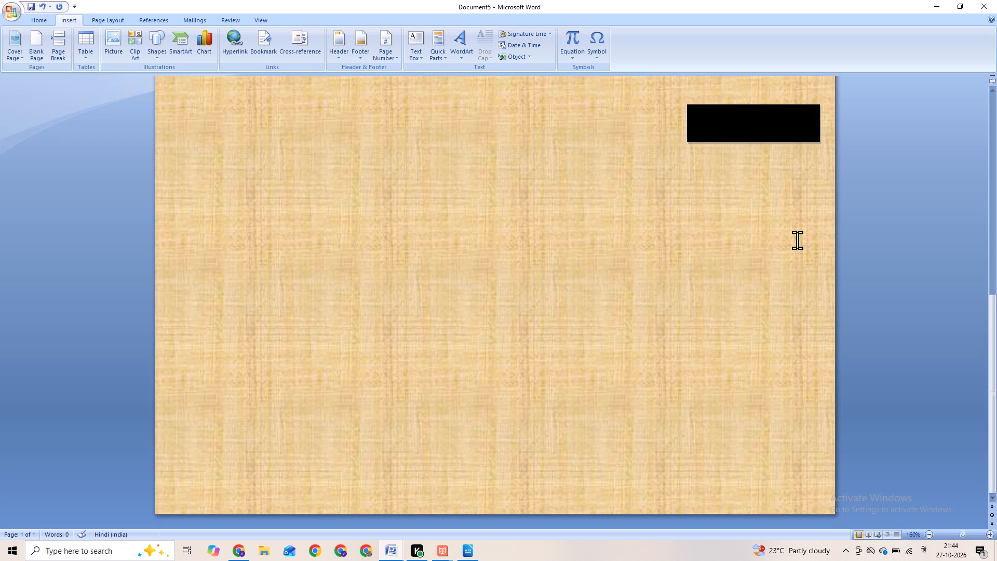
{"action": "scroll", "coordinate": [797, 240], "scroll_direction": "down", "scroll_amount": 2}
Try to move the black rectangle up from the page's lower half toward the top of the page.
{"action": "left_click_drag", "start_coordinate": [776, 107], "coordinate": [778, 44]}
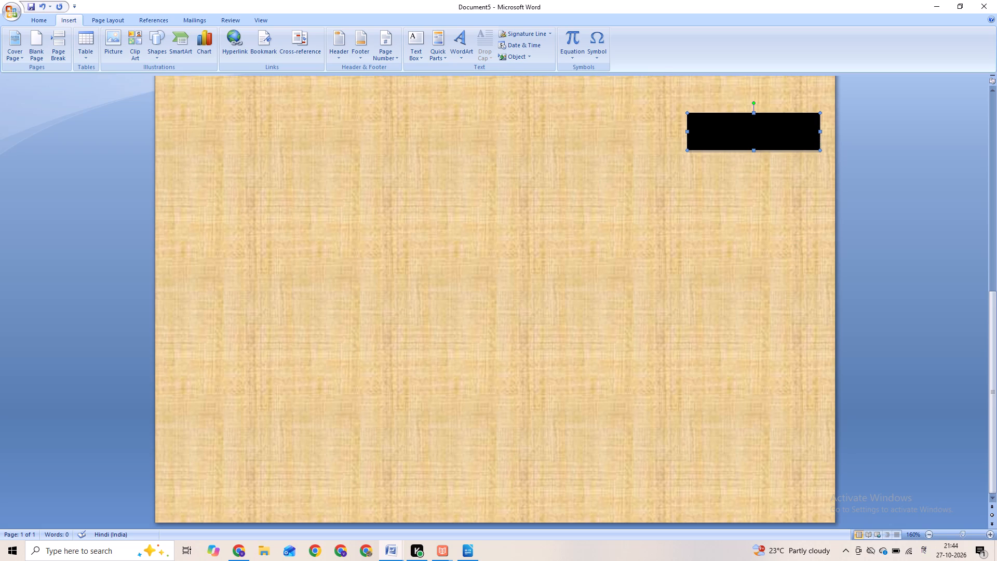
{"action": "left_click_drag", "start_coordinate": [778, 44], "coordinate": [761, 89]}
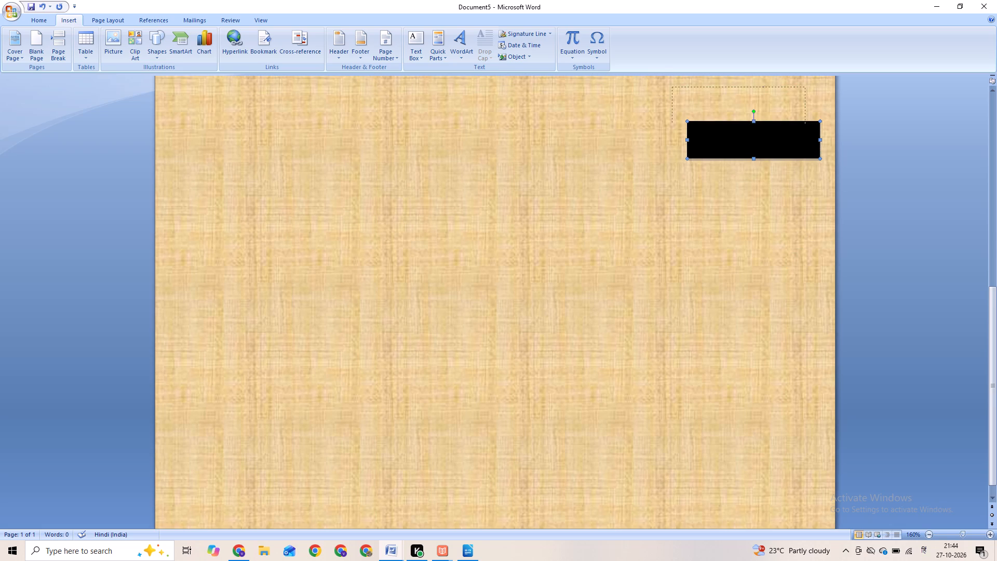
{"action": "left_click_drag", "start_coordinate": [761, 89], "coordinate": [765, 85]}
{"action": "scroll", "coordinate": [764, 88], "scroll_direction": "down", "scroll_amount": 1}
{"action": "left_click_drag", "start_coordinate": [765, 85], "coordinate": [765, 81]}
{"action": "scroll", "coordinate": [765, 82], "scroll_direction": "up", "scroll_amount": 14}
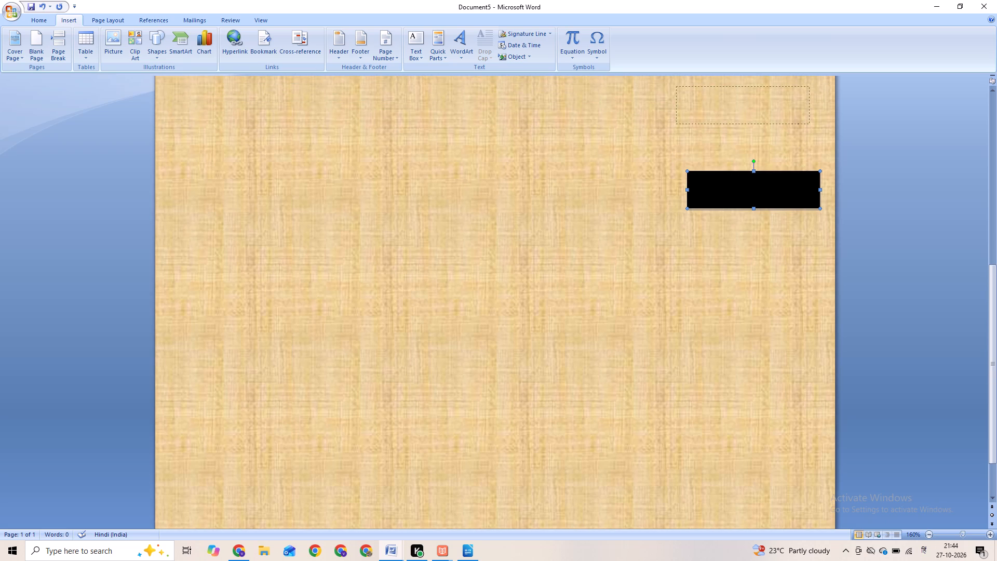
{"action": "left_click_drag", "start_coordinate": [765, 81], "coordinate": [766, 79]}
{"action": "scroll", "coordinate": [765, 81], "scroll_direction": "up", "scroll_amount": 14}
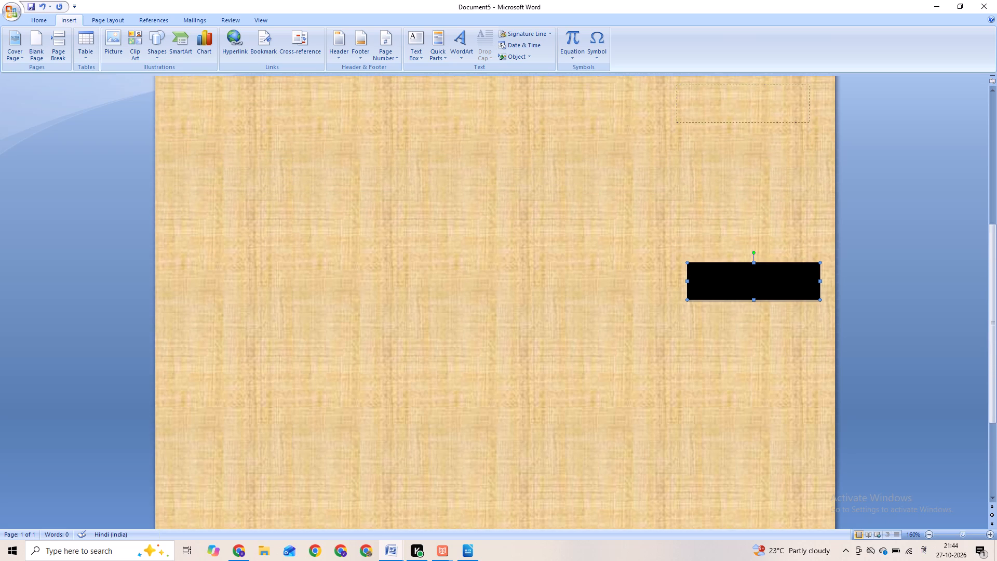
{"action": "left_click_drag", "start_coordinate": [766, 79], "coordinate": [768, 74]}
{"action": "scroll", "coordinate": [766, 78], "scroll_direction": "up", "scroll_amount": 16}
Move the black rectangle up to the page's top right corner area, close to the right page edge, and deselect it.
{"action": "left_click_drag", "start_coordinate": [740, 381], "coordinate": [712, 330]}
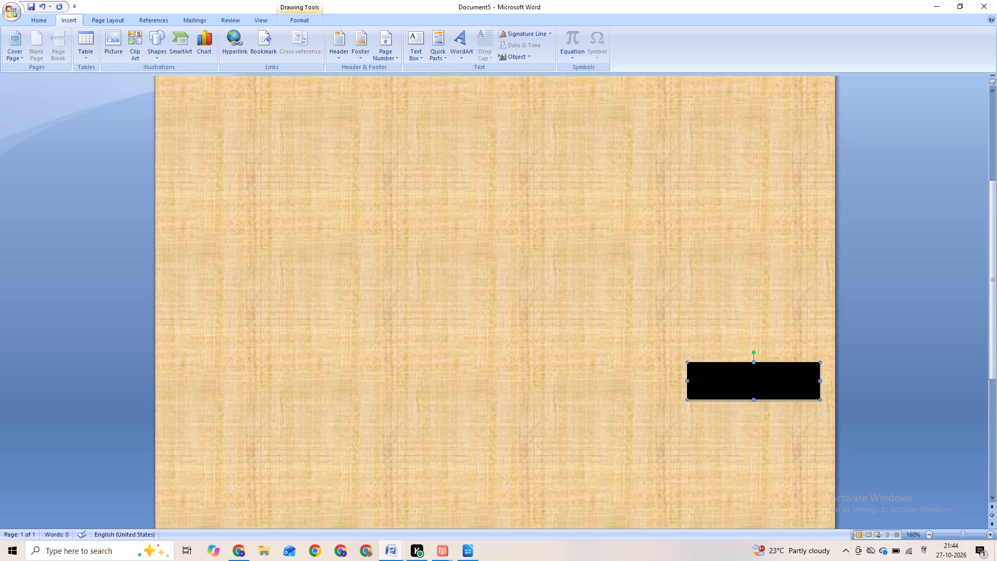
{"action": "left_click_drag", "start_coordinate": [712, 330], "coordinate": [714, 128]}
{"action": "left_click_drag", "start_coordinate": [714, 128], "coordinate": [718, 114]}
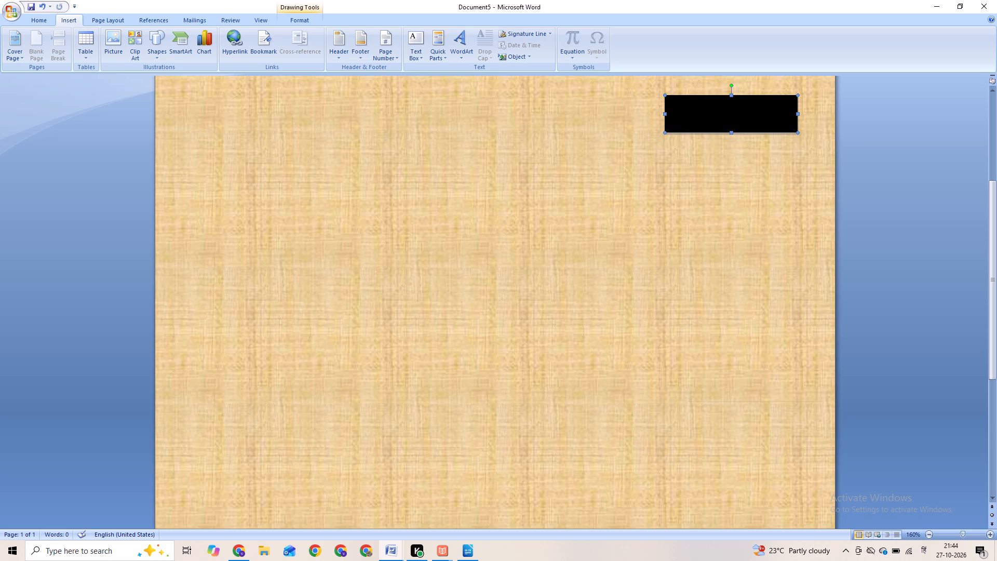
{"action": "left_click", "coordinate": [735, 151]}
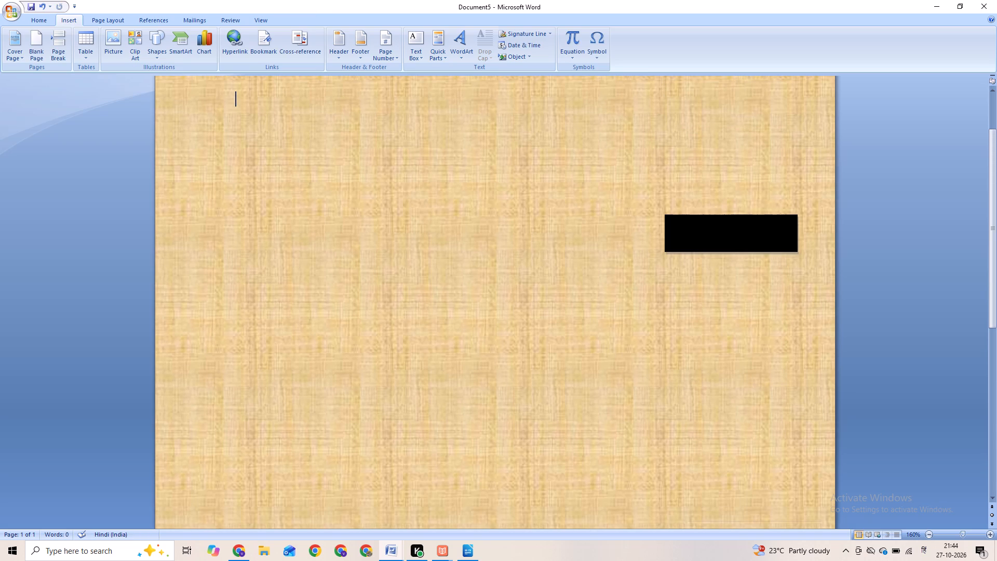
{"action": "scroll", "coordinate": [741, 198], "scroll_direction": "down", "scroll_amount": 4}
{"action": "scroll", "coordinate": [741, 198], "scroll_direction": "up", "scroll_amount": 11}
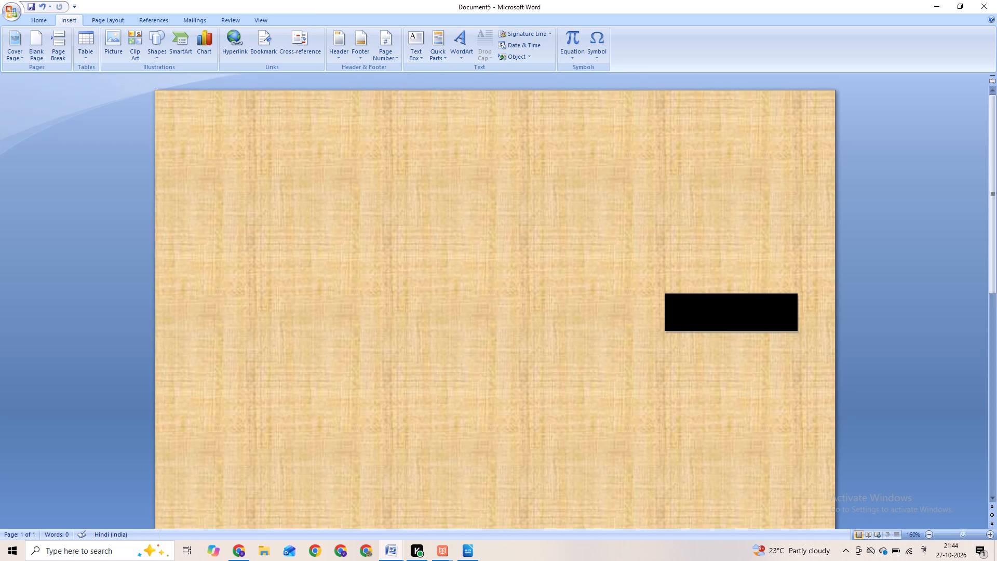
{"action": "left_click_drag", "start_coordinate": [746, 300], "coordinate": [745, 133]}
{"action": "left_click_drag", "start_coordinate": [745, 133], "coordinate": [769, 138]}
{"action": "left_click_drag", "start_coordinate": [769, 138], "coordinate": [770, 146]}
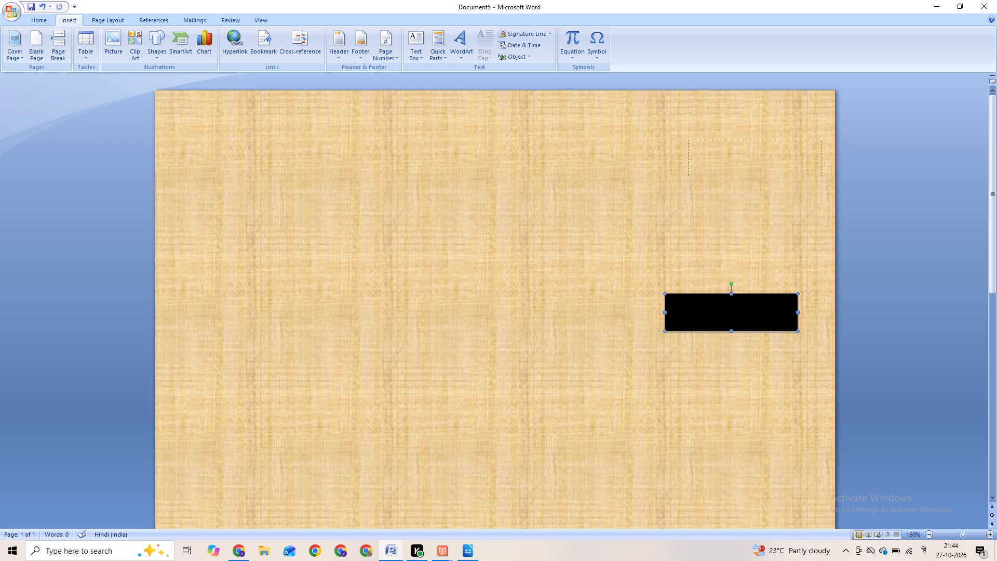
{"action": "left_click_drag", "start_coordinate": [770, 146], "coordinate": [770, 148]}
{"action": "scroll", "coordinate": [760, 136], "scroll_direction": "down", "scroll_amount": 1}
{"action": "scroll", "coordinate": [760, 135], "scroll_direction": "up", "scroll_amount": 9}
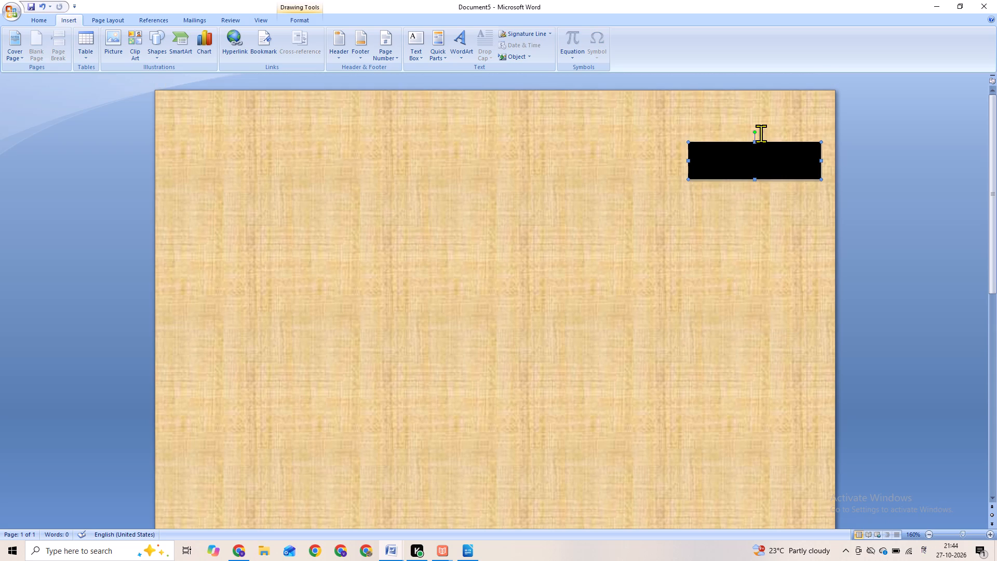
{"action": "scroll", "coordinate": [761, 133], "scroll_direction": "up", "scroll_amount": 5}
{"action": "left_click", "coordinate": [653, 148]}
Start a WordArt object in the first gallery style and try to replace its placeholder text with Hindi characters.
{"action": "left_click", "coordinate": [456, 34]}
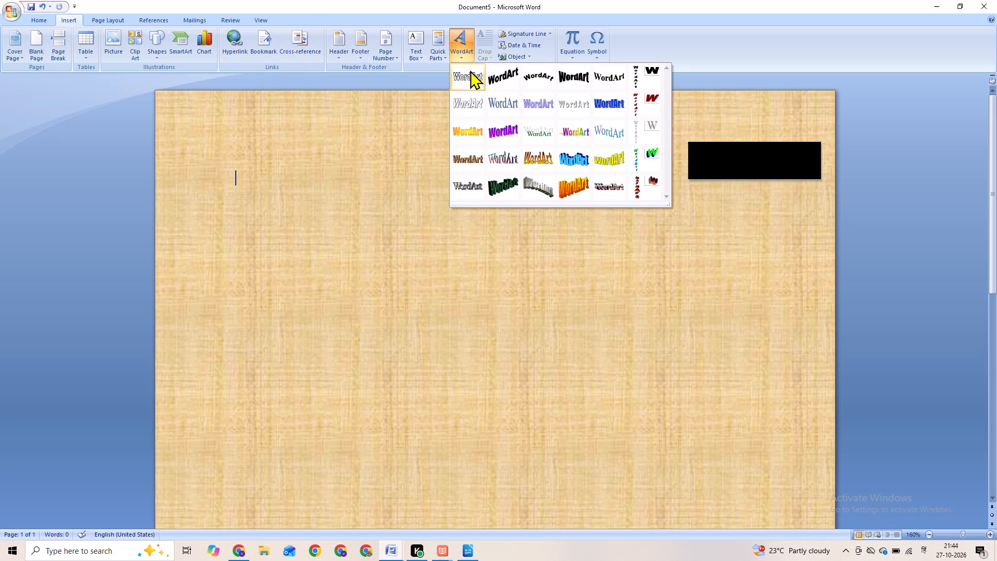
{"action": "left_click", "coordinate": [470, 70]}
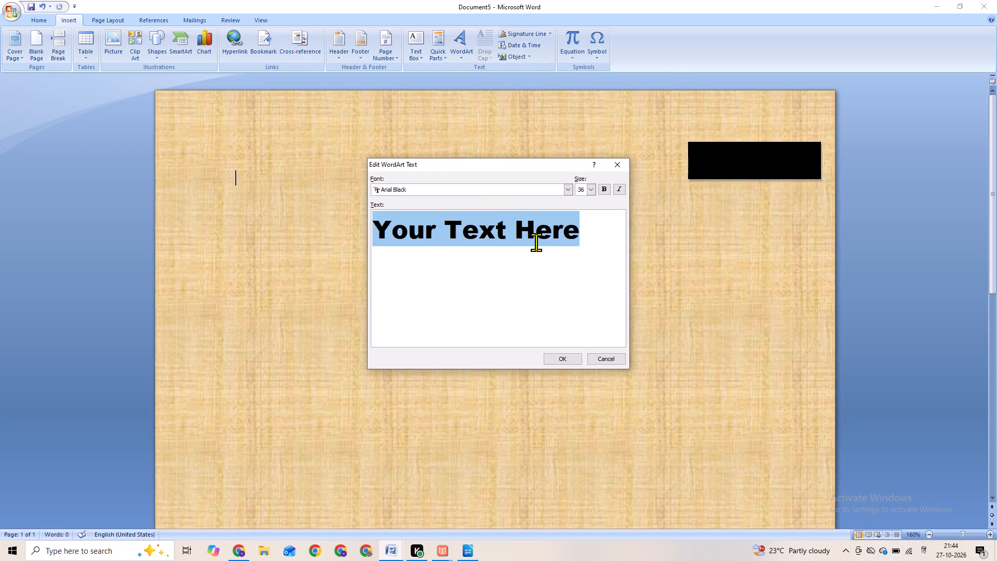
{"action": "key", "text": "BackSpace"}
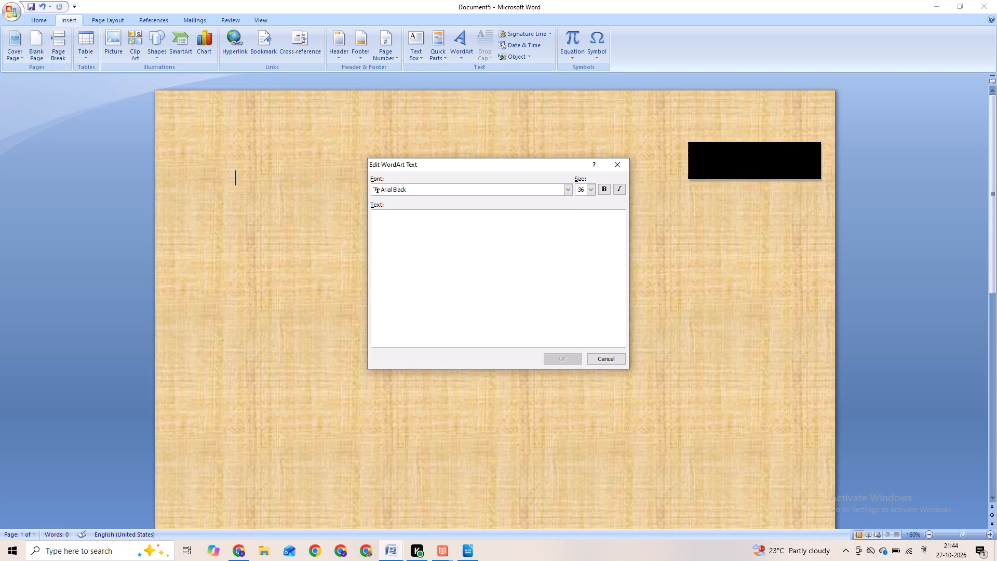
{"action": "type", "text": "ुु"}
{"action": "left_click", "coordinate": [408, 233]}
{"action": "type", "text": "ुु"}
{"action": "left_click", "coordinate": [460, 46]}
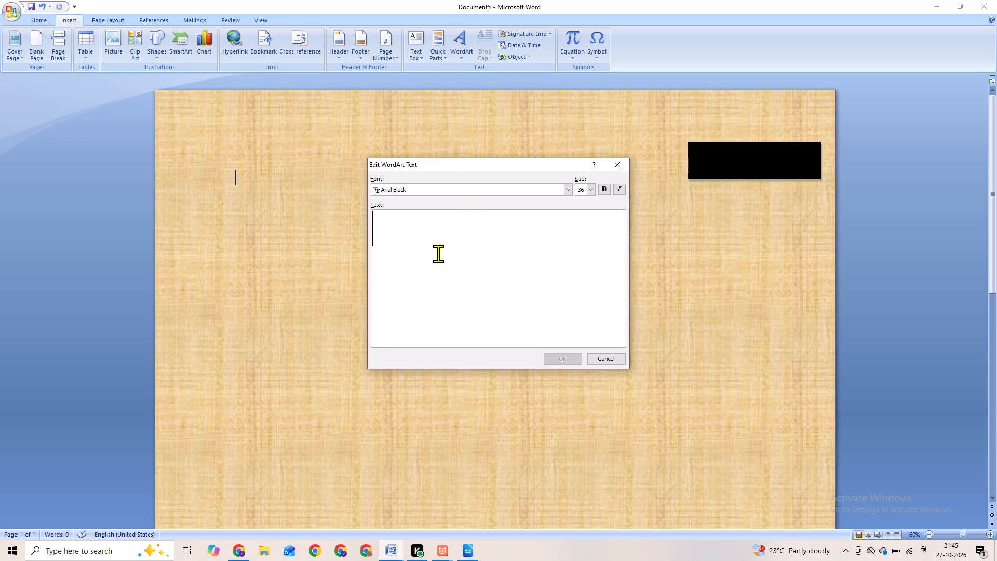
{"action": "left_click", "coordinate": [460, 256]}
Make the WordArt text bold and set its font size to 28.
{"action": "left_click", "coordinate": [604, 188]}
{"action": "left_click", "coordinate": [588, 189]}
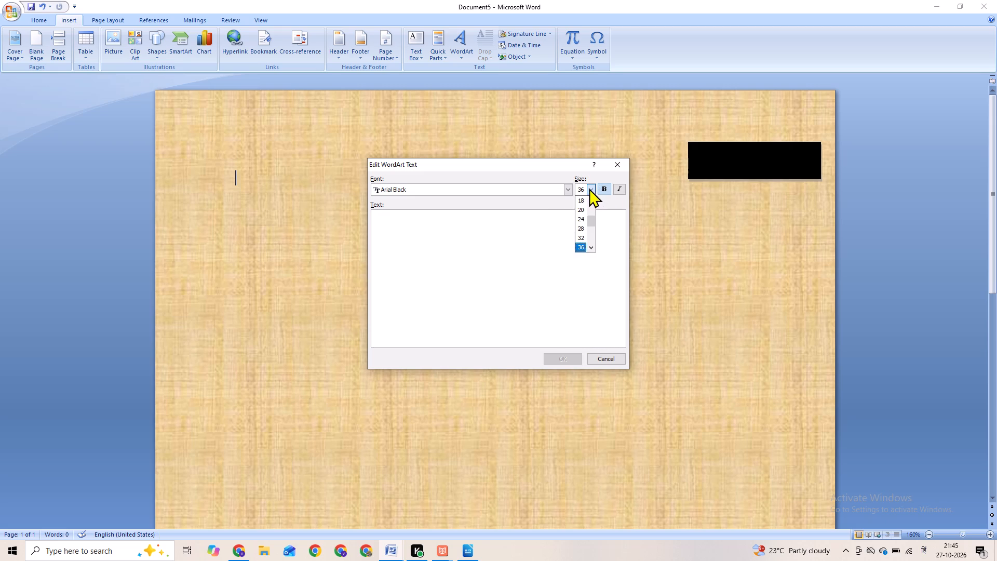
{"action": "left_click", "coordinate": [580, 227]}
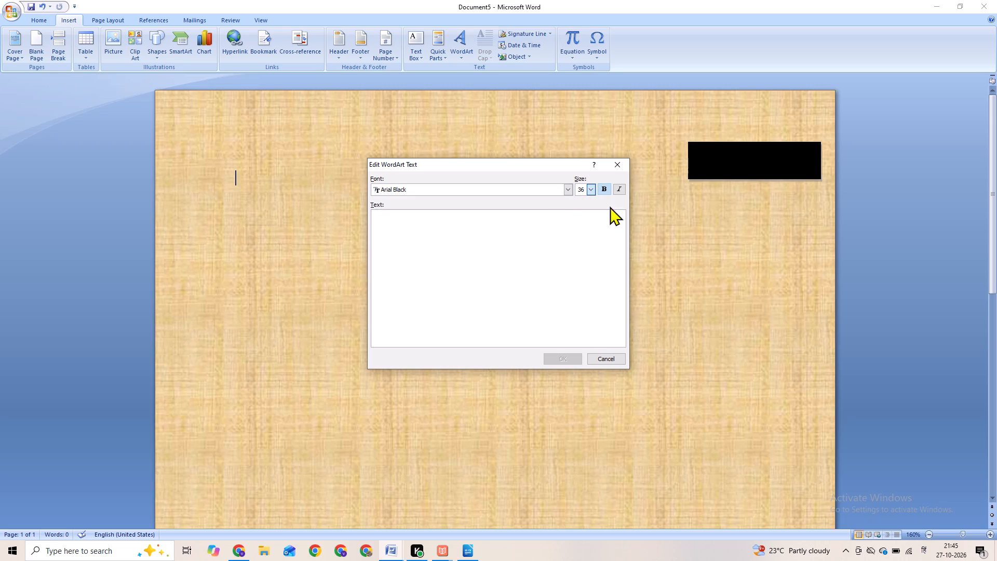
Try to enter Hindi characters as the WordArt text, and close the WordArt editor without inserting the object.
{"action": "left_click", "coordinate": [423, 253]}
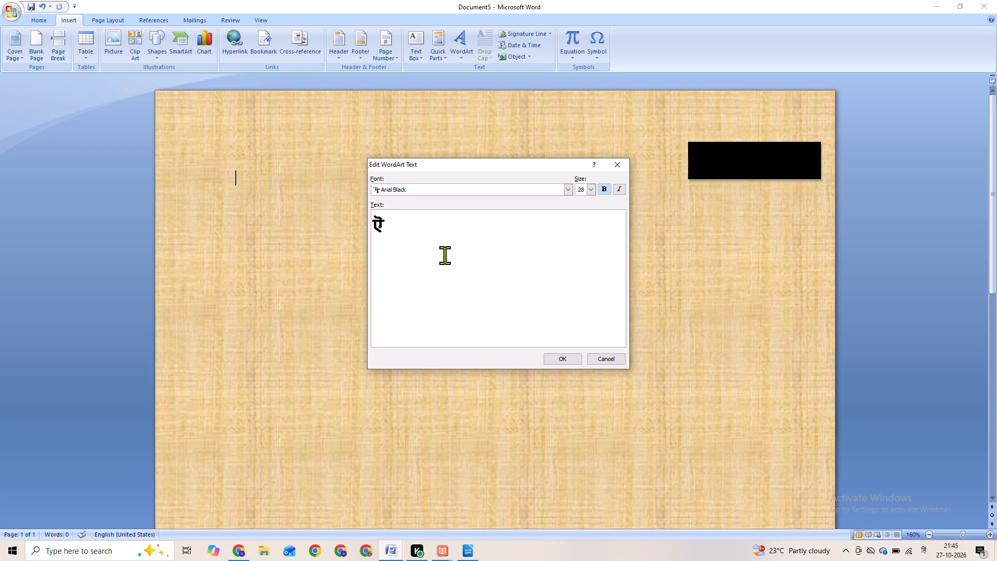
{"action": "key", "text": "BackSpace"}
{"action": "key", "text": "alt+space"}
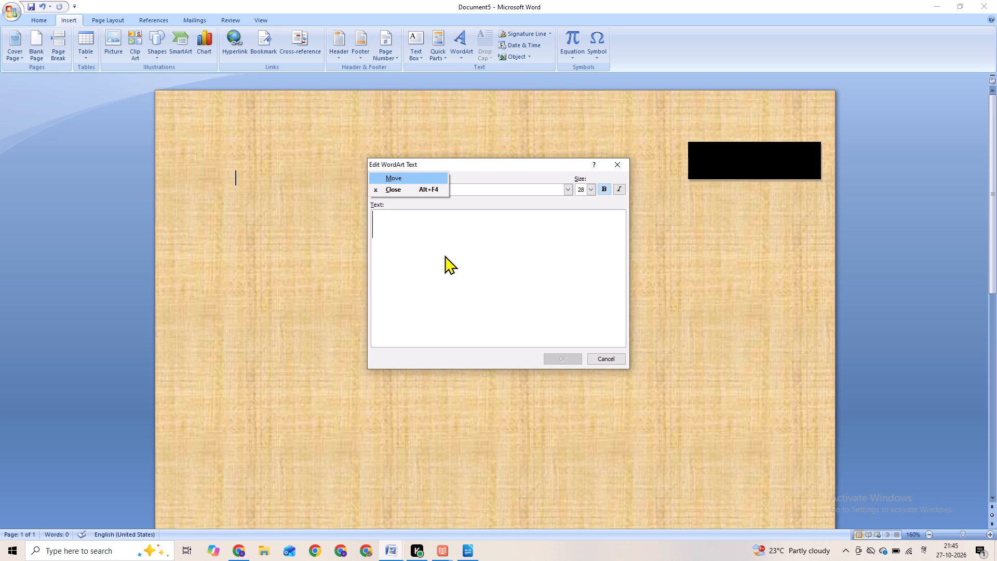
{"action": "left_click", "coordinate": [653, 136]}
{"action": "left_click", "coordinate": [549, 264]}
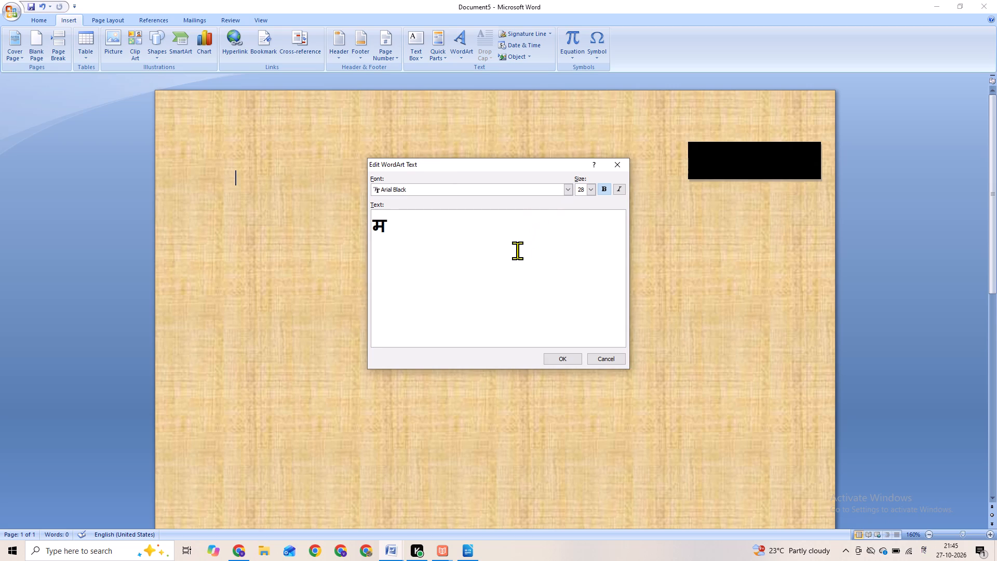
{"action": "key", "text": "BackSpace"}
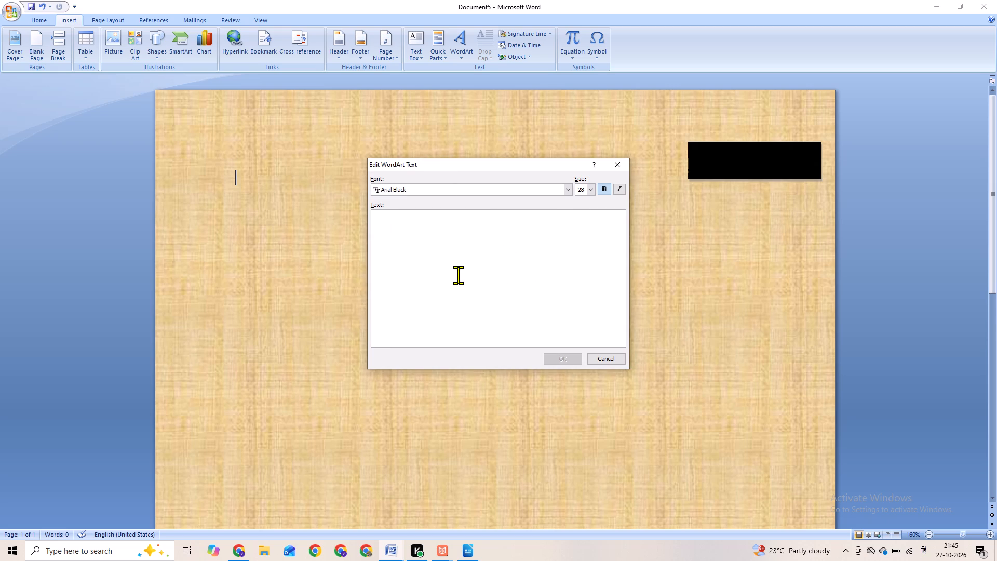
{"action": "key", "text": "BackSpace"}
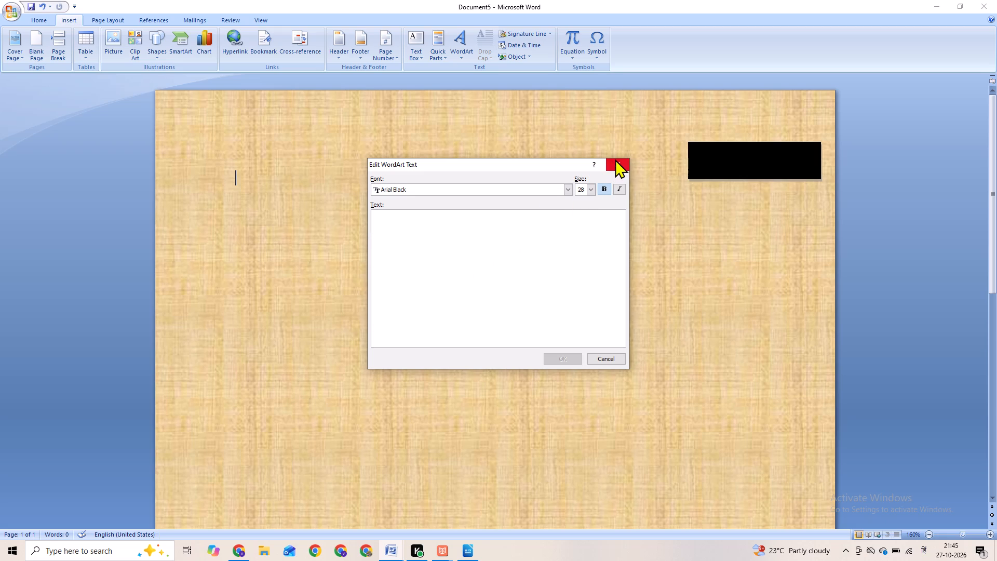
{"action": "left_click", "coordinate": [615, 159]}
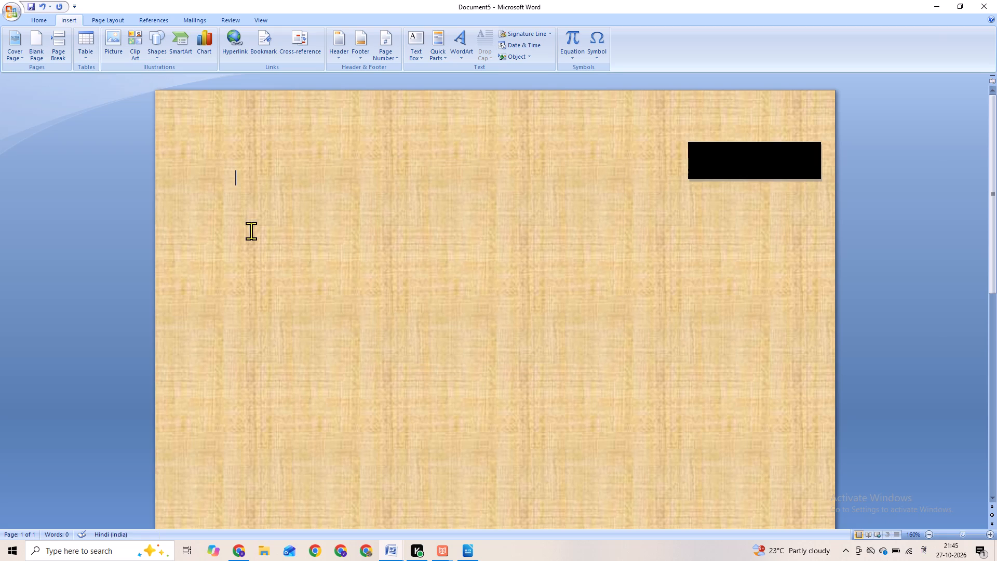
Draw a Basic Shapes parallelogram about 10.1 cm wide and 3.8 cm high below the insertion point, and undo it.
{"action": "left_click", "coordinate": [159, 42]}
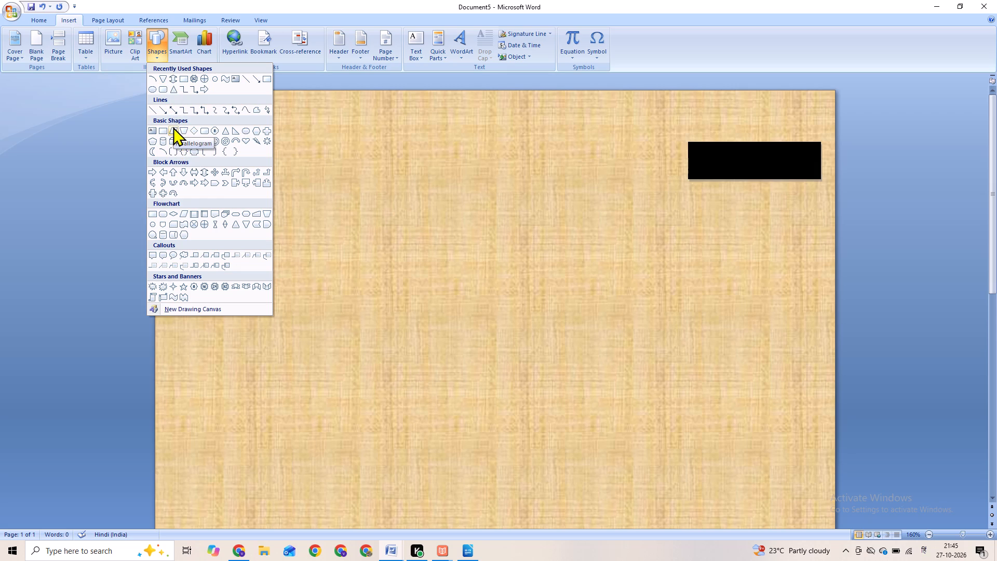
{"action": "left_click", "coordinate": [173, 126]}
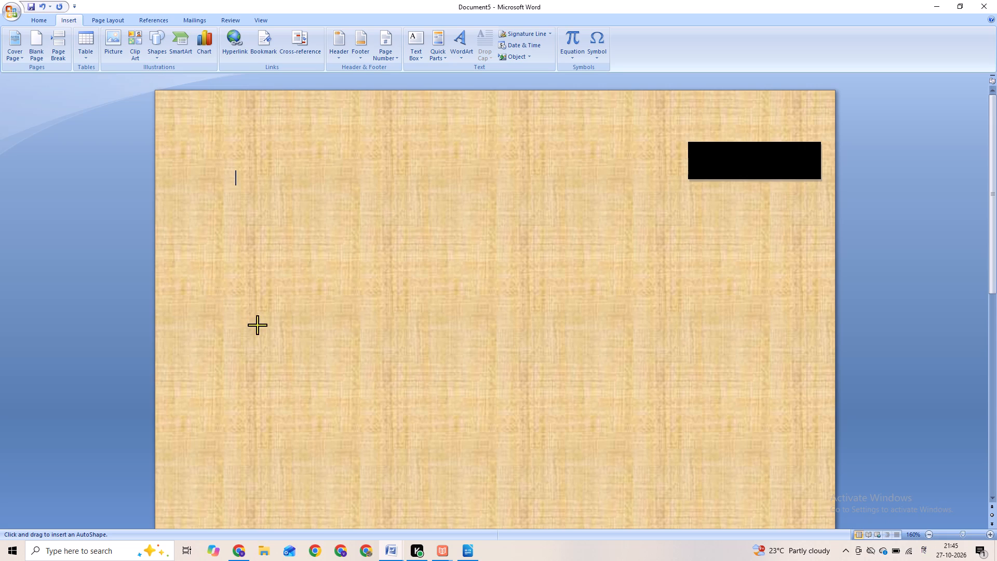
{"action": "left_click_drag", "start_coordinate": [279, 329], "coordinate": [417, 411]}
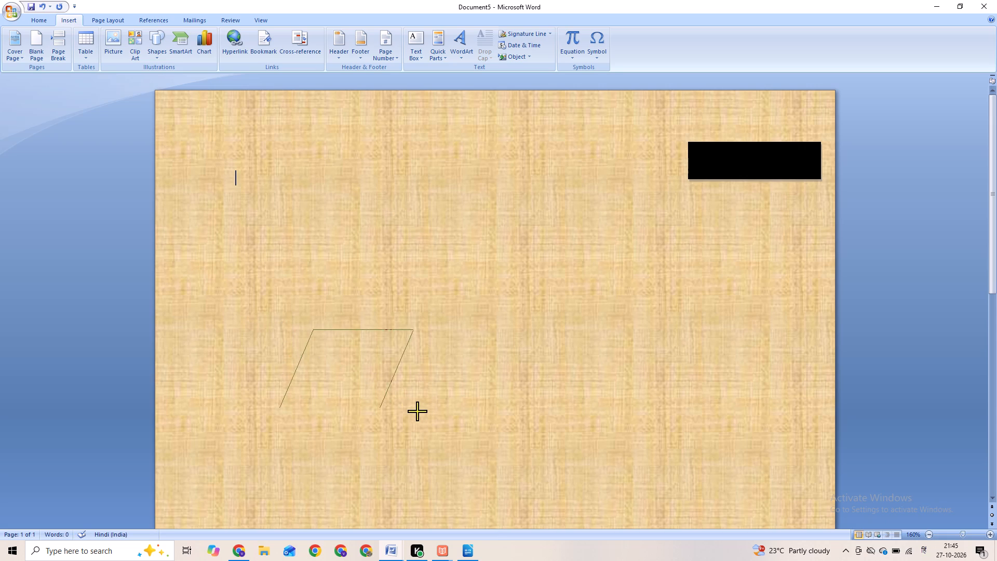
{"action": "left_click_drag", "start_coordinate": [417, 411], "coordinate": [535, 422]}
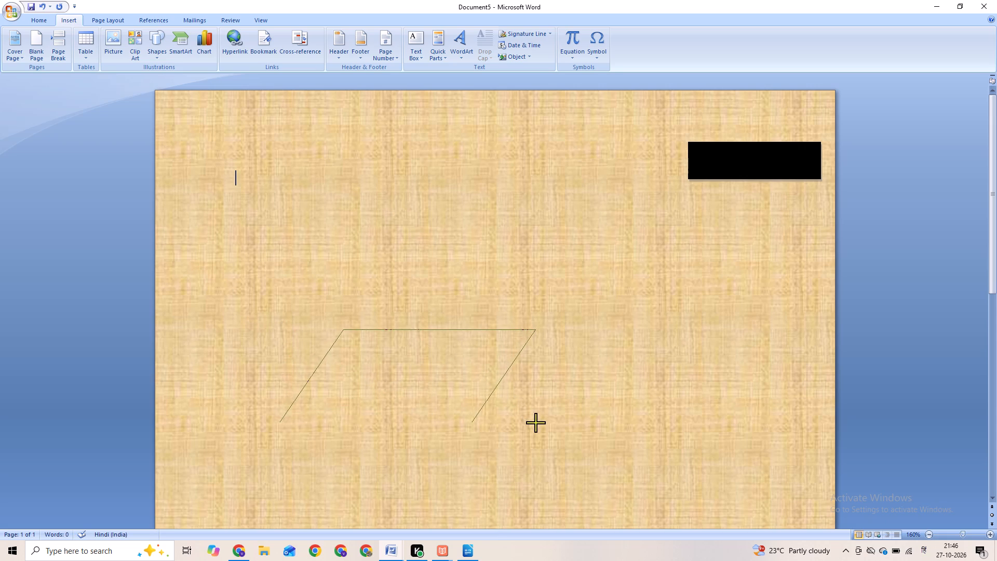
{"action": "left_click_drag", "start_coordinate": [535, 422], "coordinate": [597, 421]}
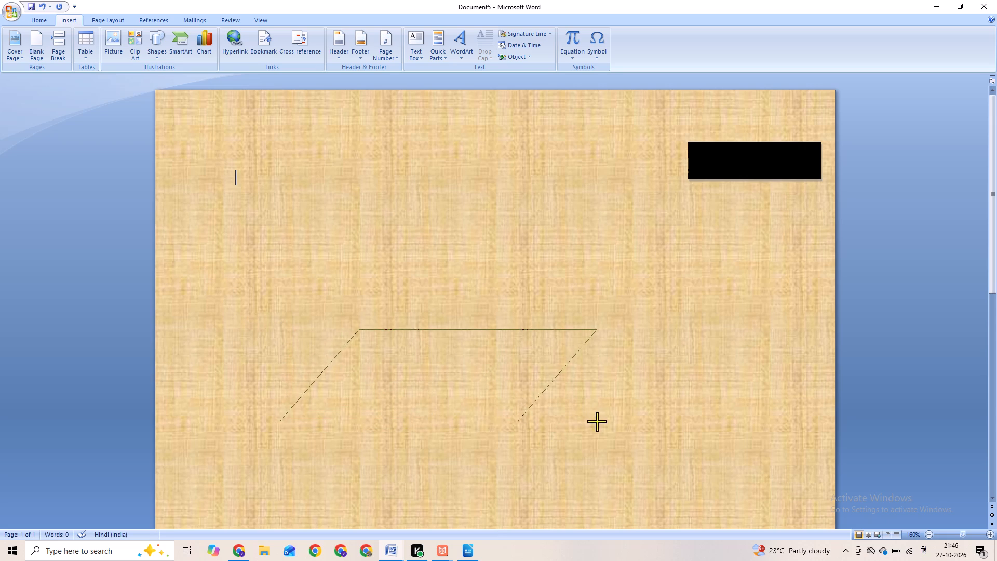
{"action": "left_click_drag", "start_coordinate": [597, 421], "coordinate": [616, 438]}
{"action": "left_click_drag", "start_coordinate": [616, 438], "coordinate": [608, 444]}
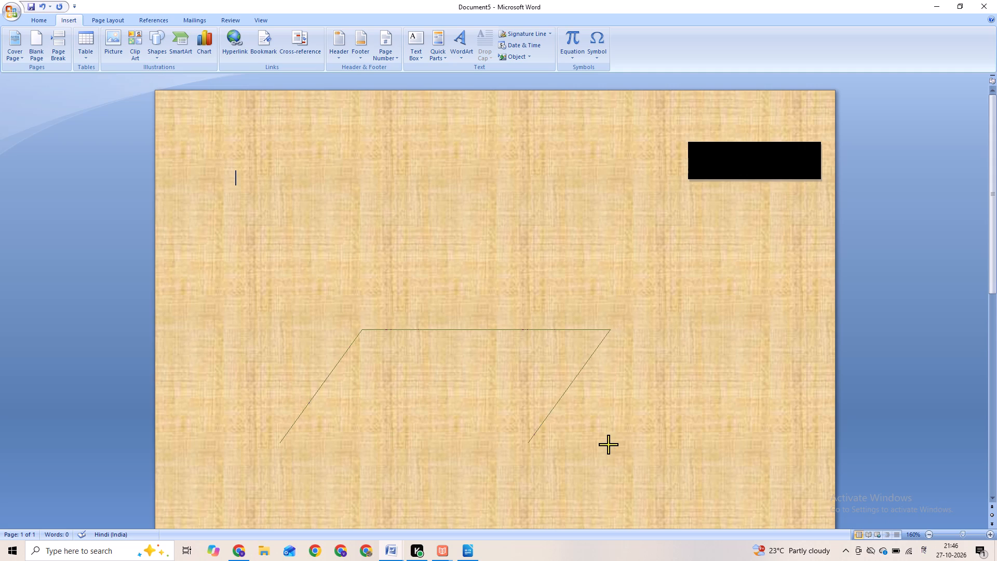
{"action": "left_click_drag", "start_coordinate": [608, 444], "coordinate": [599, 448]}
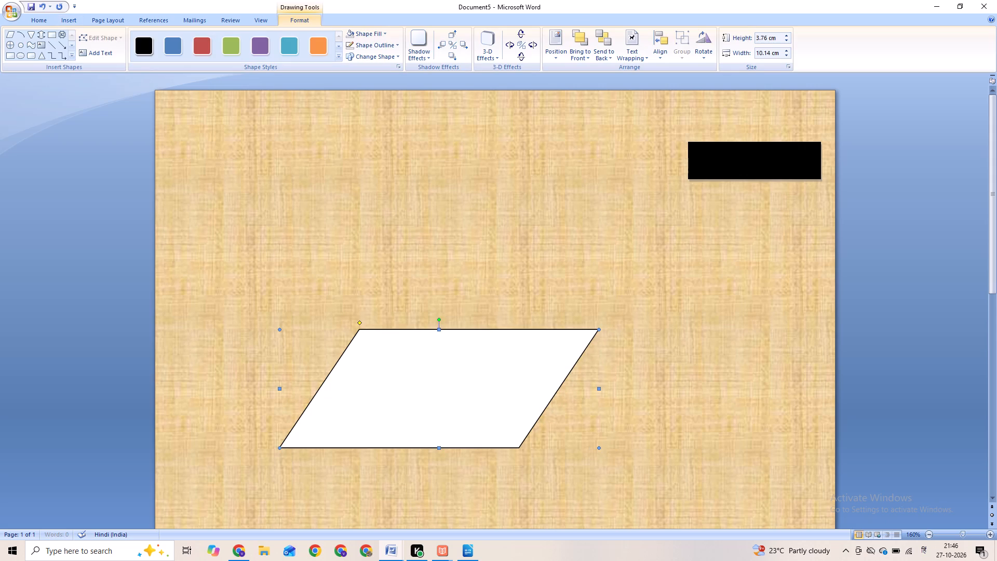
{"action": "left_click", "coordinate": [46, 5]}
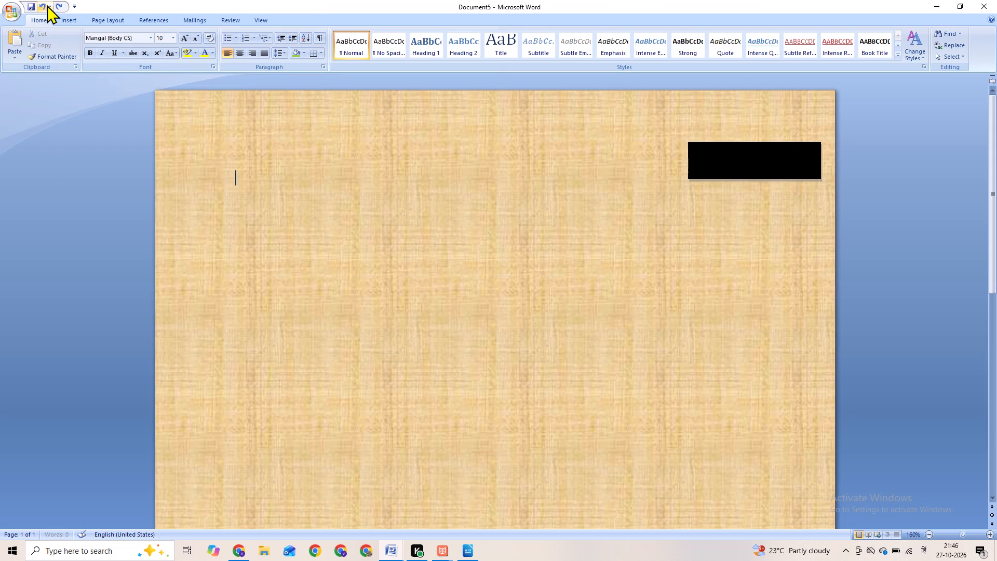
Draw a Flowchart parallelogram about 9.3 cm wide and 4.3 cm high on the page, below and left of the black rectangle.
{"action": "left_click", "coordinate": [75, 16]}
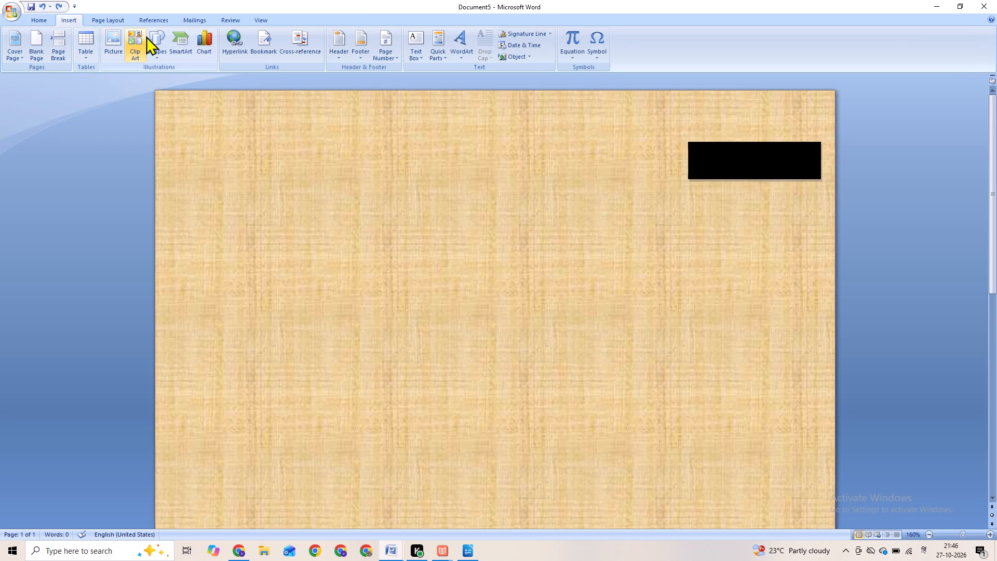
{"action": "left_click", "coordinate": [150, 36]}
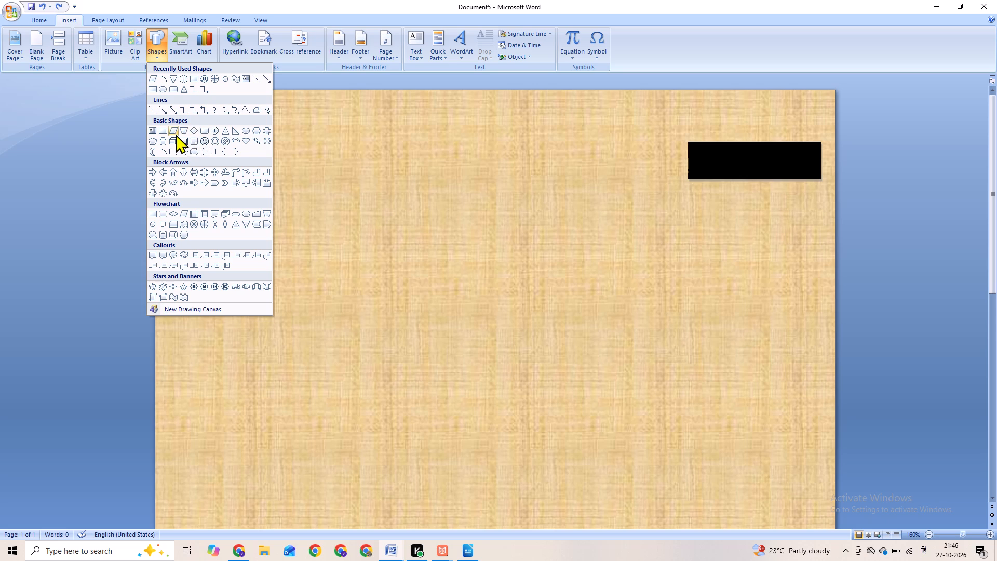
{"action": "left_click", "coordinate": [186, 216]}
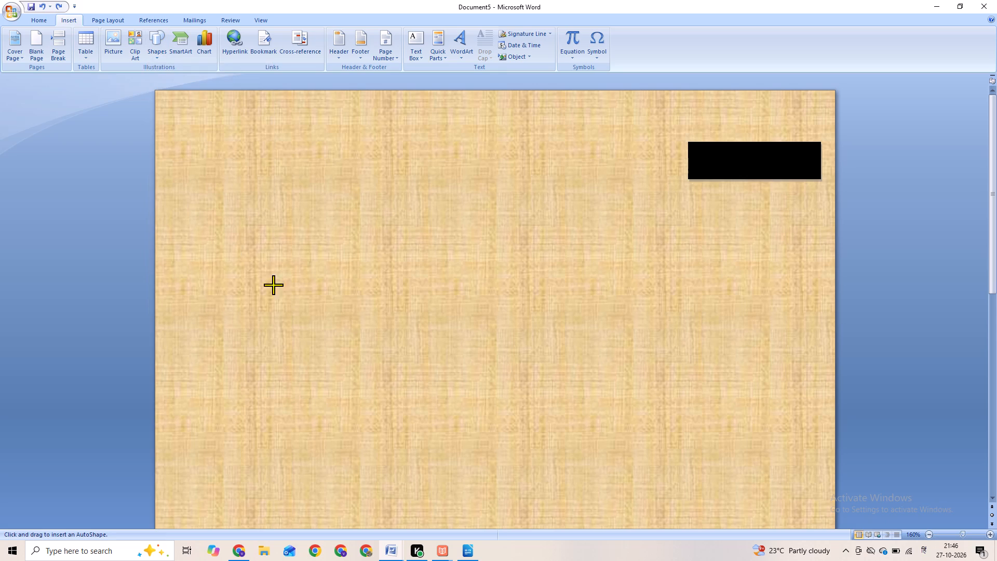
{"action": "left_click_drag", "start_coordinate": [300, 320], "coordinate": [474, 405]}
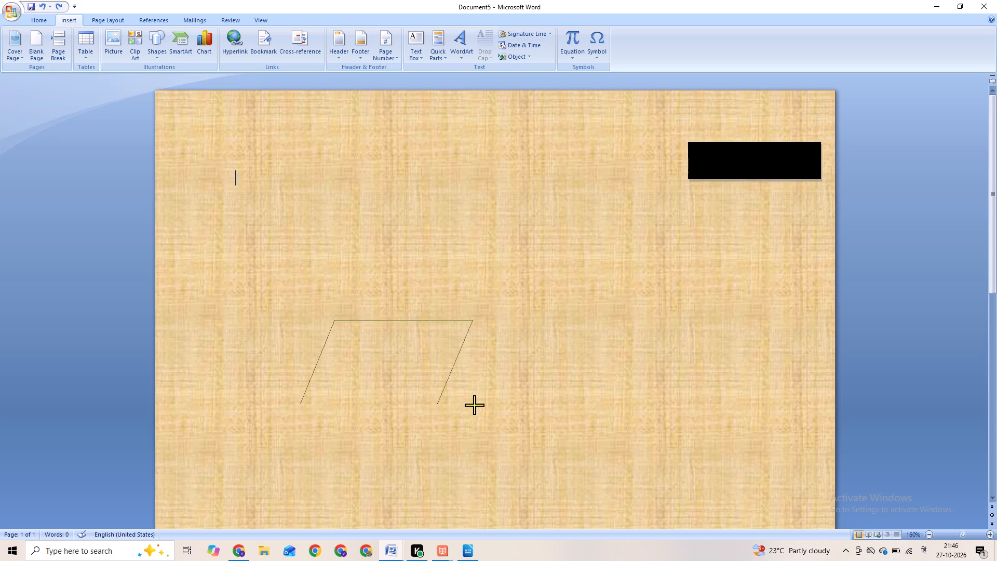
{"action": "left_click_drag", "start_coordinate": [474, 405], "coordinate": [487, 417]}
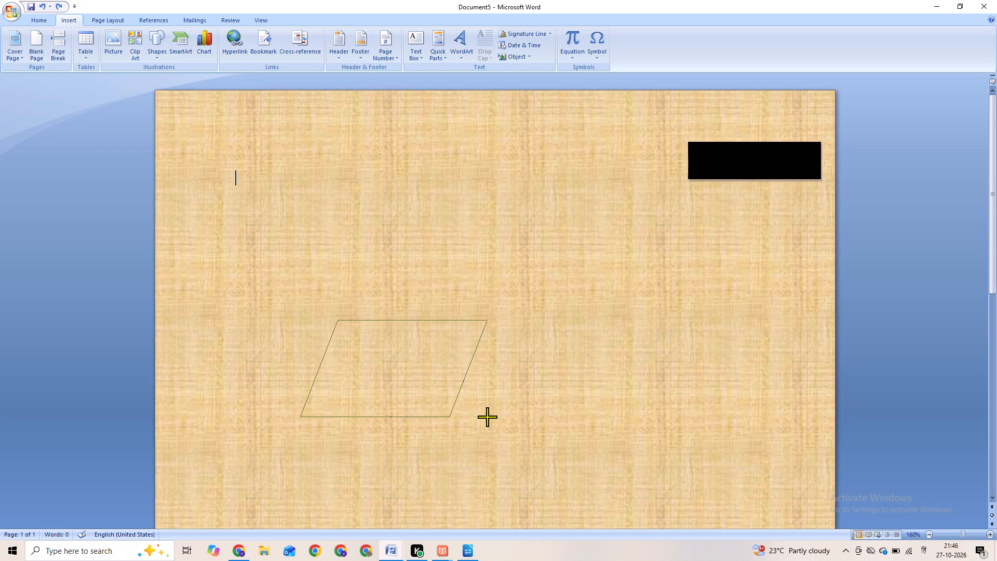
{"action": "left_click_drag", "start_coordinate": [487, 417], "coordinate": [583, 444]}
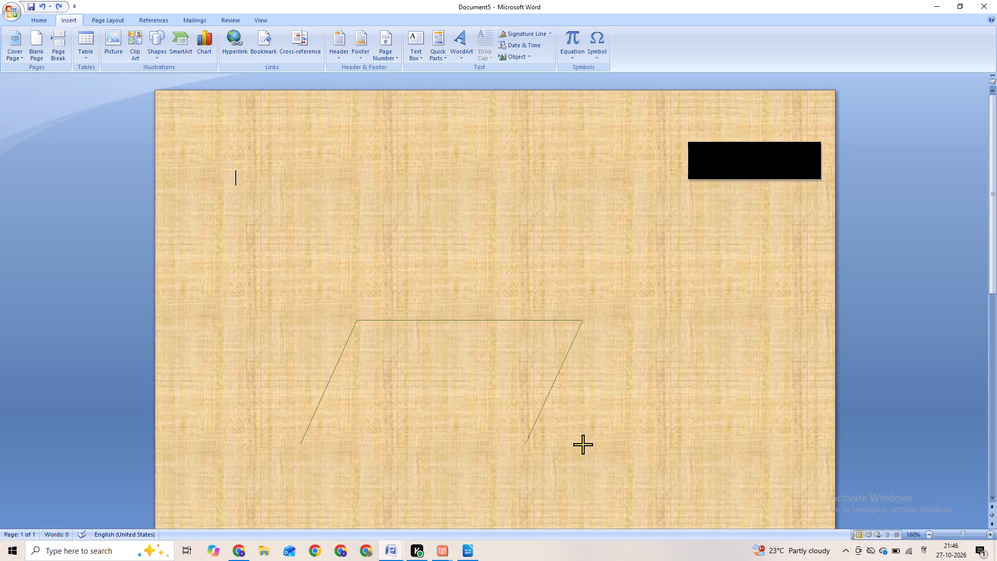
{"action": "left_click_drag", "start_coordinate": [583, 444], "coordinate": [594, 457]}
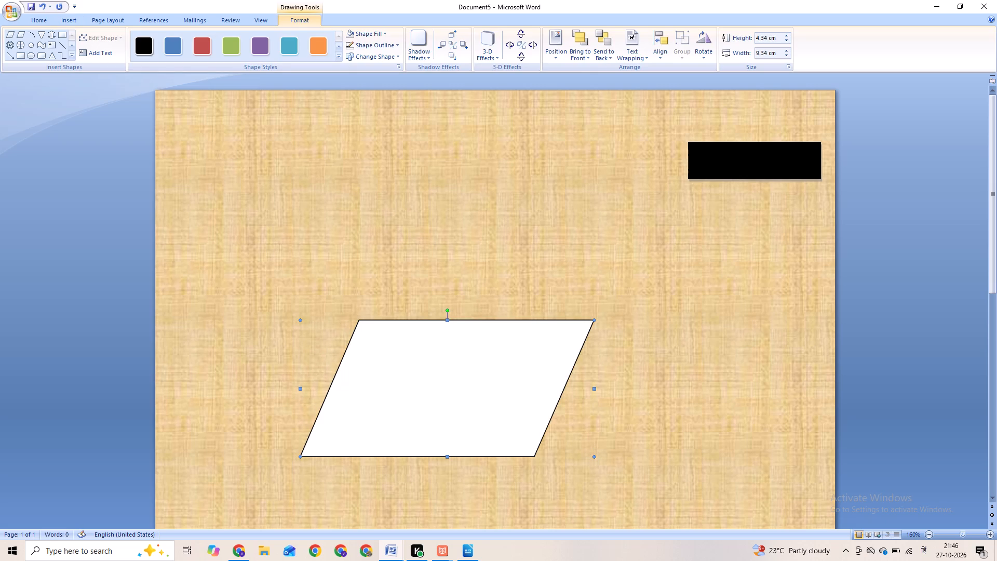
Move the white parallelogram slightly down and toward the page's left edge, keeping its size.
{"action": "left_click_drag", "start_coordinate": [362, 323], "coordinate": [377, 352]}
{"action": "left_click_drag", "start_coordinate": [377, 352], "coordinate": [331, 346]}
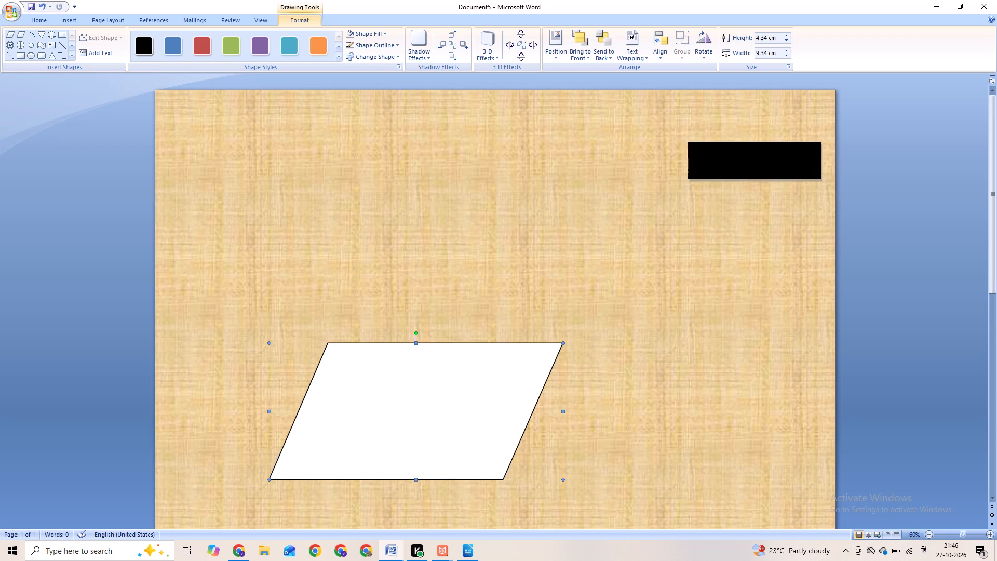
{"action": "left_click", "coordinate": [414, 477]}
{"action": "left_click_drag", "start_coordinate": [414, 344], "coordinate": [414, 352]}
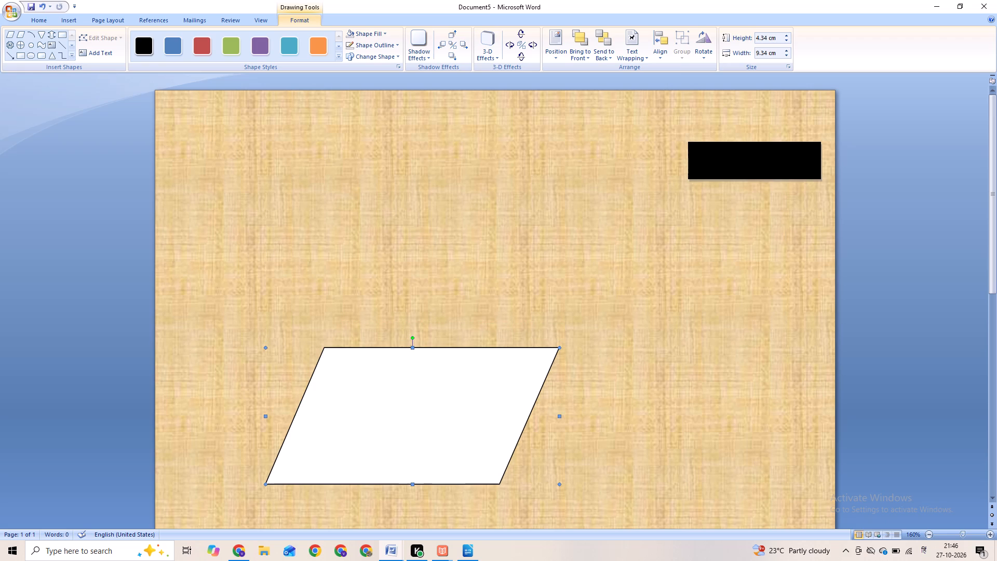
{"action": "left_click_drag", "start_coordinate": [414, 357], "coordinate": [409, 363]}
{"action": "left_click_drag", "start_coordinate": [409, 363], "coordinate": [409, 363]}
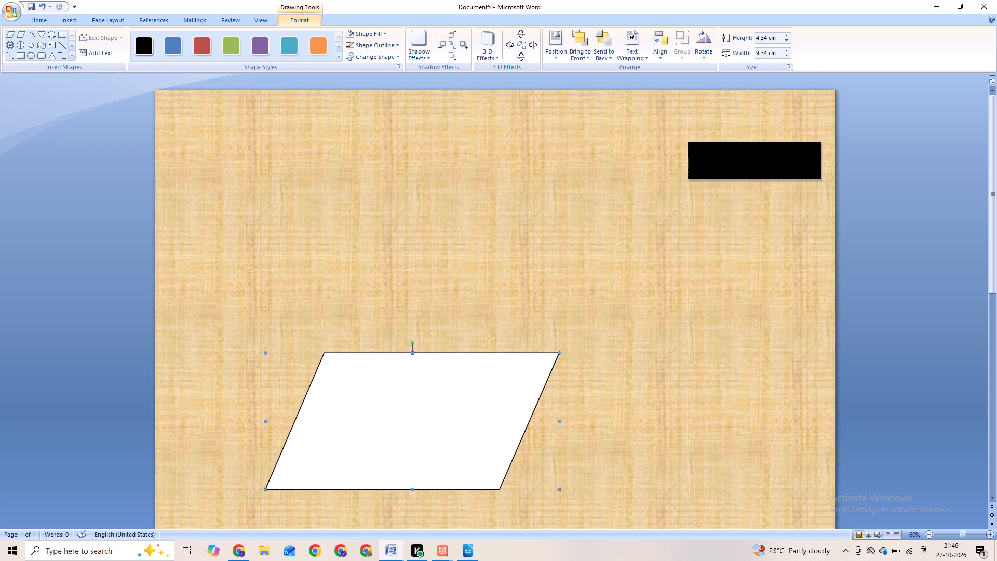
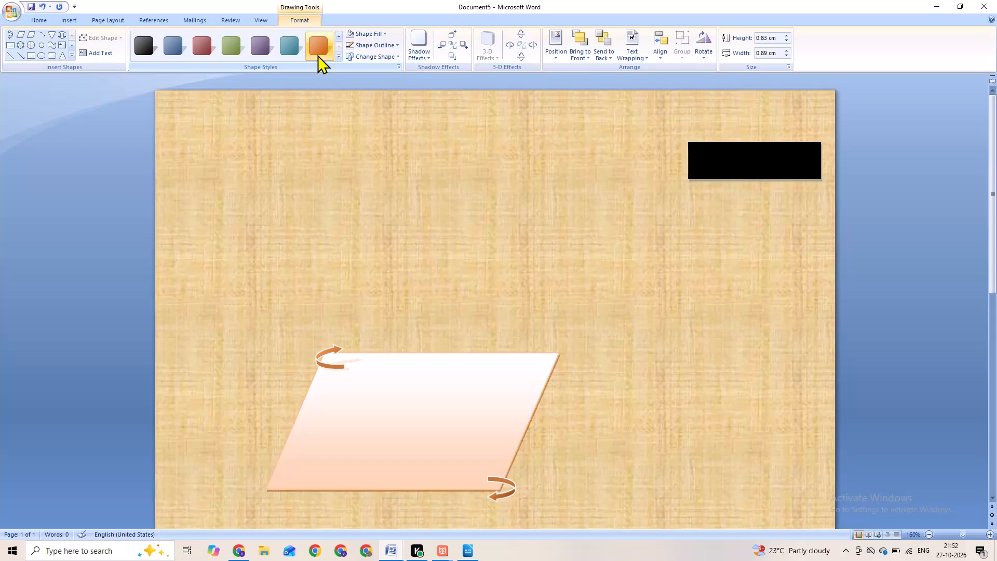
Apply the dark orange gradient shape style with shadow to the curved arrow at the parallelogram's lower-right corner, and deselect it.
{"action": "left_click", "coordinate": [317, 55]}
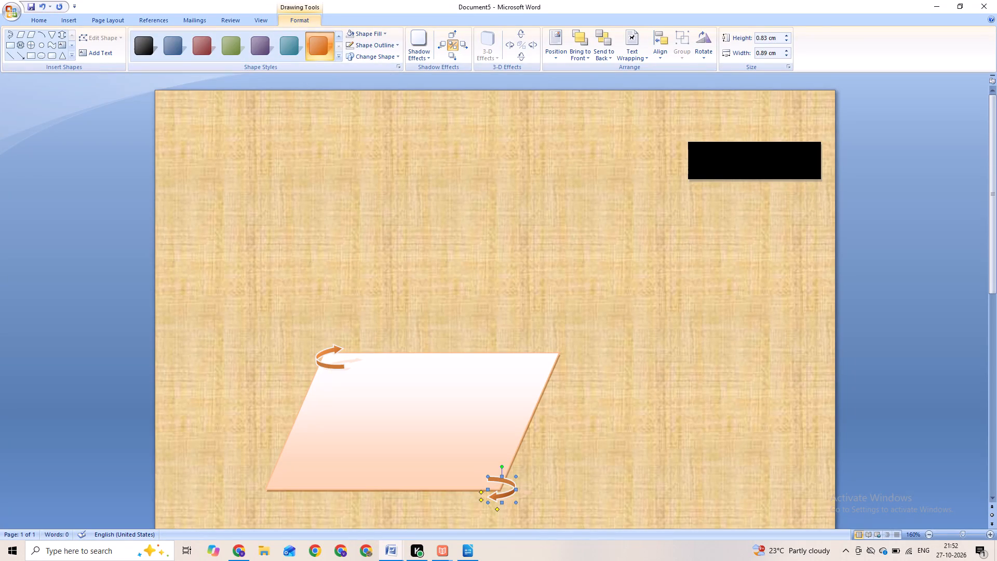
{"action": "left_click", "coordinate": [516, 267]}
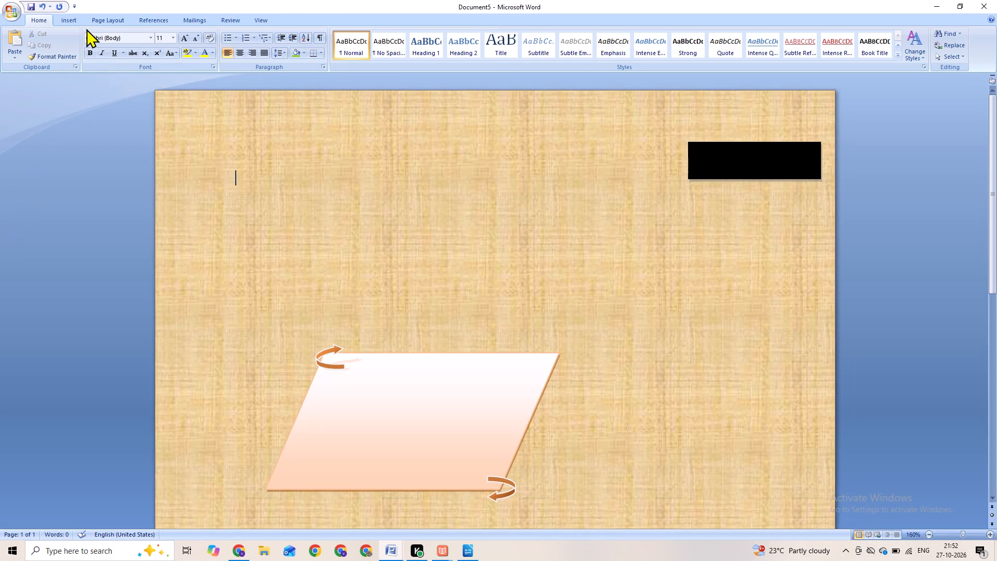
Draw a small circle about 0.46 cm high and 0.43 cm wide over the curved arrow at the parallelogram's upper-left corner.
{"action": "left_click", "coordinate": [65, 17]}
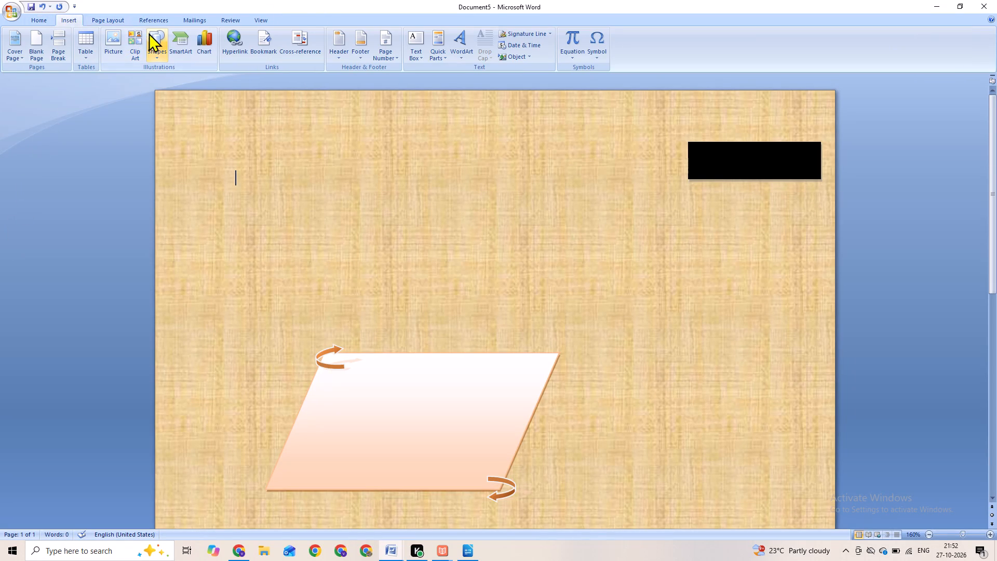
{"action": "left_click", "coordinate": [156, 33]}
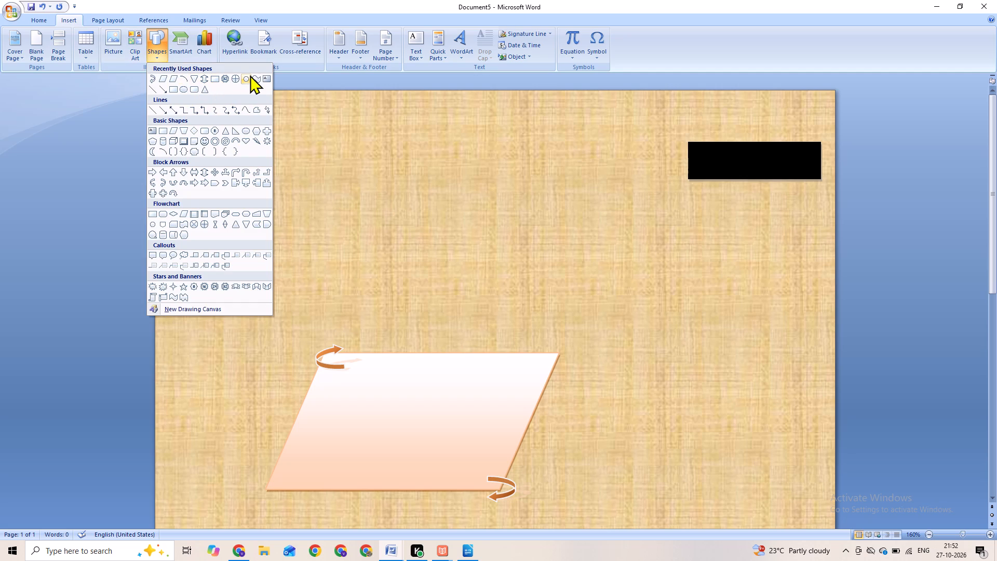
{"action": "left_click", "coordinate": [246, 76]}
{"action": "left_click", "coordinate": [334, 351]}
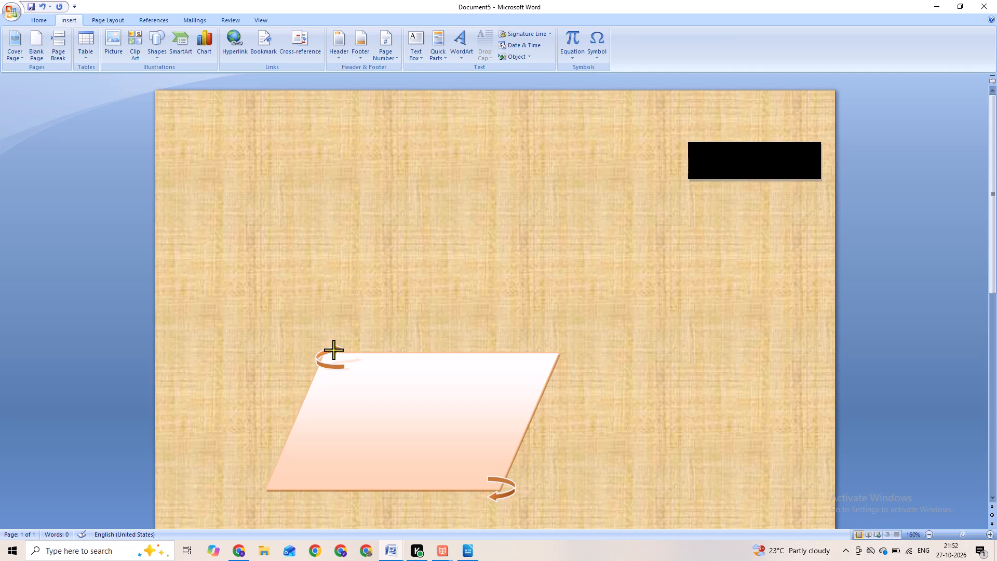
{"action": "left_click_drag", "start_coordinate": [335, 353], "coordinate": [332, 357]}
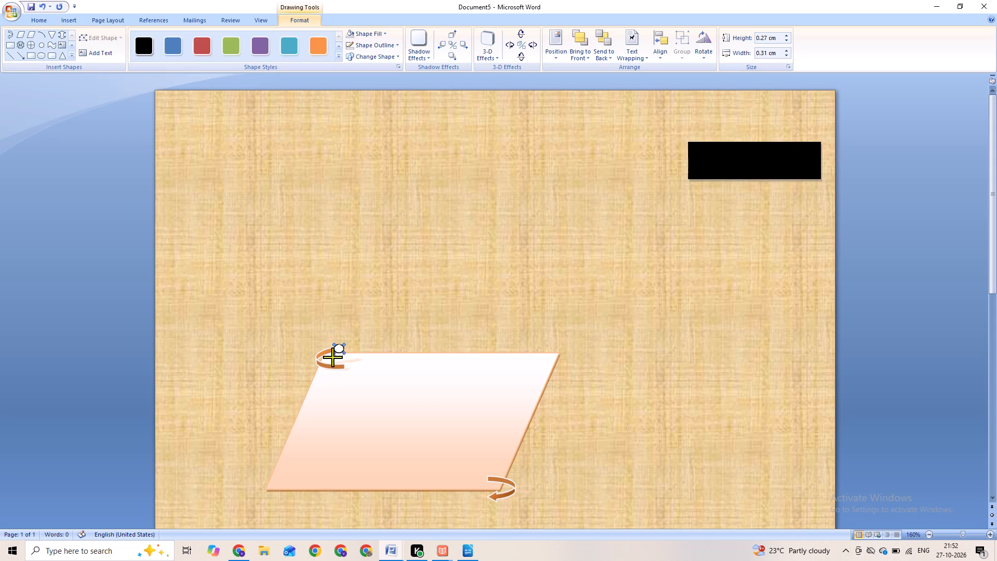
{"action": "left_click_drag", "start_coordinate": [332, 357], "coordinate": [330, 359]}
Adjust the small circle's position over the upper curved arrow and enlarge it to about 0.56 cm by 0.56 cm.
{"action": "left_click", "coordinate": [334, 360]}
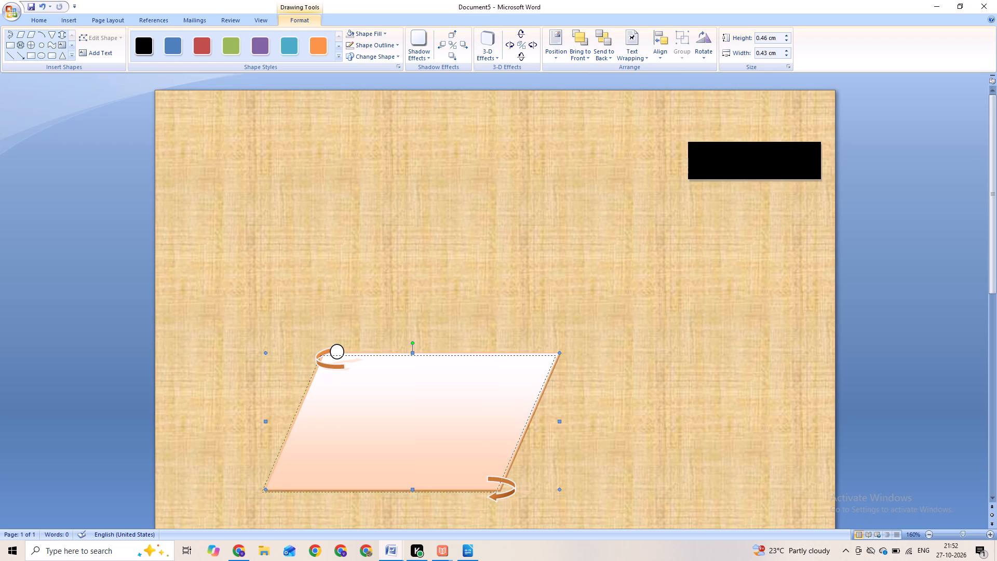
{"action": "left_click", "coordinate": [333, 355]}
{"action": "left_click_drag", "start_coordinate": [333, 355], "coordinate": [331, 355]}
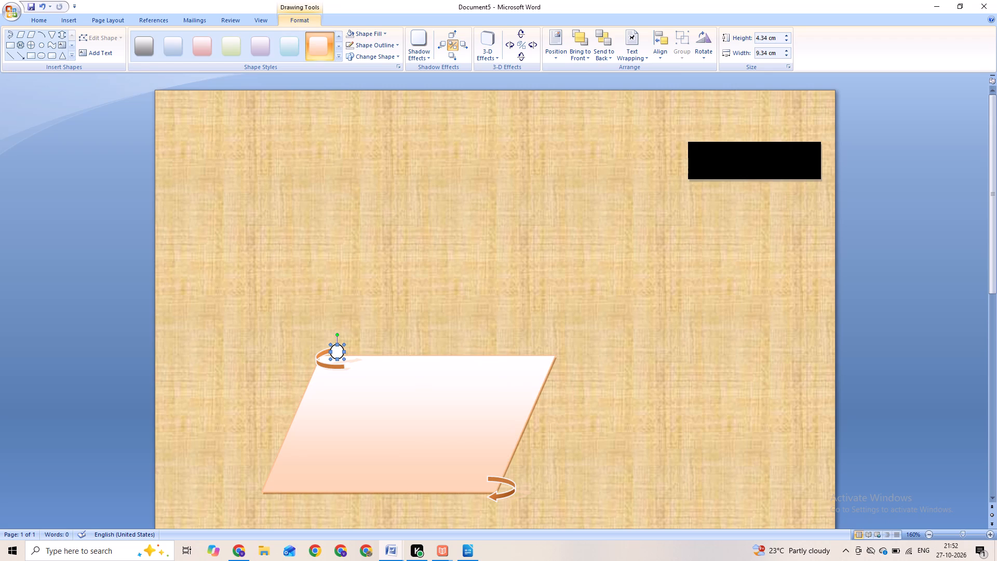
{"action": "left_click_drag", "start_coordinate": [331, 355], "coordinate": [329, 356]}
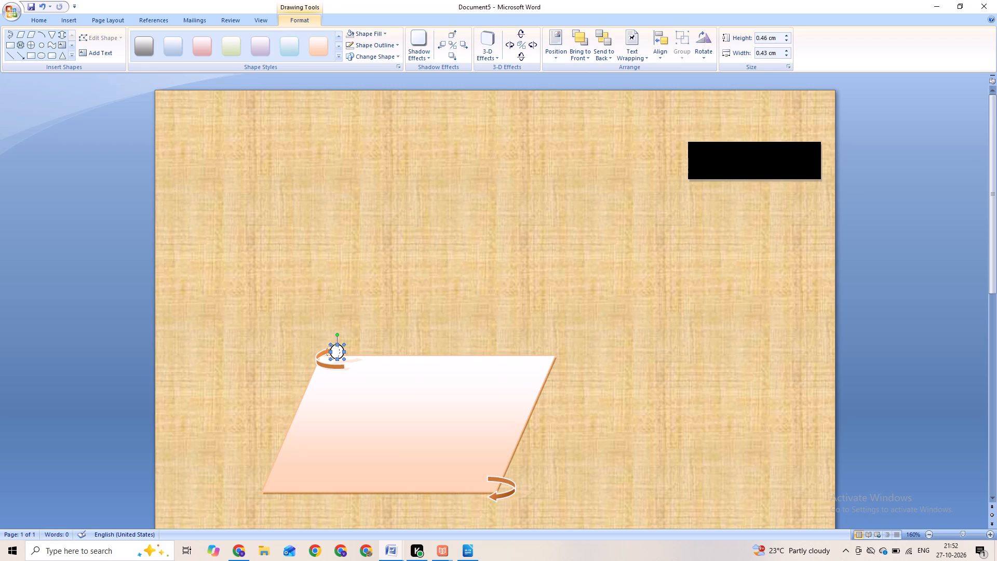
{"action": "left_click_drag", "start_coordinate": [329, 356], "coordinate": [326, 359]}
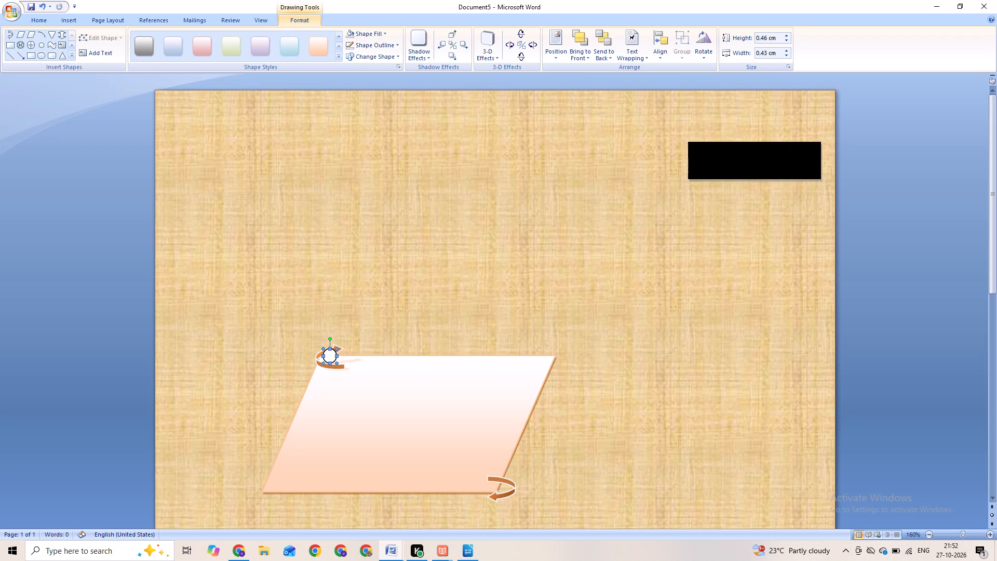
{"action": "left_click", "coordinate": [331, 357]}
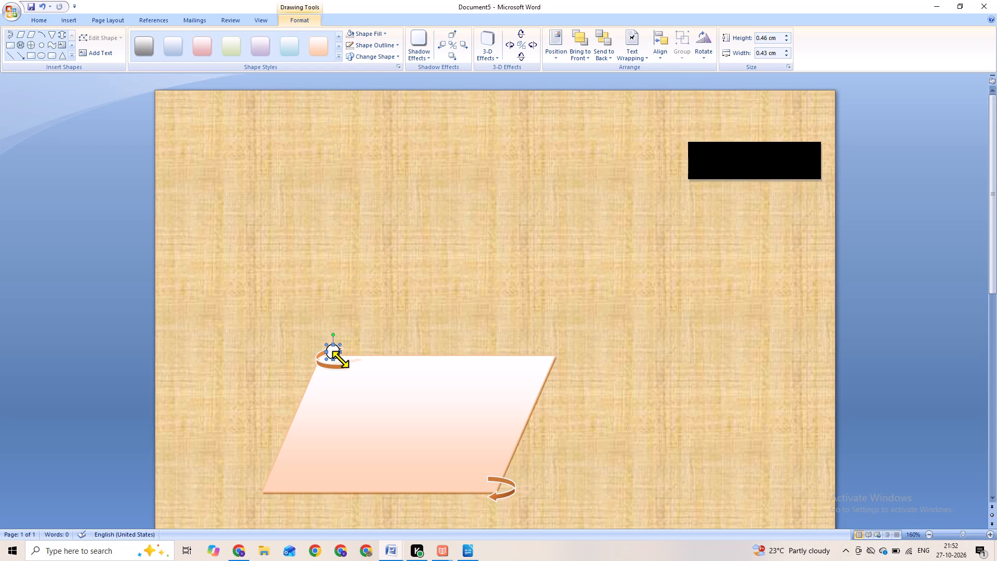
{"action": "left_click", "coordinate": [340, 359]}
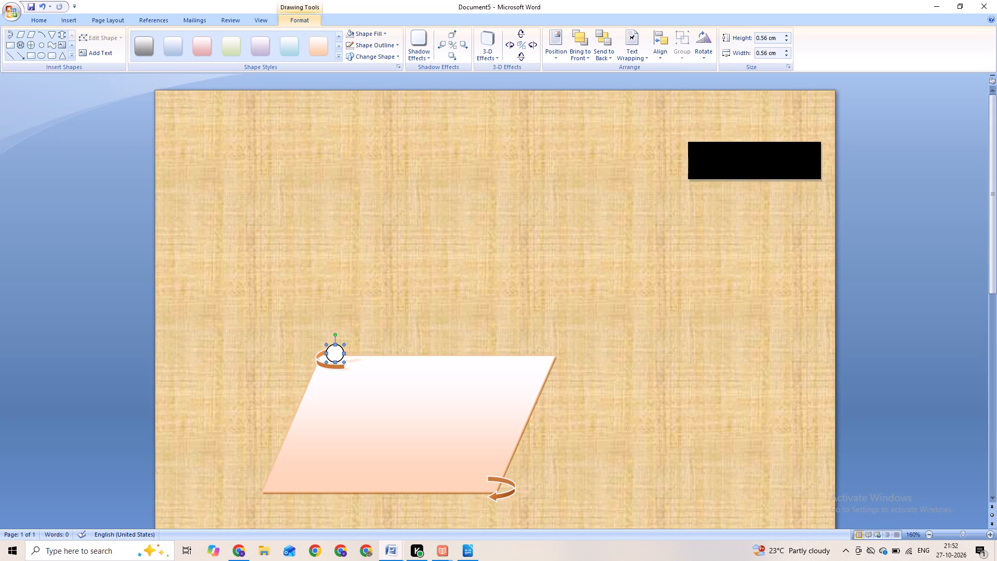
Duplicate the circle and place the copy over the curved arrow at the parallelogram's lower-right corner.
{"action": "key", "text": "ctrl+d"}
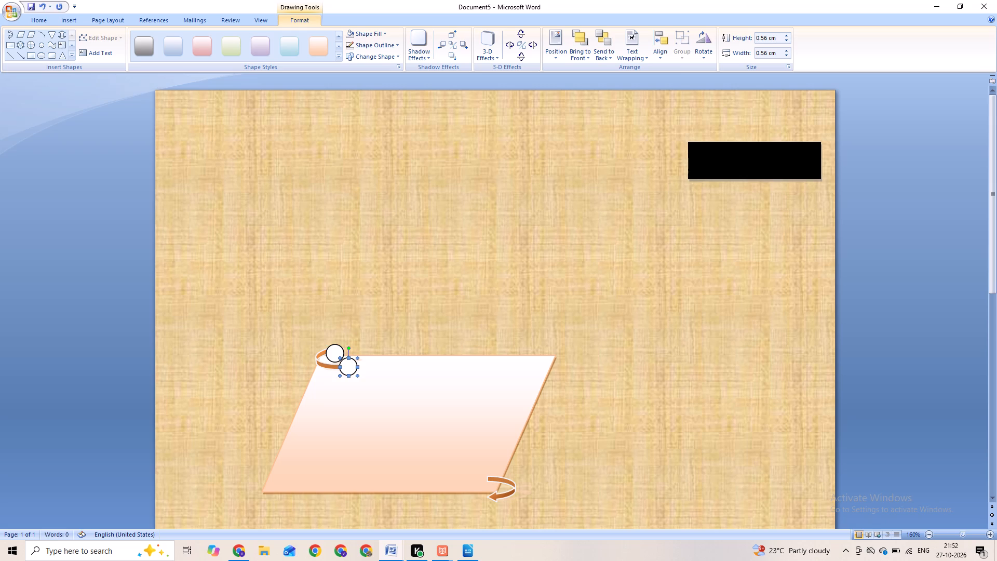
{"action": "left_click_drag", "start_coordinate": [346, 372], "coordinate": [436, 439]}
{"action": "left_click_drag", "start_coordinate": [436, 439], "coordinate": [493, 499]}
{"action": "left_click_drag", "start_coordinate": [493, 499], "coordinate": [493, 496]}
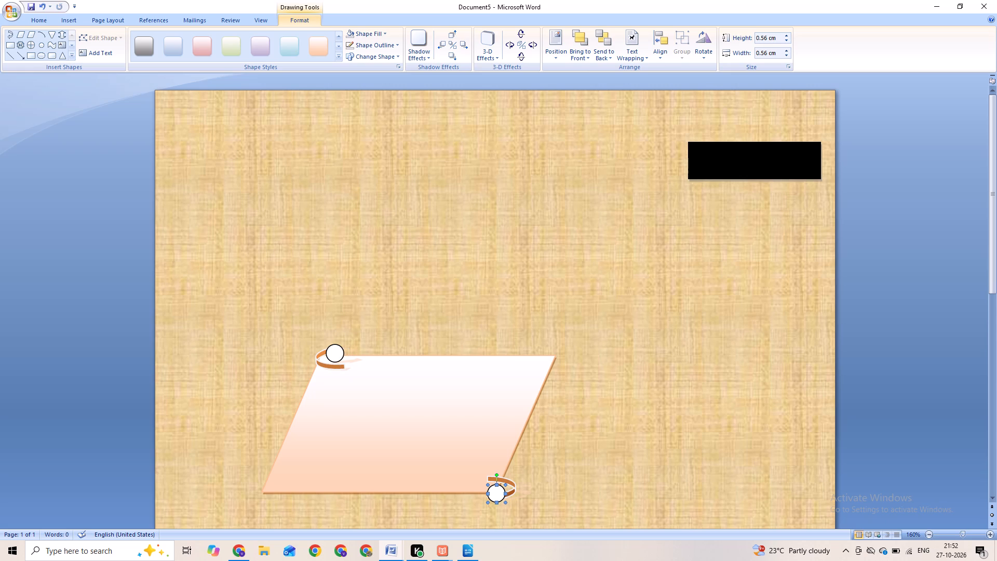
{"action": "left_click", "coordinate": [498, 492]}
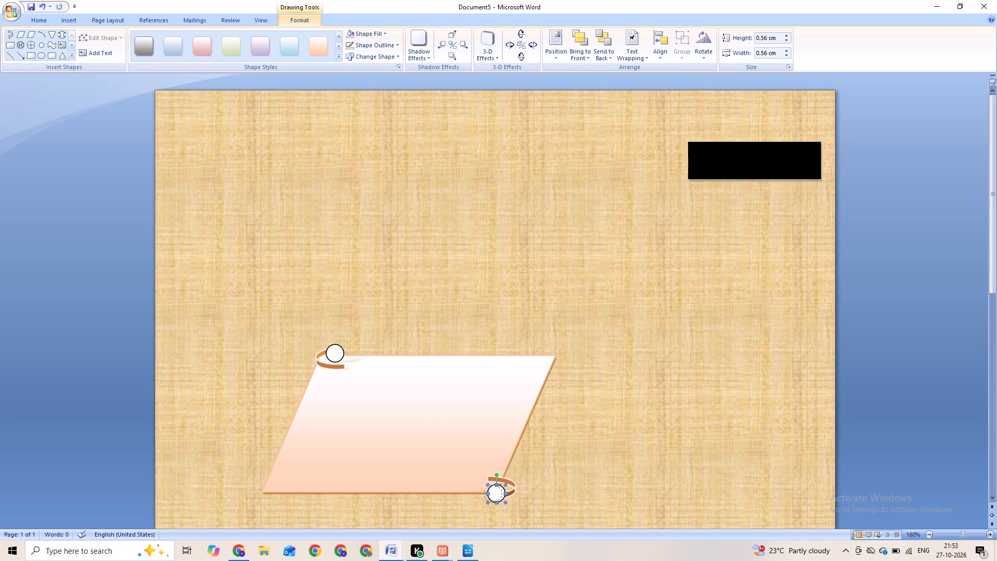
{"action": "left_click", "coordinate": [495, 488]}
Look through the preset shape styles for the circle at the parallelogram's lower-right corner.
{"action": "left_click", "coordinate": [339, 47]}
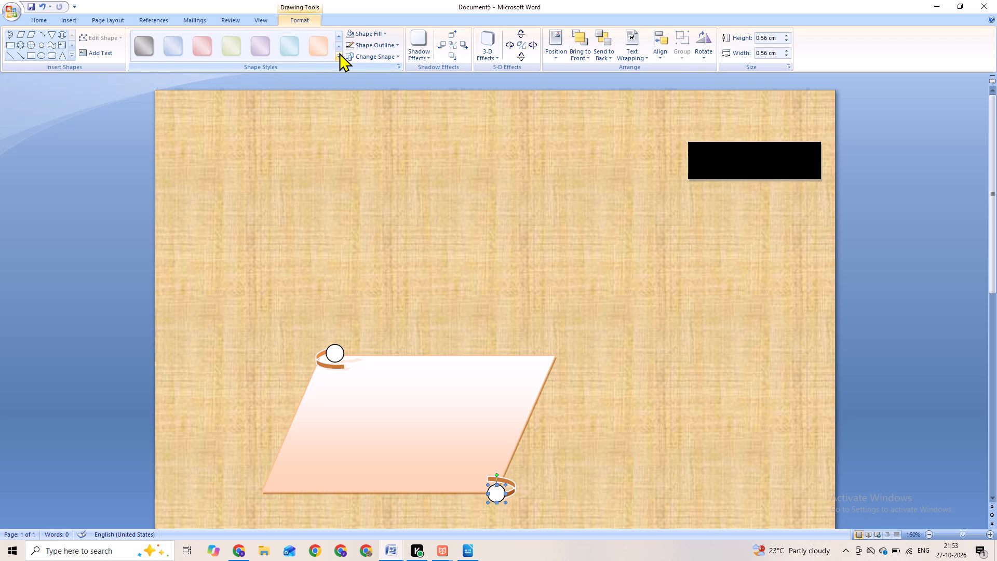
{"action": "left_click", "coordinate": [339, 54]}
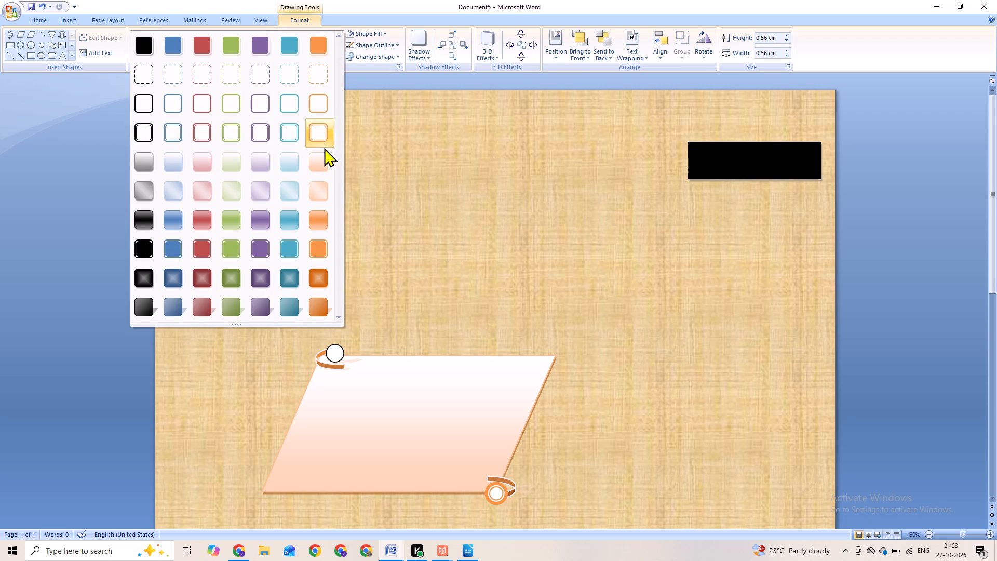
{"action": "scroll", "coordinate": [315, 165], "scroll_direction": "down", "scroll_amount": 4}
{"action": "scroll", "coordinate": [306, 226], "scroll_direction": "up", "scroll_amount": 4}
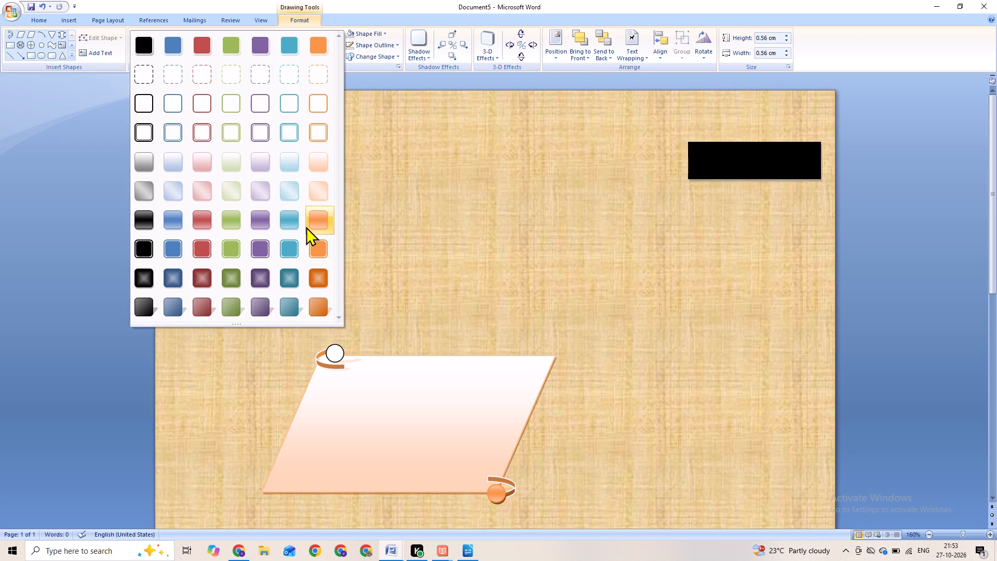
{"action": "scroll", "coordinate": [306, 226], "scroll_direction": "up", "scroll_amount": 3}
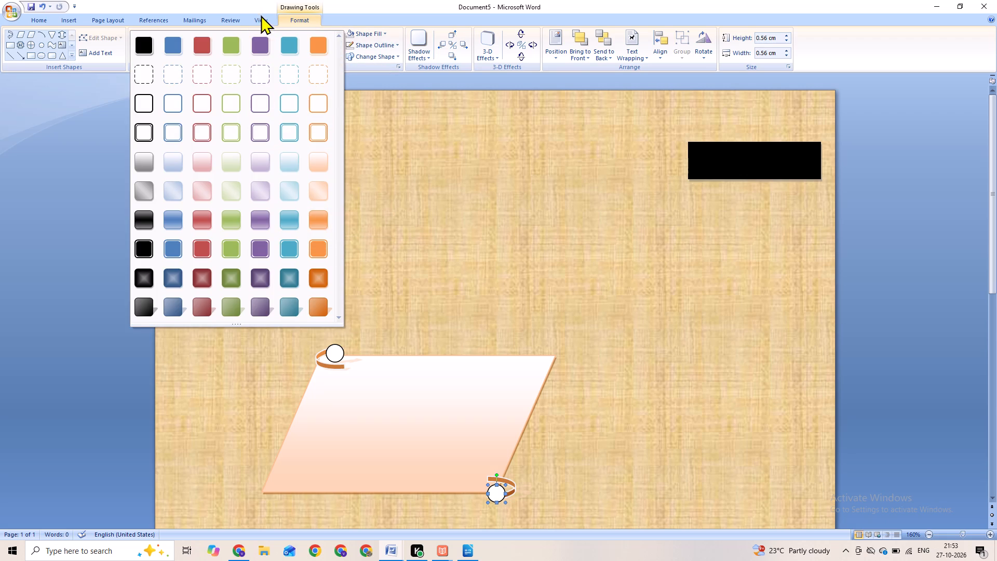
{"action": "left_click", "coordinate": [338, 36]}
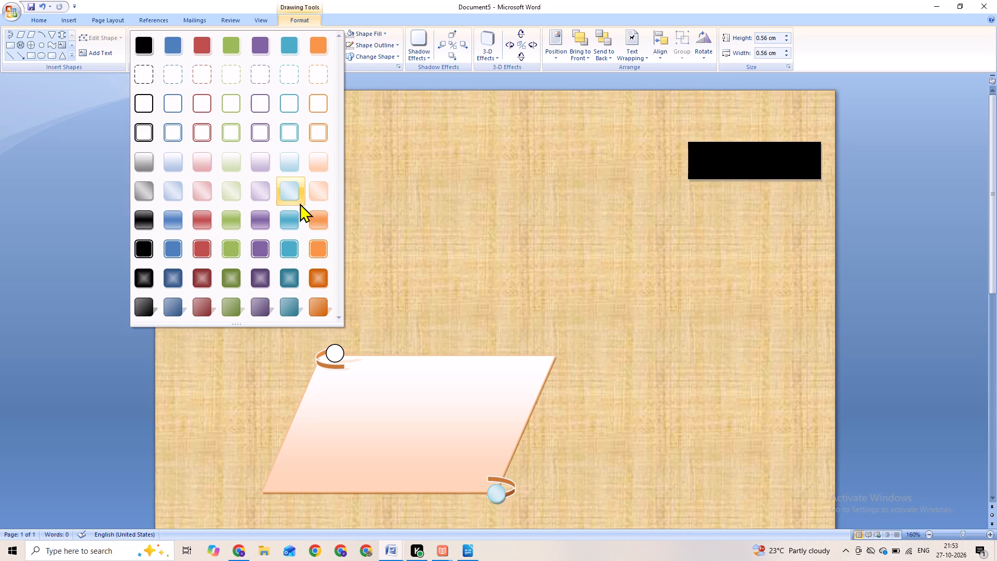
{"action": "scroll", "coordinate": [287, 218], "scroll_direction": "down", "scroll_amount": 2}
{"action": "scroll", "coordinate": [287, 218], "scroll_direction": "up", "scroll_amount": 2}
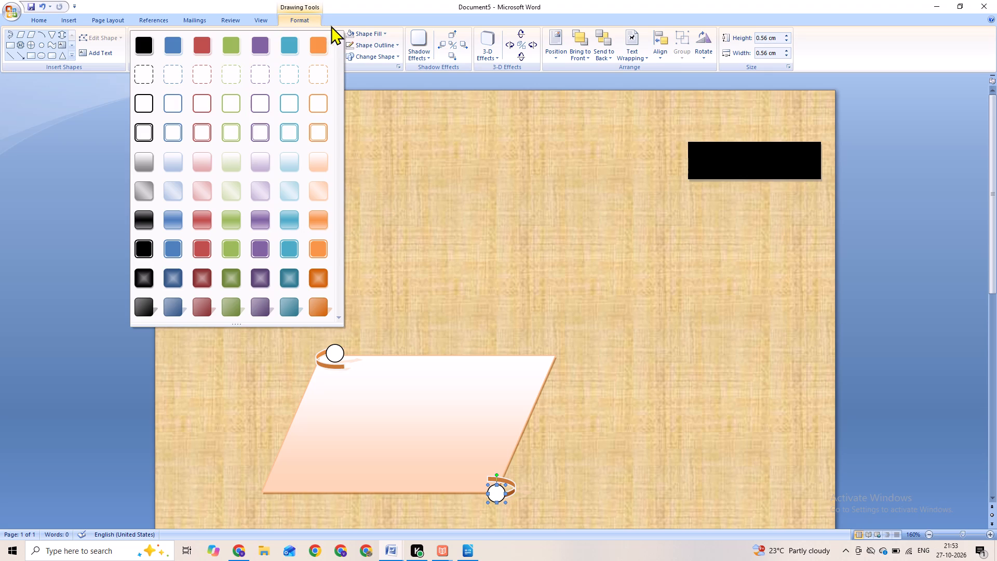
{"action": "left_click", "coordinate": [304, 19]}
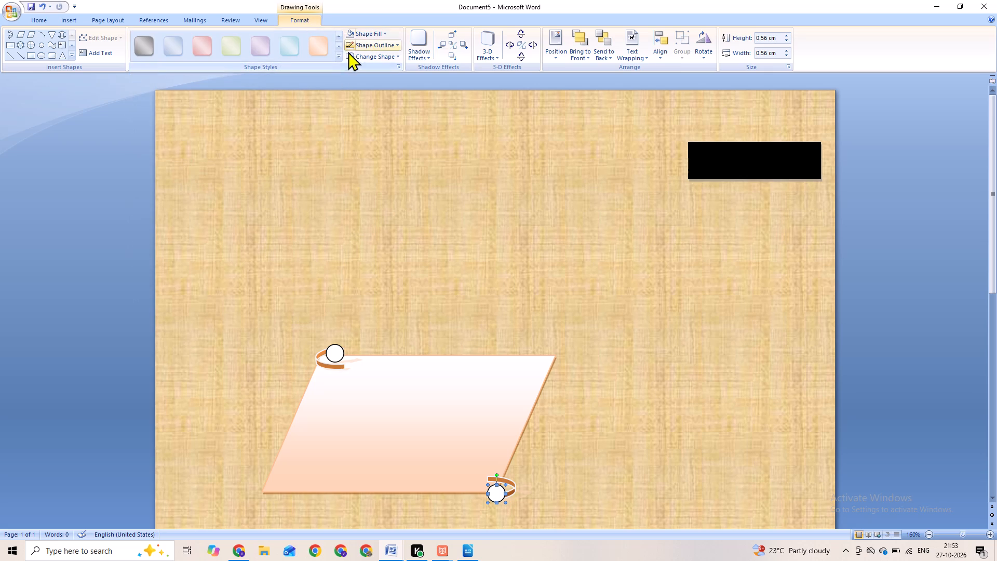
{"action": "left_click", "coordinate": [338, 35]}
{"action": "left_click", "coordinate": [339, 34]}
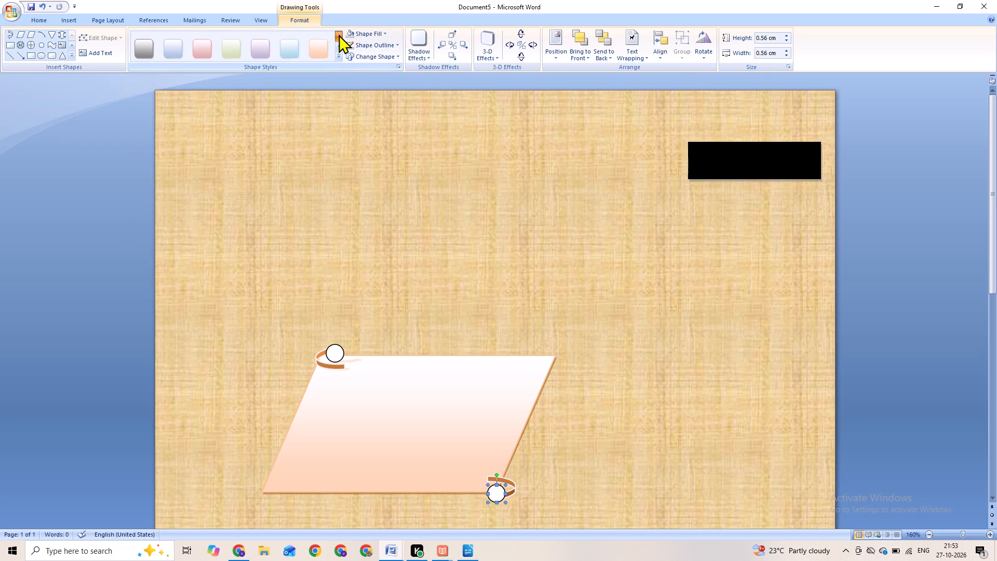
{"action": "left_click", "coordinate": [339, 34]}
{"action": "triple_click", "coordinate": [339, 34]}
{"action": "double_click", "coordinate": [339, 34]}
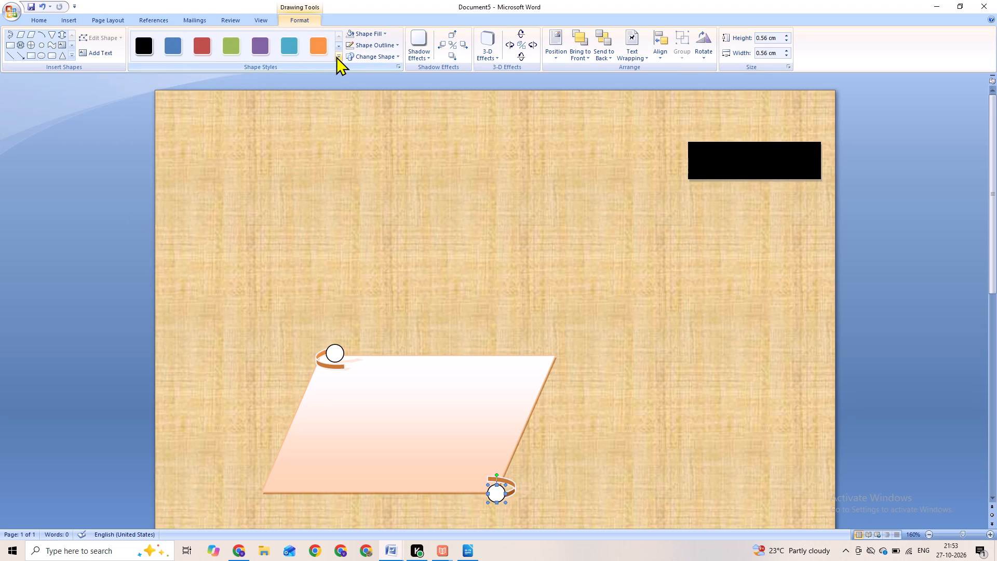
Nudge the circle at the parallelogram's lower-right corner slightly downward.
{"action": "left_click", "coordinate": [501, 493]}
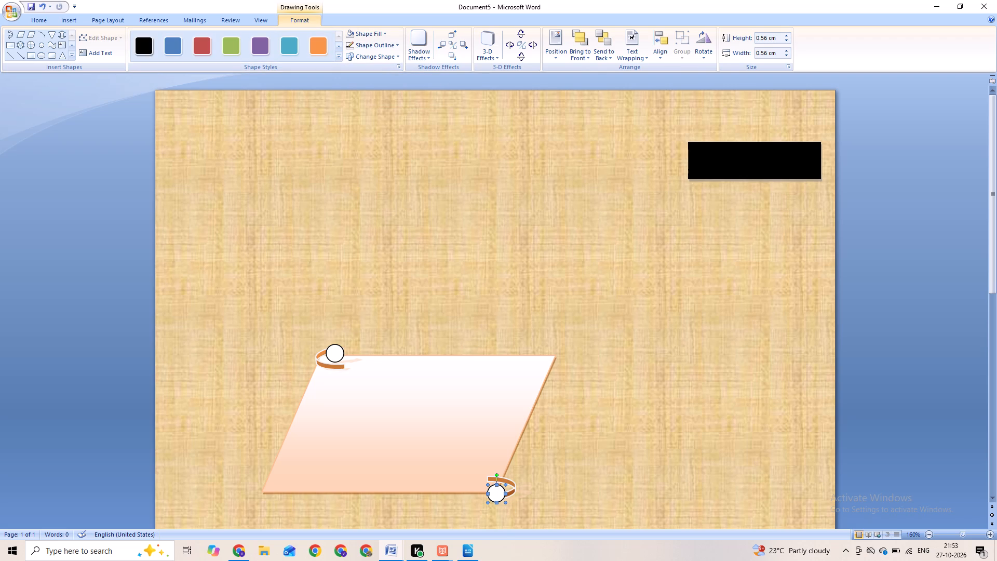
{"action": "key", "text": "Down"}
{"action": "key", "text": "Down"}
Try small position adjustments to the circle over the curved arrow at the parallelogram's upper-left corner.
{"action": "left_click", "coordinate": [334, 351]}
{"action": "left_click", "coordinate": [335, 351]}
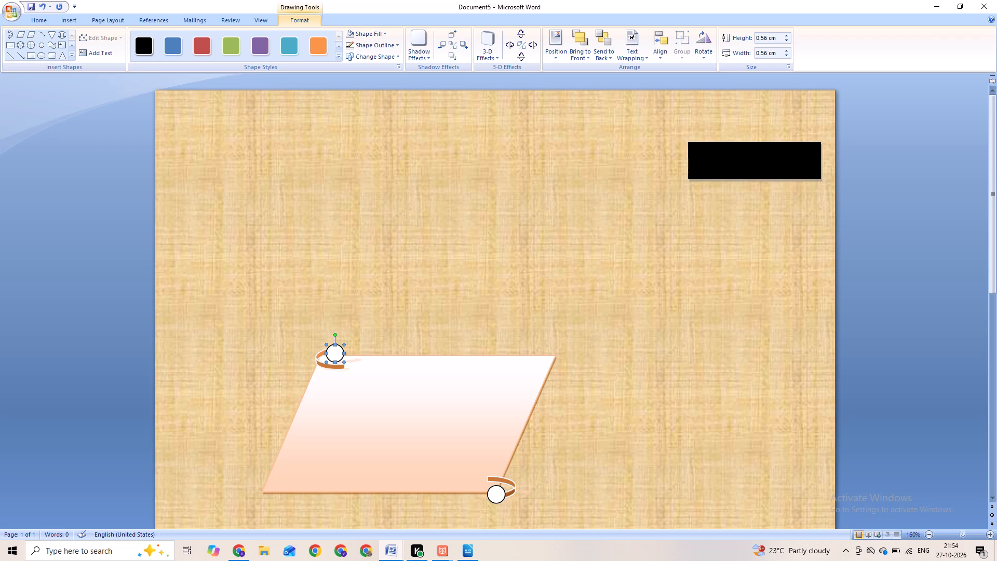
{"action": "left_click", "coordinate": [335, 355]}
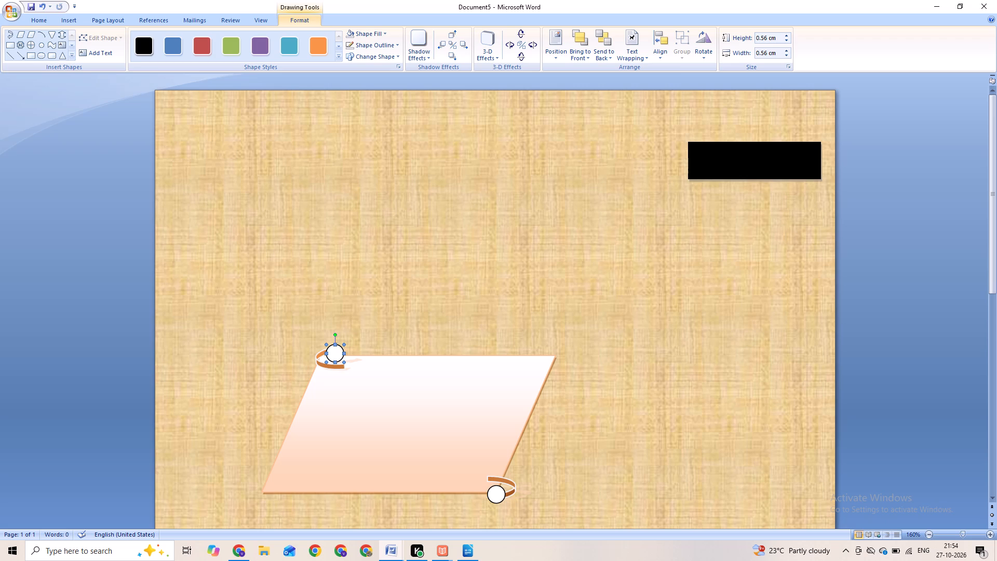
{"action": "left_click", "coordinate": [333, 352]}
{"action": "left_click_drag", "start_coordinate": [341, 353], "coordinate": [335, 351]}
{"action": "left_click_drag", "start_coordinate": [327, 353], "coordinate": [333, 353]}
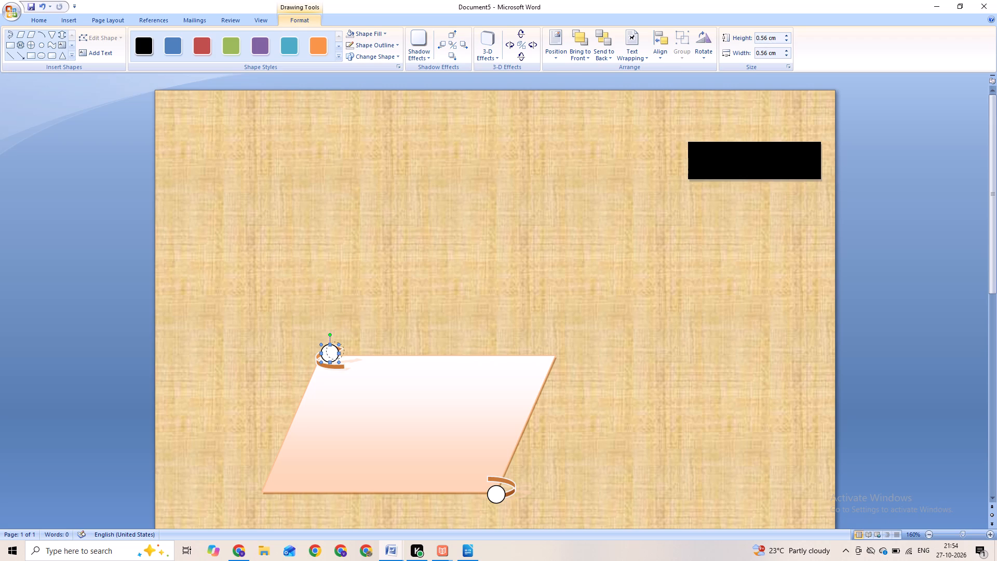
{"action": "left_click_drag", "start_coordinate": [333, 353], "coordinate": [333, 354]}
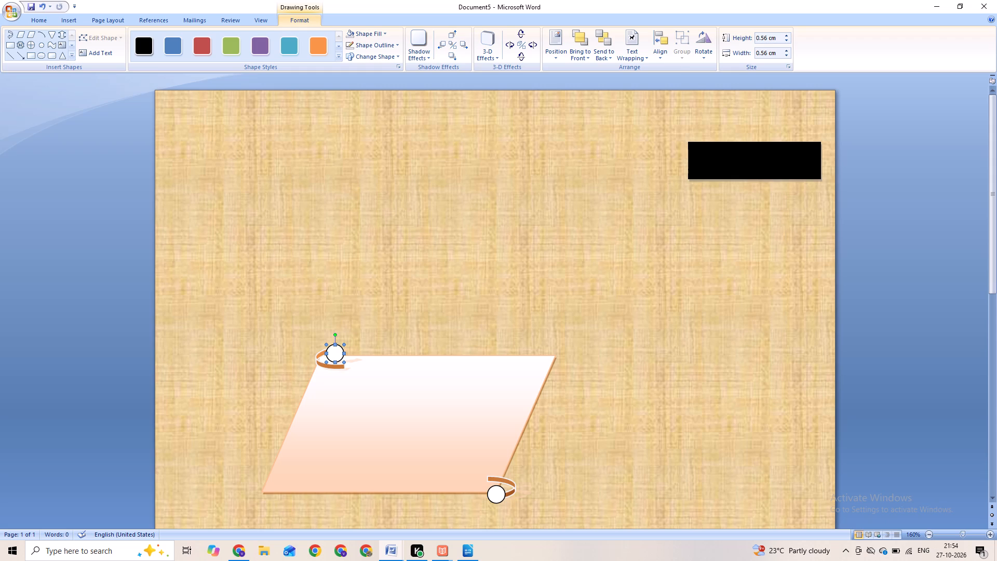
Delete both small circles covering the curved arrows at the parallelogram's corners.
{"action": "key", "text": "BackSpace"}
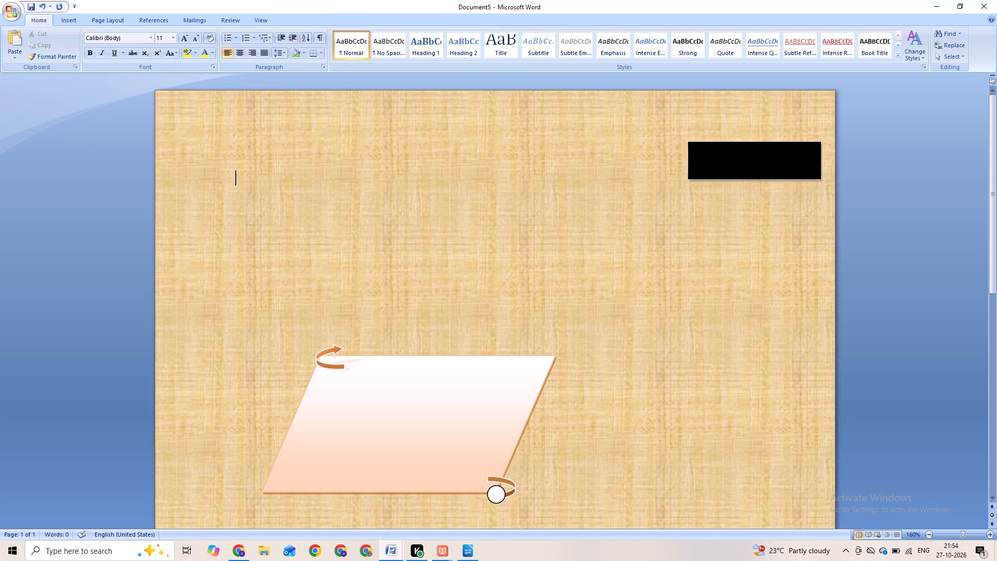
{"action": "left_click", "coordinate": [497, 495]}
{"action": "key", "text": "BackSpace"}
Draw a new small circle about 0.49 cm high and 0.5 cm wide in the blank area near the page's top.
{"action": "left_click", "coordinate": [72, 20]}
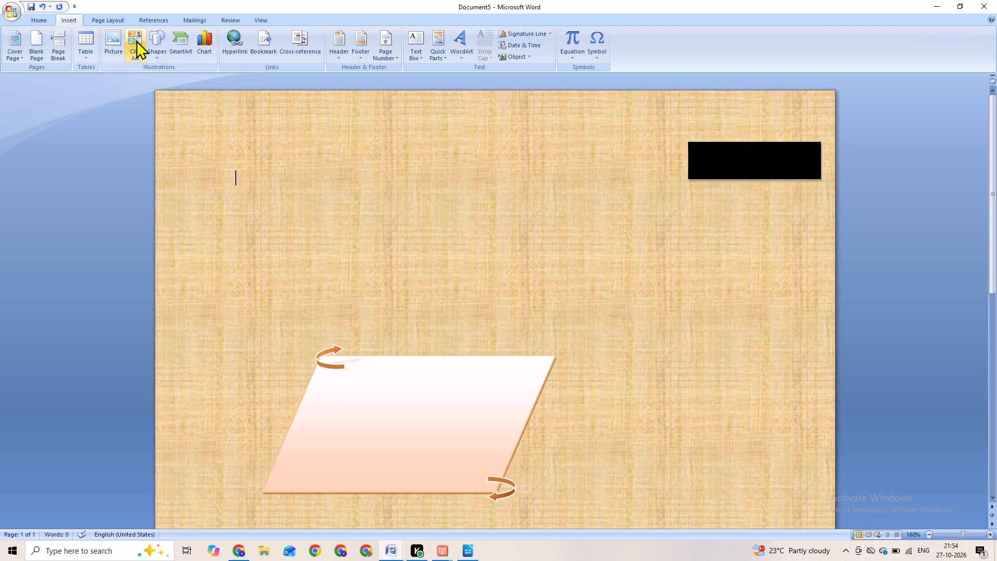
{"action": "left_click", "coordinate": [159, 38]}
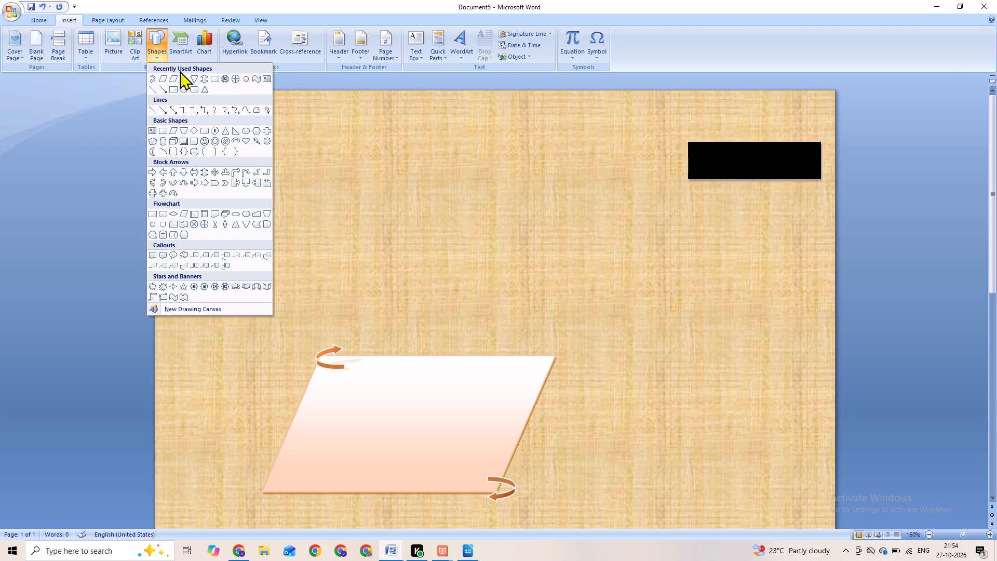
{"action": "left_click", "coordinate": [244, 78]}
{"action": "left_click_drag", "start_coordinate": [332, 135], "coordinate": [347, 150]}
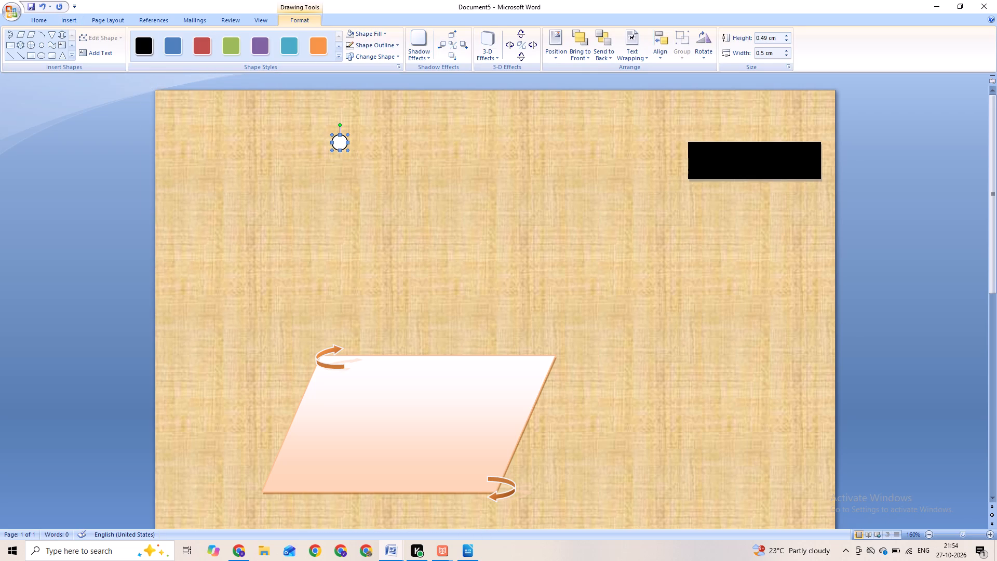
{"action": "left_click_drag", "start_coordinate": [343, 144], "coordinate": [332, 142]}
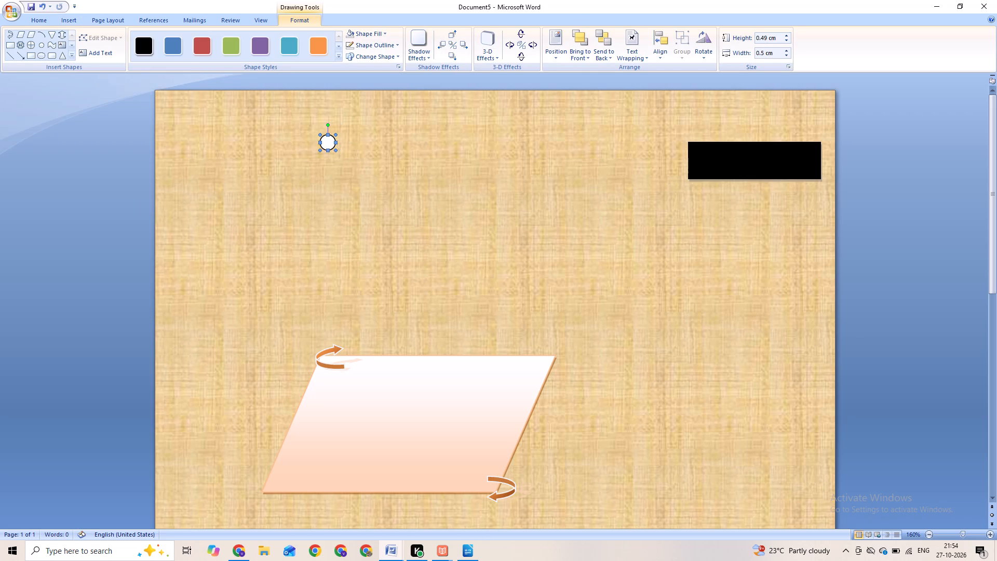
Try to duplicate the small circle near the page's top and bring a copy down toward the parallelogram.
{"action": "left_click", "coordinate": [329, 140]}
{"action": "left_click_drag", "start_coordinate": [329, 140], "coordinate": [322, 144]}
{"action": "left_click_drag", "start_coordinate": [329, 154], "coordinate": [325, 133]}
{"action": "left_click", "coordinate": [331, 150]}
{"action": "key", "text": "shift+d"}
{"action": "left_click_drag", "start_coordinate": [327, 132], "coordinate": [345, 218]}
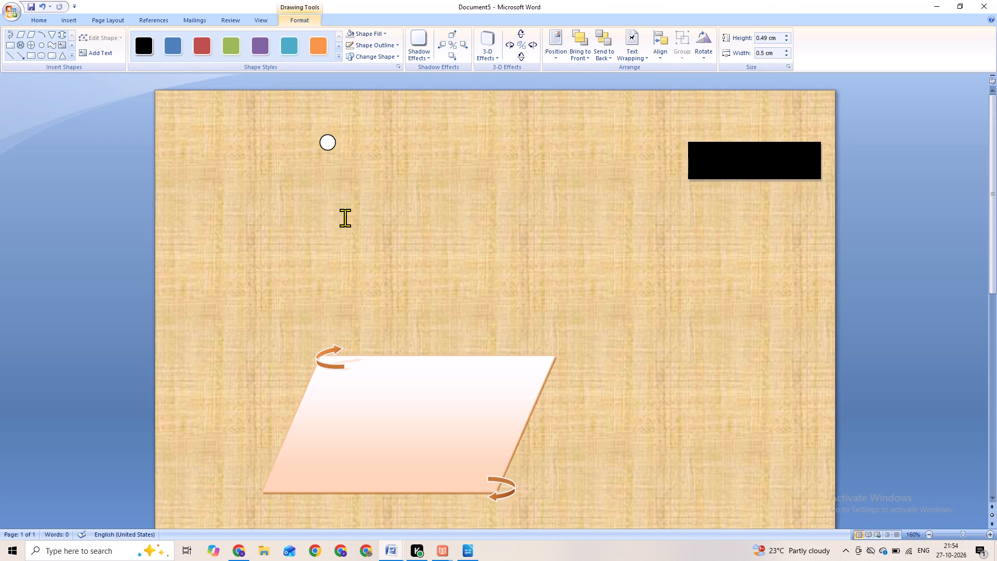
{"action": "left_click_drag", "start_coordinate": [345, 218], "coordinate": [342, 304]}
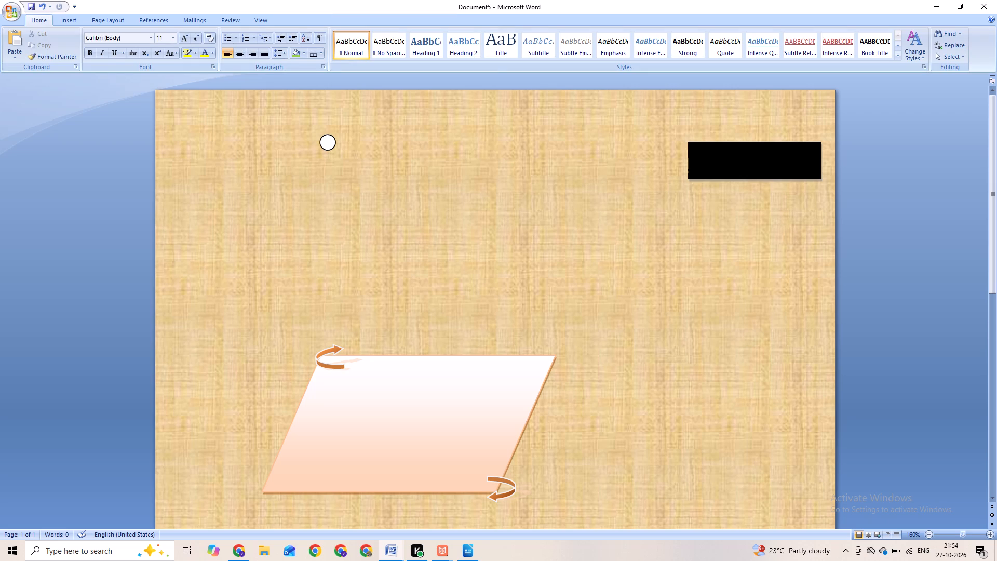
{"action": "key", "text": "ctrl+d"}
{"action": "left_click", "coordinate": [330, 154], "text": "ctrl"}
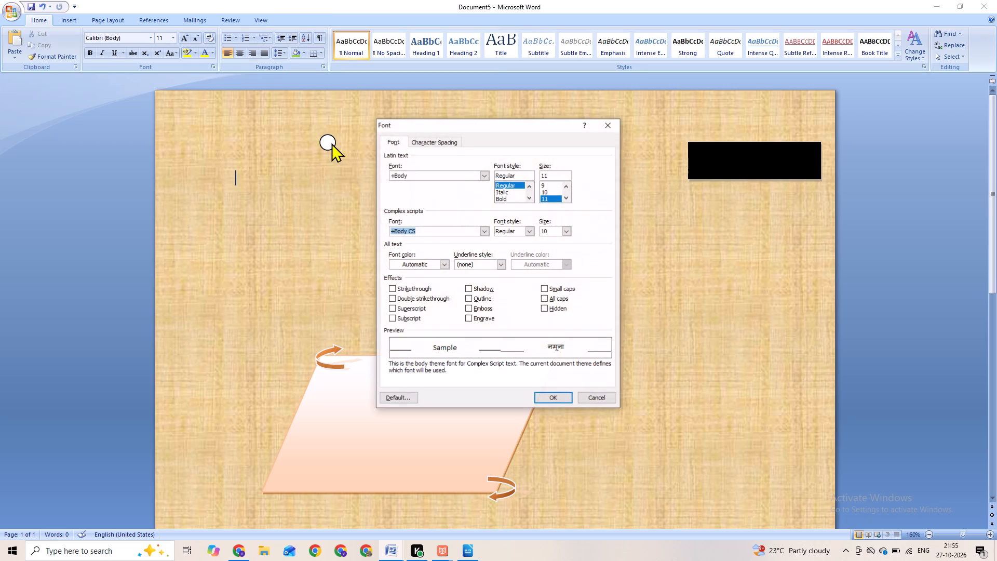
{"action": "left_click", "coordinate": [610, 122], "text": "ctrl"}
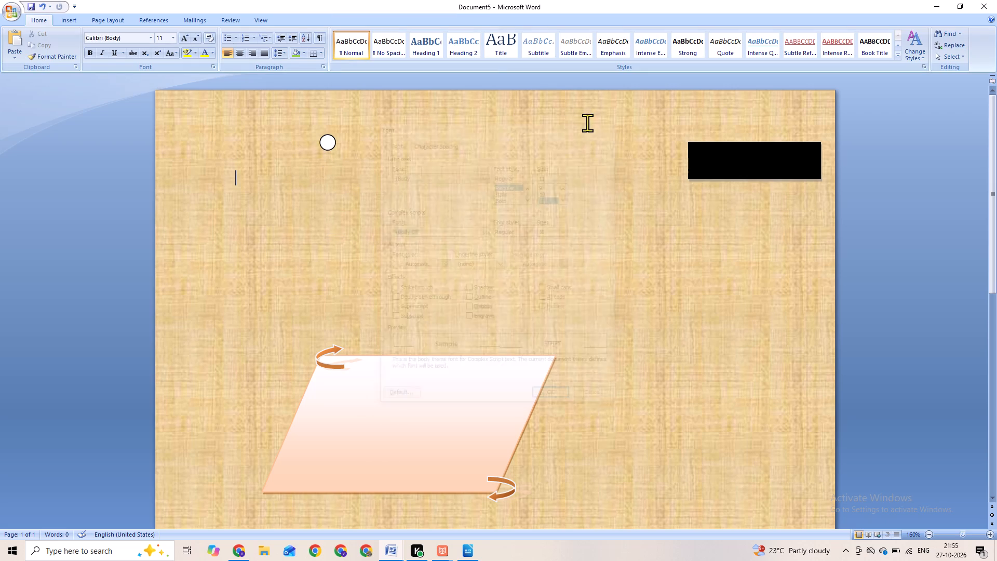
Duplicate the small circle and place the copy over the curved arrow at the parallelogram's upper-left corner.
{"action": "left_click", "coordinate": [335, 138], "text": "ctrl"}
{"action": "key", "text": "ctrl+d"}
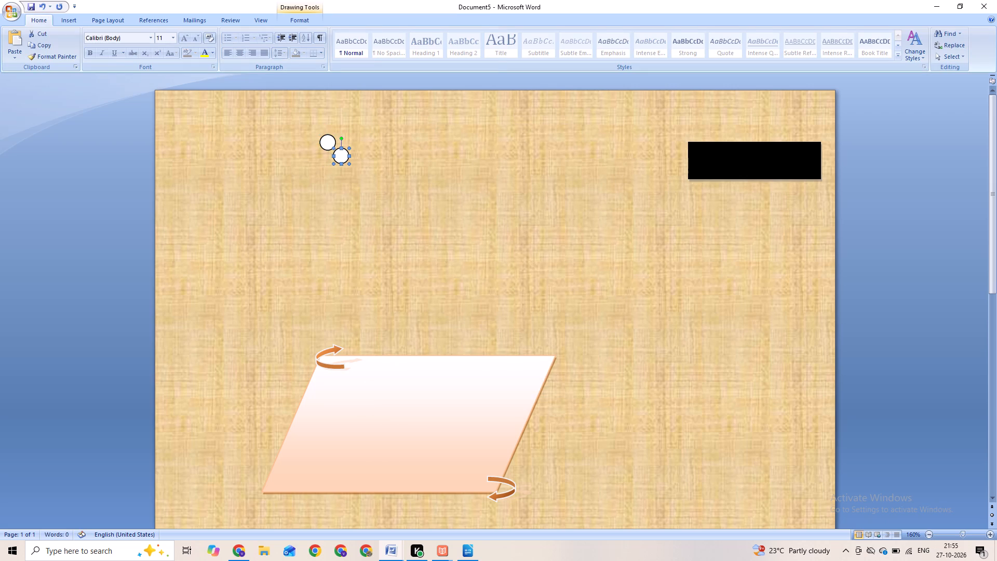
{"action": "left_click_drag", "start_coordinate": [339, 163], "coordinate": [342, 279]}
{"action": "left_click_drag", "start_coordinate": [342, 279], "coordinate": [330, 358]}
{"action": "left_click_drag", "start_coordinate": [330, 358], "coordinate": [333, 361]}
{"action": "left_click_drag", "start_coordinate": [333, 361], "coordinate": [333, 360]}
Move the original small circle over the curved arrow at the parallelogram's lower-right corner.
{"action": "left_click_drag", "start_coordinate": [325, 142], "coordinate": [326, 143]}
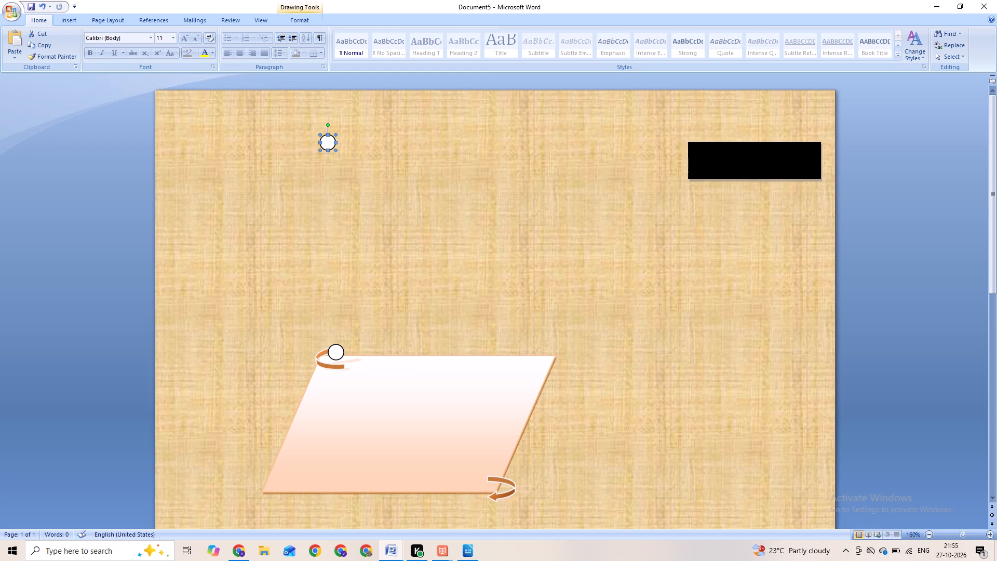
{"action": "left_click_drag", "start_coordinate": [326, 143], "coordinate": [350, 191]}
{"action": "left_click_drag", "start_coordinate": [359, 196], "coordinate": [360, 201]}
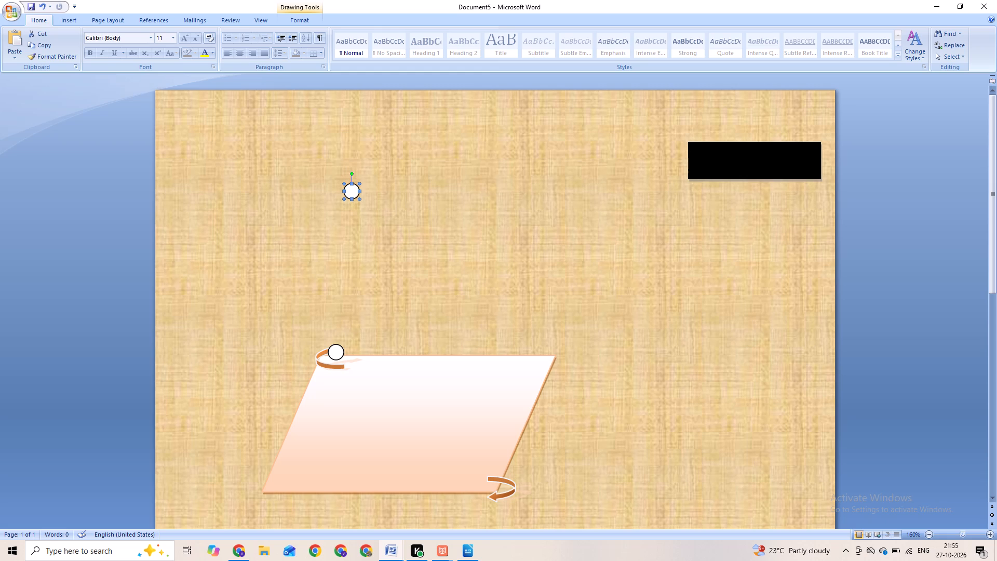
{"action": "left_click_drag", "start_coordinate": [360, 201], "coordinate": [459, 453]}
{"action": "left_click_drag", "start_coordinate": [459, 453], "coordinate": [502, 500]}
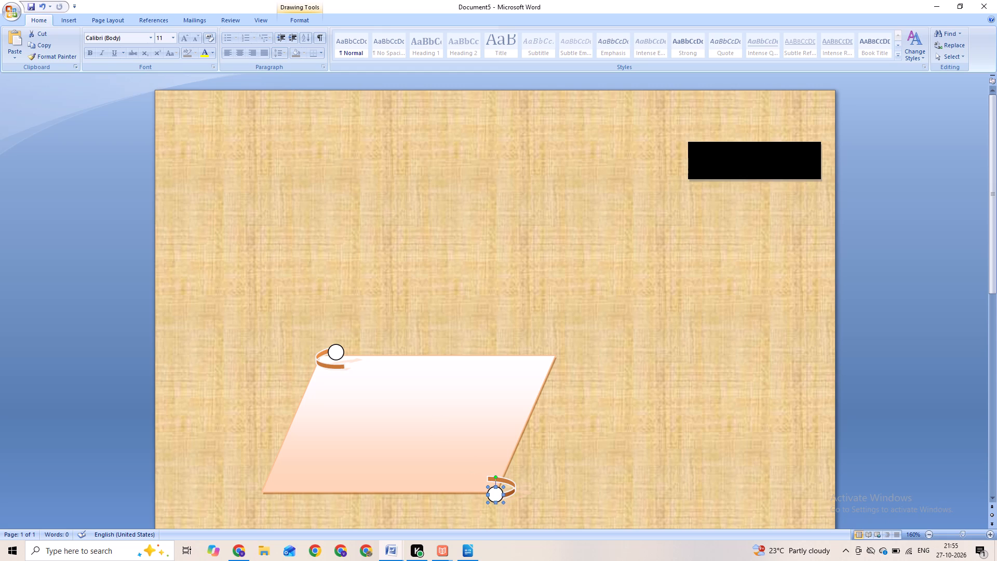
Fill both small circles at the parallelogram's corners with standard yellow.
{"action": "left_click", "coordinate": [298, 18]}
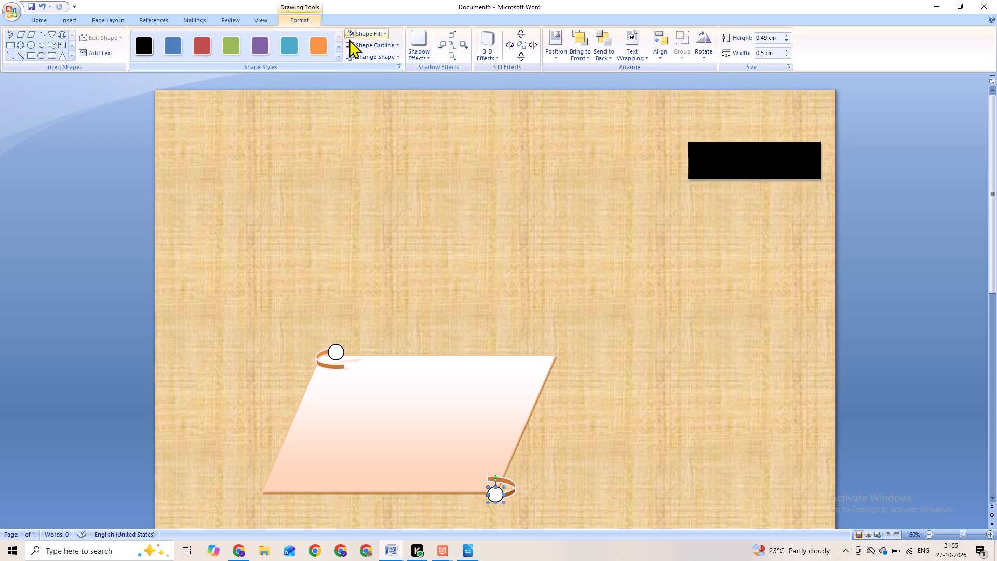
{"action": "left_click", "coordinate": [383, 33]}
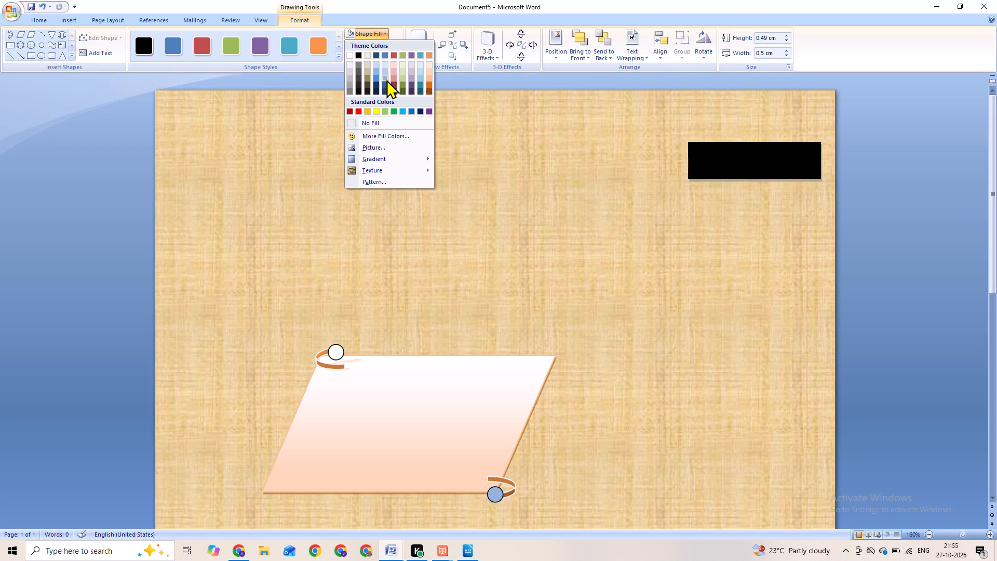
{"action": "left_click", "coordinate": [375, 112]}
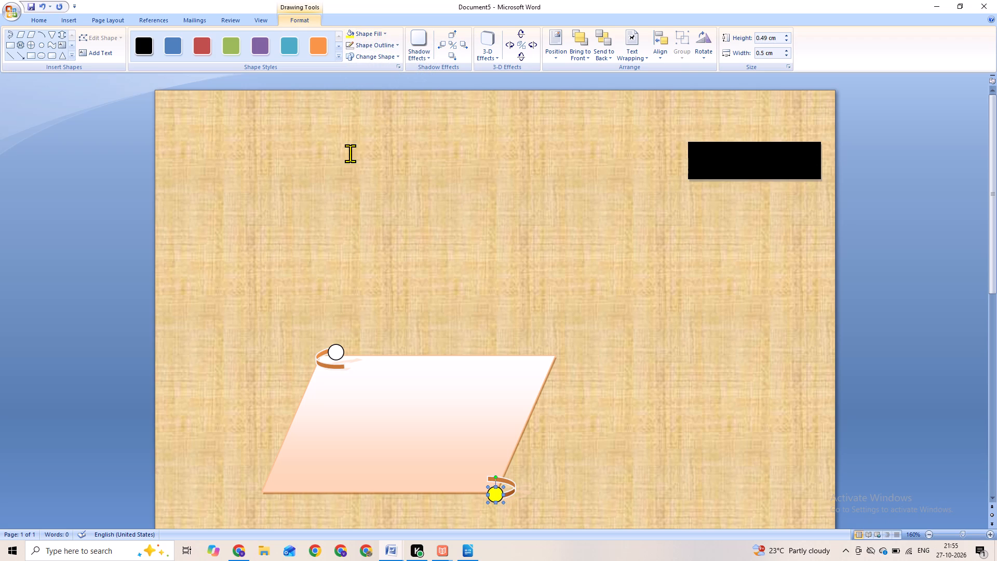
{"action": "left_click", "coordinate": [340, 353]}
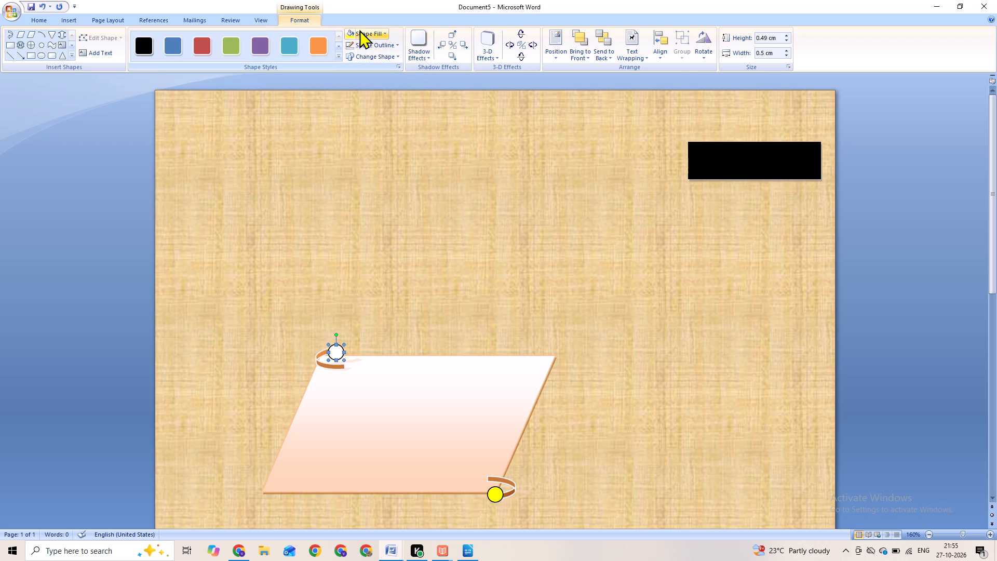
{"action": "left_click", "coordinate": [384, 34]}
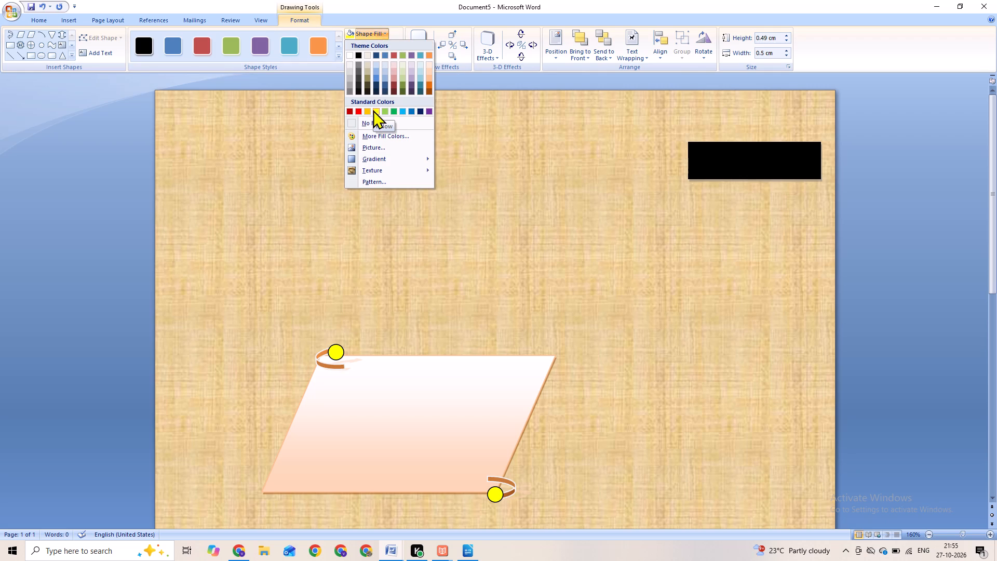
{"action": "left_click", "coordinate": [373, 110]}
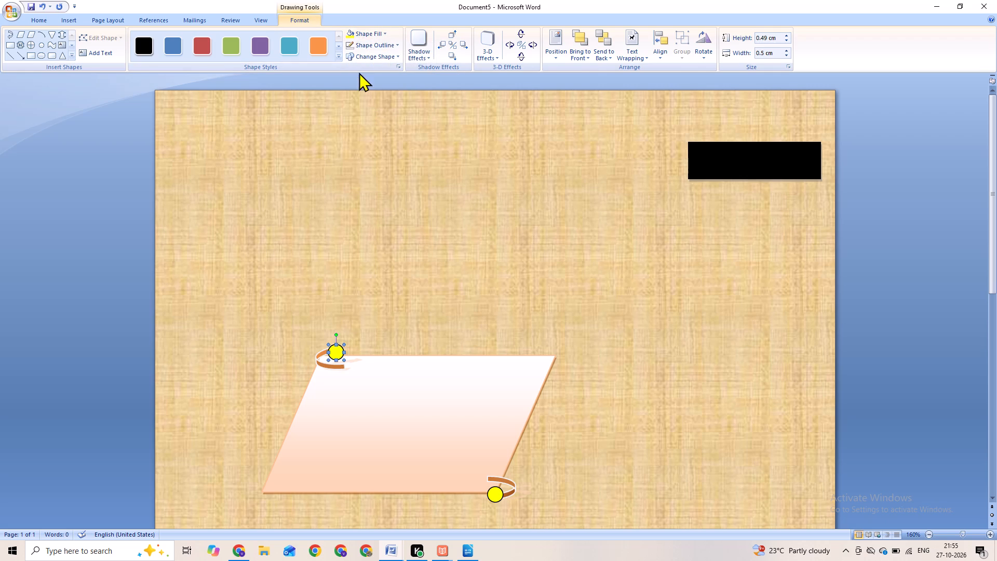
Remove the outline from the yellow circle at the parallelogram's upper-left corner.
{"action": "left_click", "coordinate": [369, 43]}
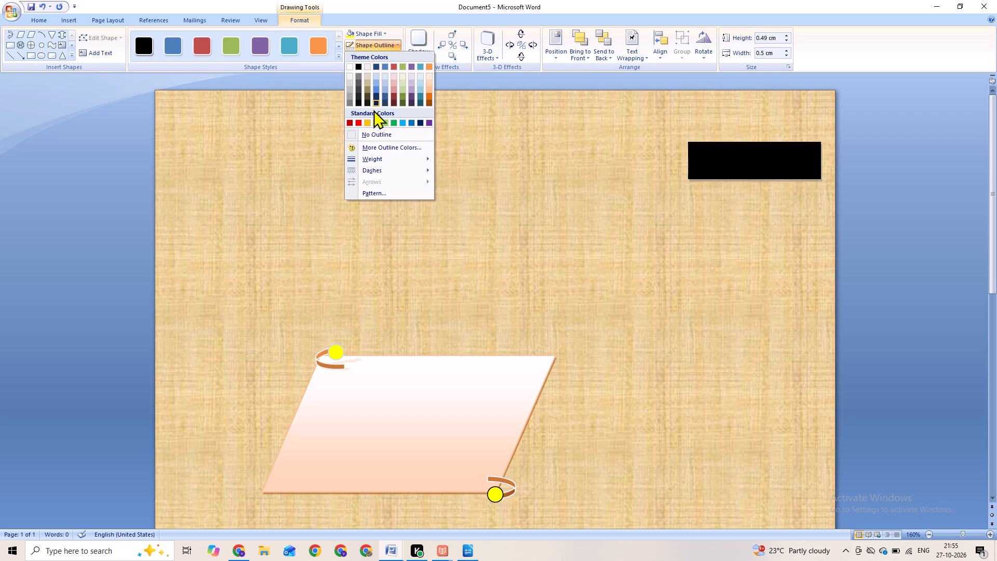
{"action": "left_click", "coordinate": [371, 132]}
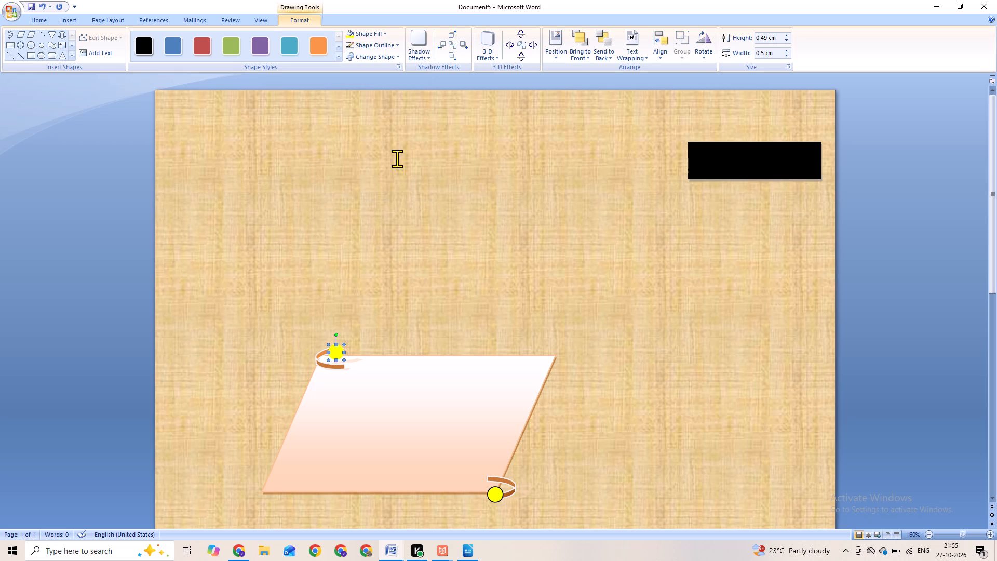
Remove the outline from the yellow circle at the parallelogram's lower-right corner.
{"action": "left_click", "coordinate": [500, 493]}
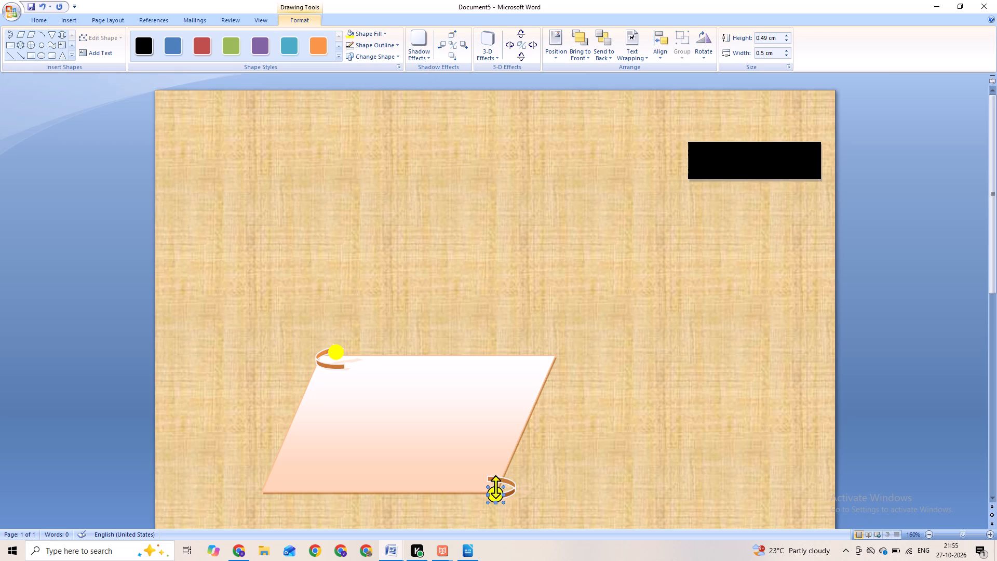
{"action": "left_click", "coordinate": [389, 42]}
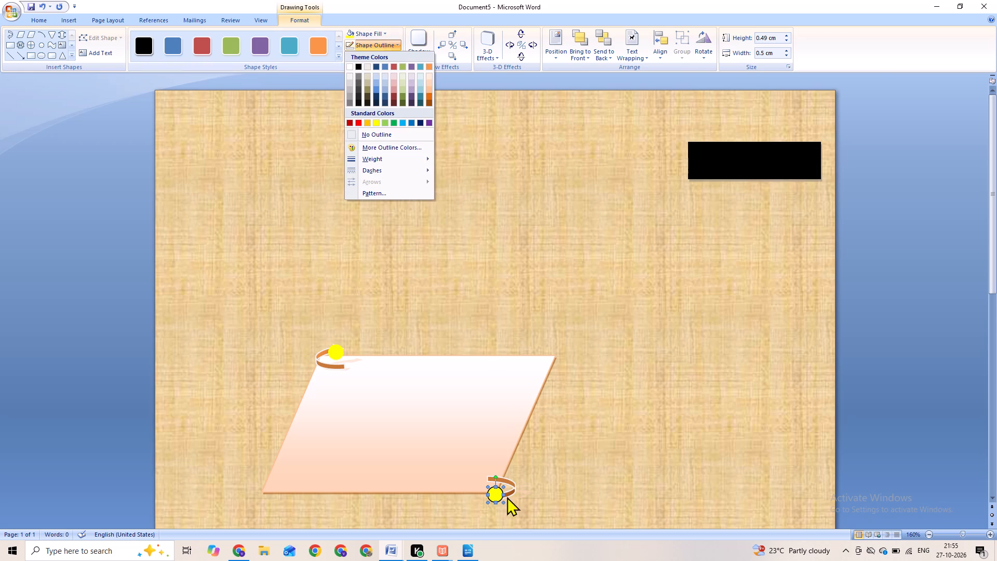
{"action": "left_click", "coordinate": [374, 131]}
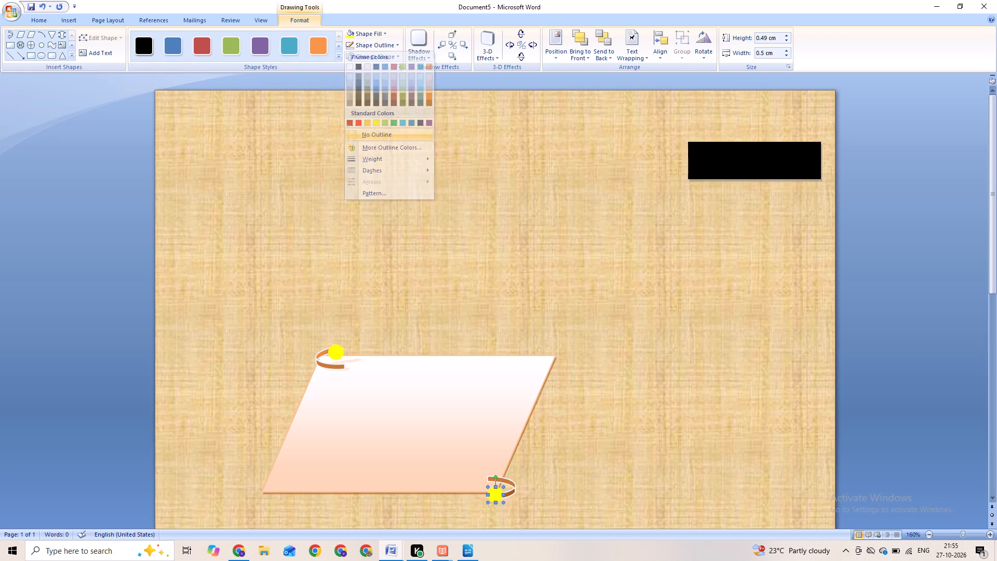
{"action": "left_click", "coordinate": [439, 283]}
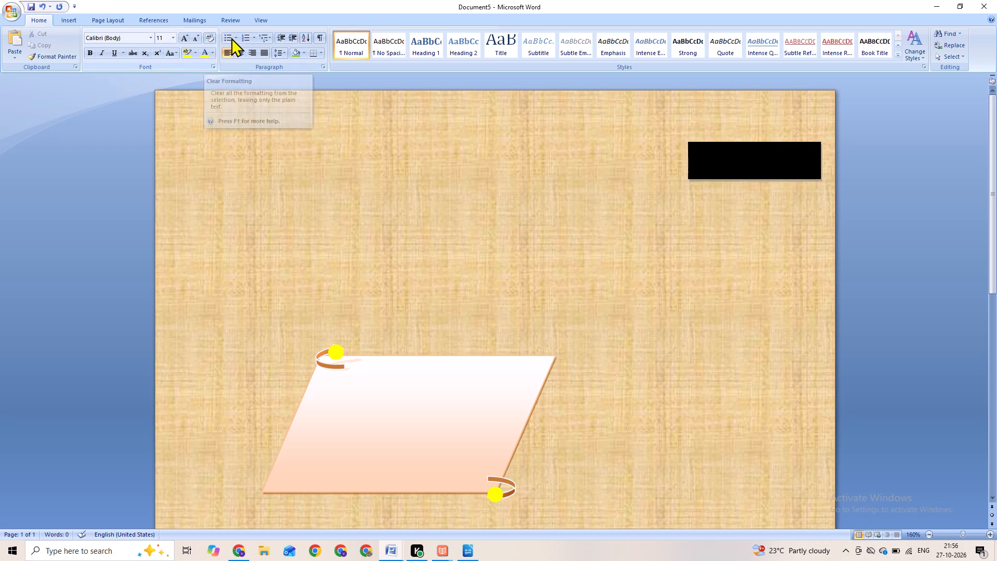
Draw a nearly horizontal straight line about 3.1 cm long inside the parallelogram, just below its upper edge.
{"action": "left_click", "coordinate": [75, 18]}
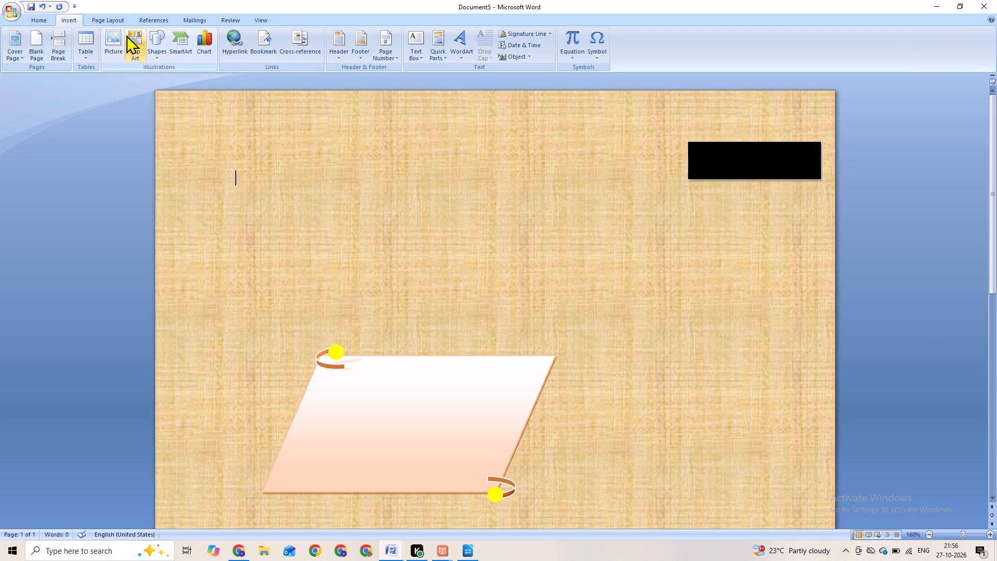
{"action": "left_click", "coordinate": [160, 39]}
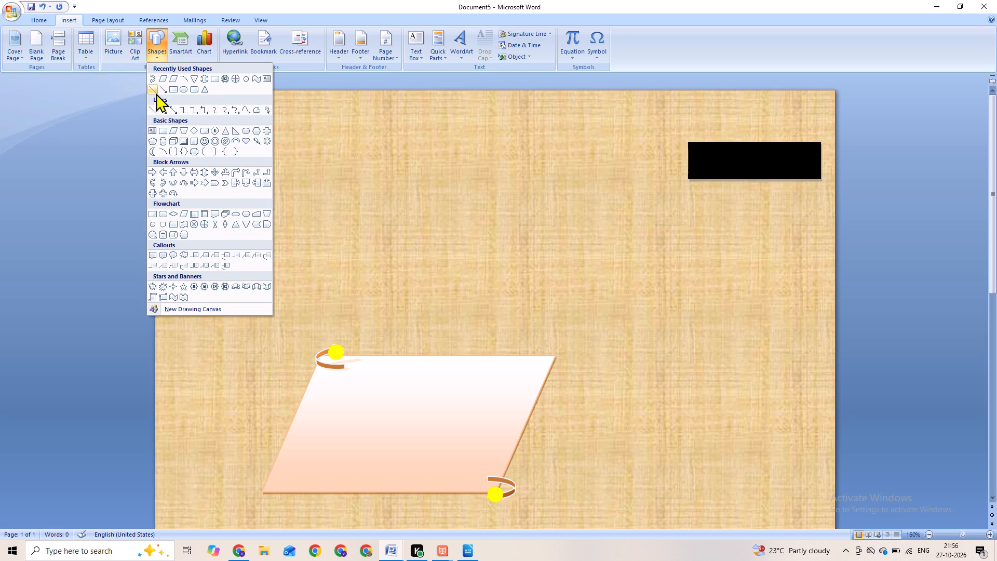
{"action": "left_click", "coordinate": [156, 91]}
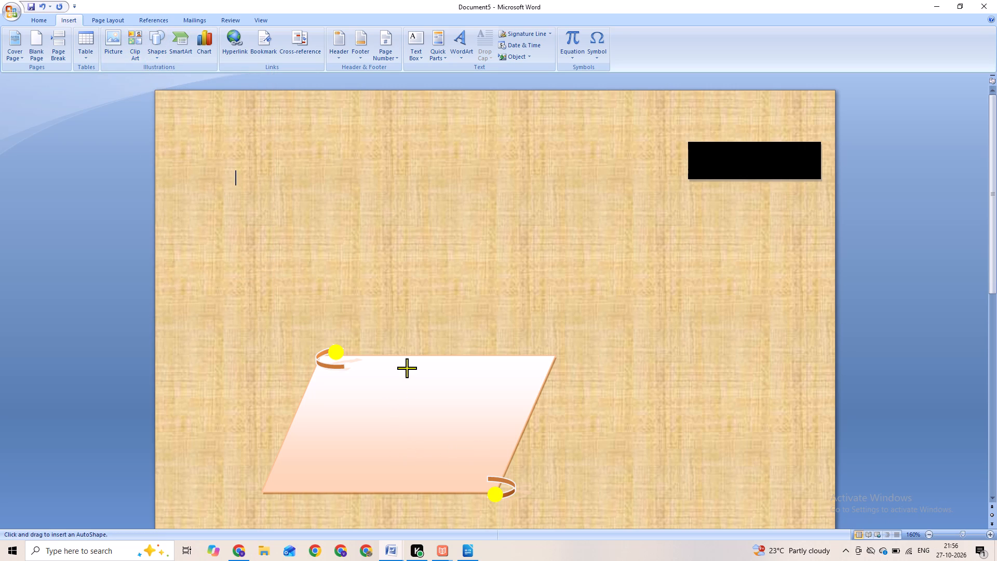
{"action": "left_click_drag", "start_coordinate": [419, 378], "coordinate": [427, 373]}
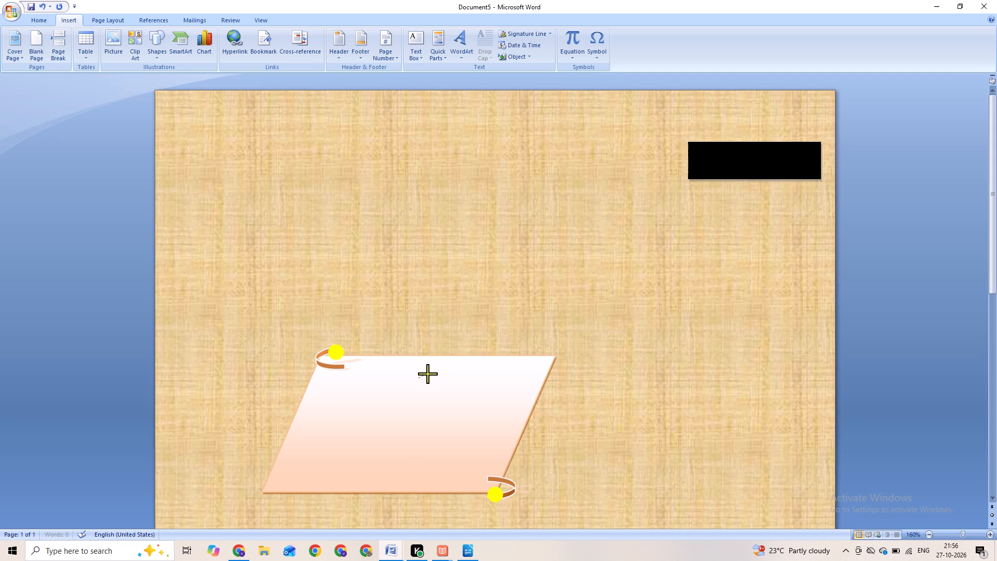
{"action": "left_click_drag", "start_coordinate": [427, 373], "coordinate": [506, 381]}
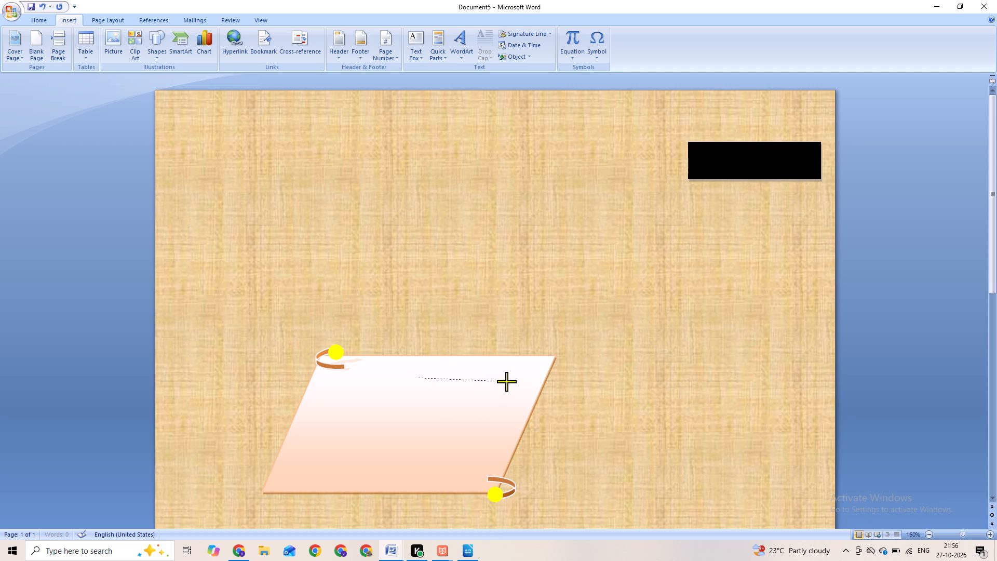
{"action": "left_click_drag", "start_coordinate": [506, 381], "coordinate": [516, 379]}
Duplicate the straight line near the parallelogram's upper edge.
{"action": "left_click", "coordinate": [511, 380]}
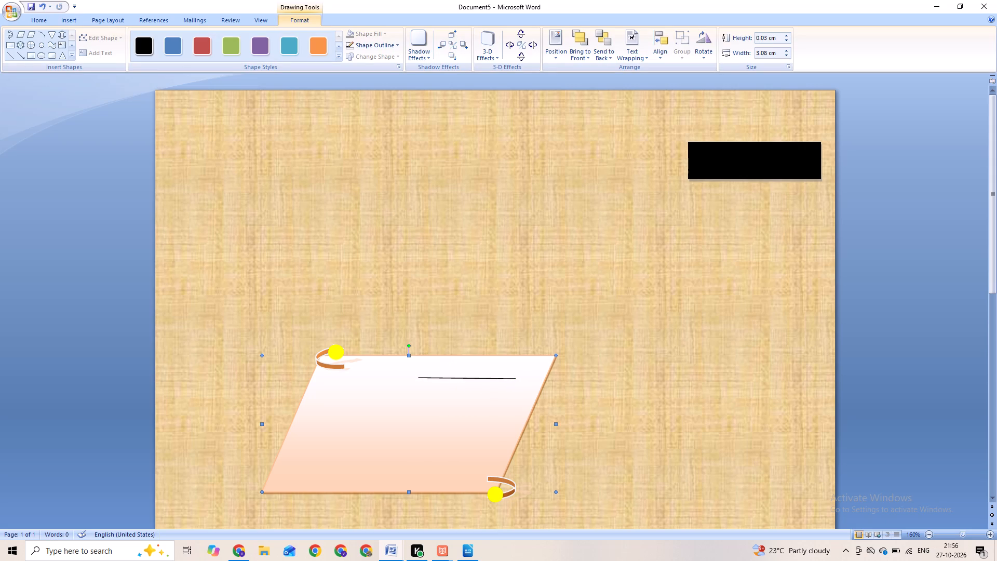
{"action": "left_click", "coordinate": [509, 380]}
{"action": "left_click", "coordinate": [499, 380]}
{"action": "left_click", "coordinate": [483, 380]}
{"action": "left_click", "coordinate": [454, 332]}
{"action": "left_click", "coordinate": [444, 376]}
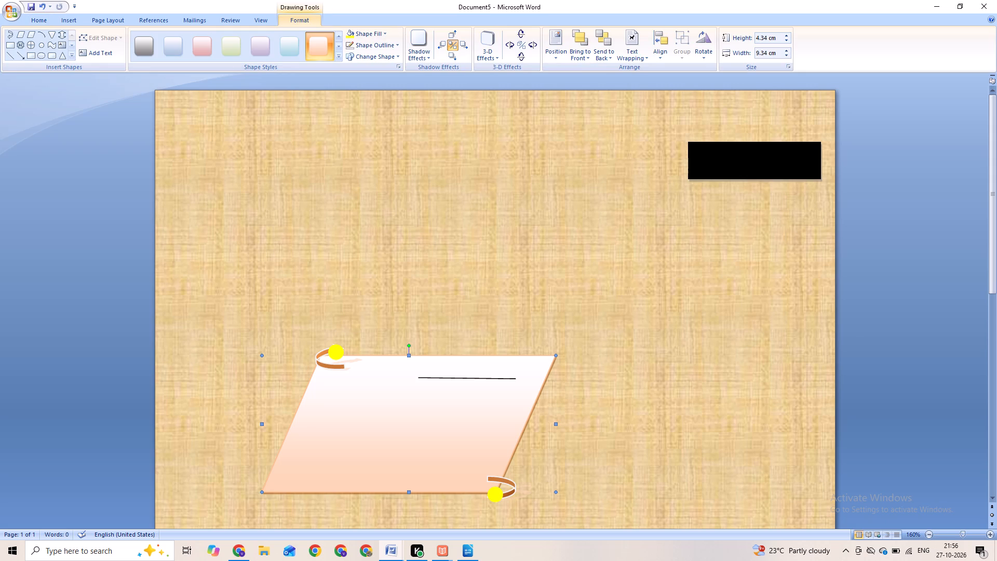
{"action": "left_click", "coordinate": [444, 325]}
{"action": "left_click", "coordinate": [432, 377]}
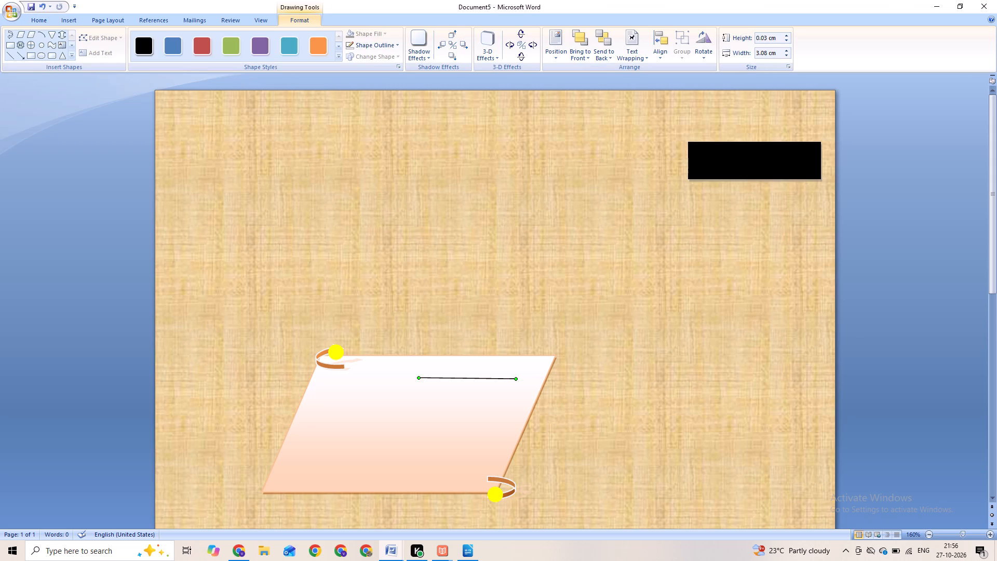
{"action": "key", "text": "ctrl+d"}
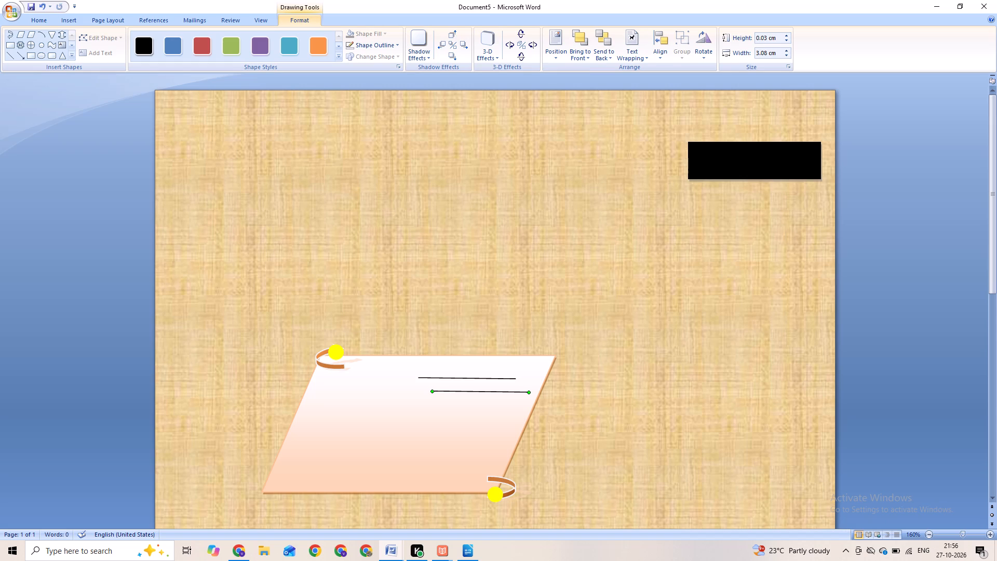
{"action": "key", "text": "d"}
{"action": "key", "text": "d"}
{"action": "double_click", "coordinate": [441, 392]}
{"action": "left_click_drag", "start_coordinate": [441, 392], "coordinate": [441, 412]}
Duplicate the line again and place the new copy just above the parallelogram's lower edge.
{"action": "key", "text": "ctrl+d"}
{"action": "left_click_drag", "start_coordinate": [477, 404], "coordinate": [415, 466]}
{"action": "left_click_drag", "start_coordinate": [415, 466], "coordinate": [363, 474]}
{"action": "left_click_drag", "start_coordinate": [363, 474], "coordinate": [374, 474]}
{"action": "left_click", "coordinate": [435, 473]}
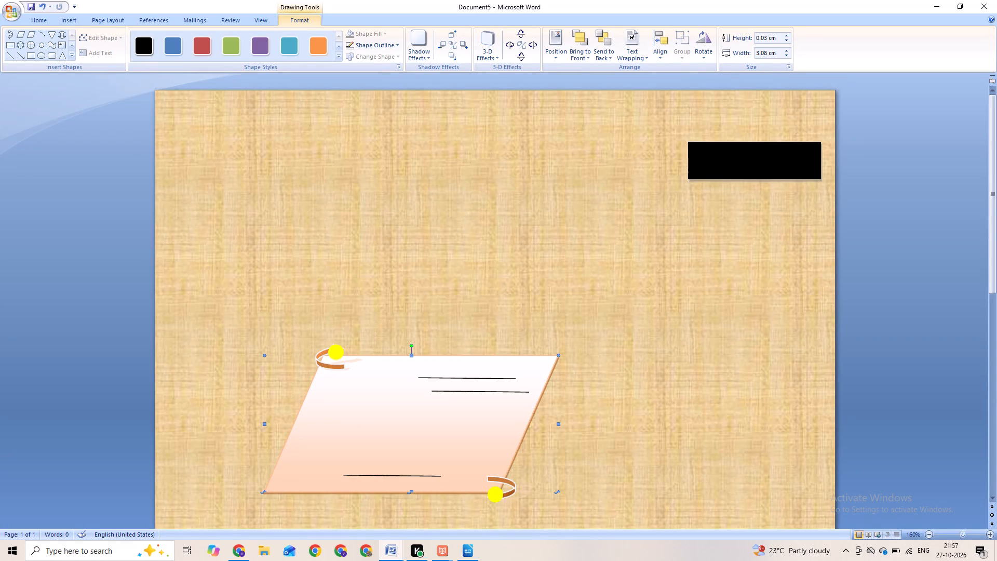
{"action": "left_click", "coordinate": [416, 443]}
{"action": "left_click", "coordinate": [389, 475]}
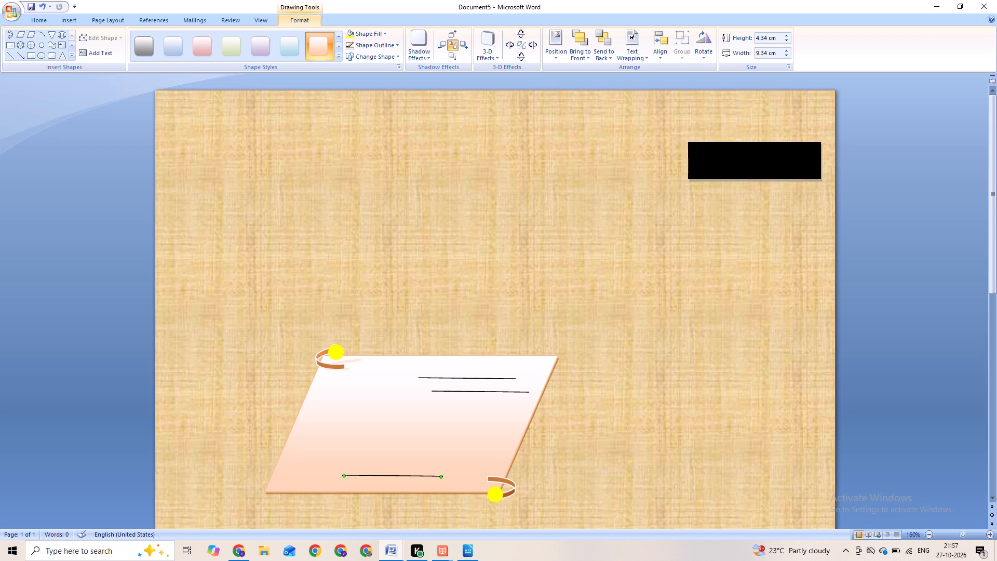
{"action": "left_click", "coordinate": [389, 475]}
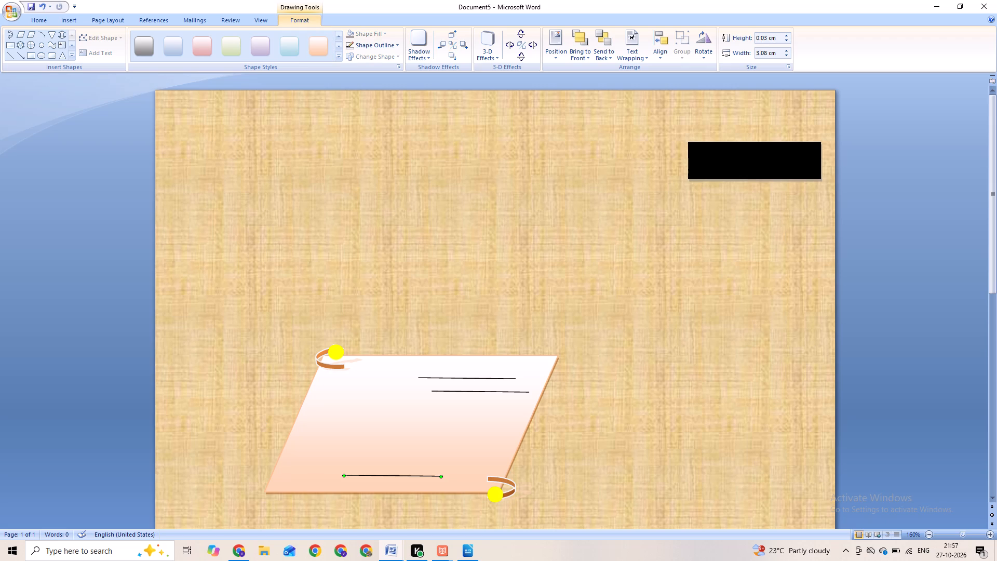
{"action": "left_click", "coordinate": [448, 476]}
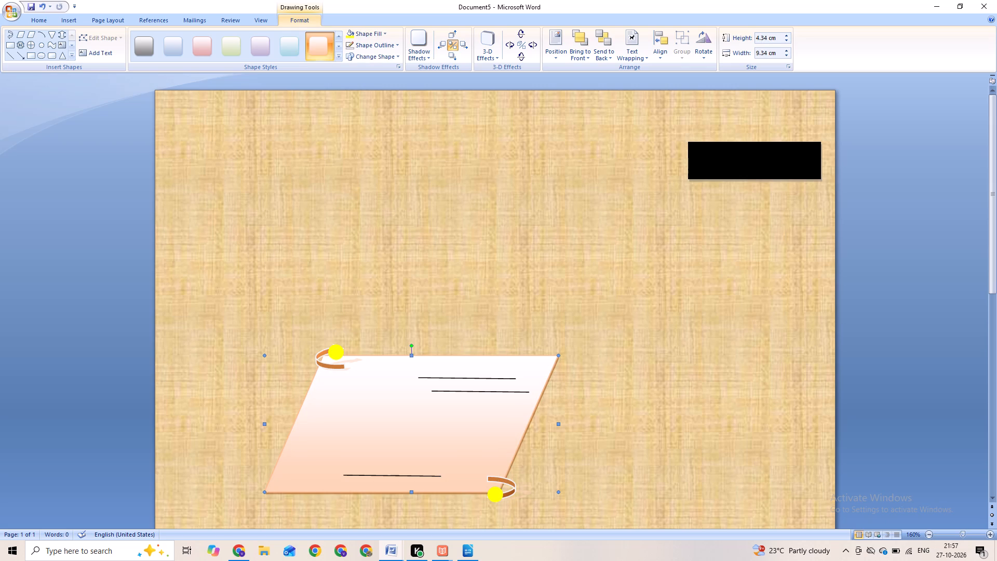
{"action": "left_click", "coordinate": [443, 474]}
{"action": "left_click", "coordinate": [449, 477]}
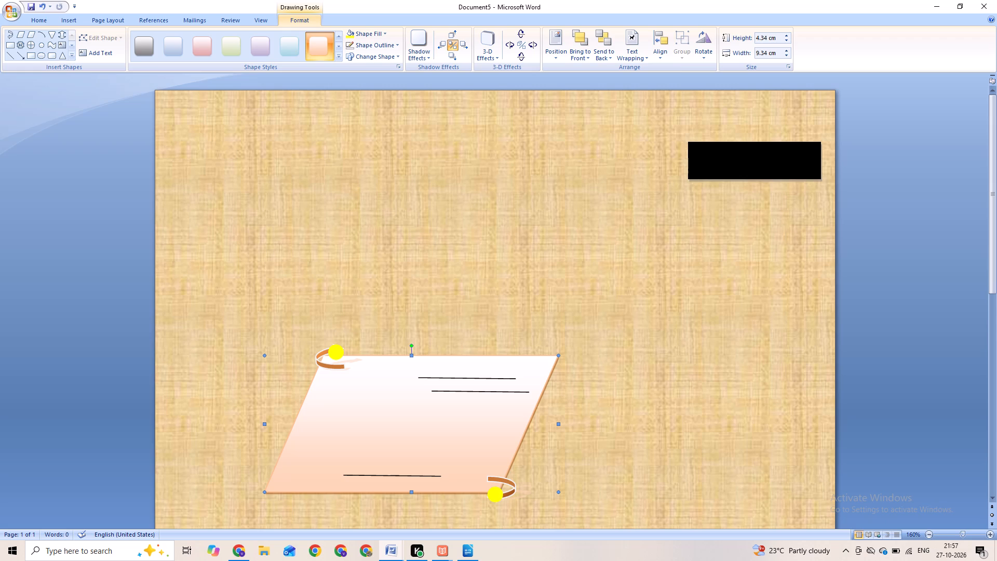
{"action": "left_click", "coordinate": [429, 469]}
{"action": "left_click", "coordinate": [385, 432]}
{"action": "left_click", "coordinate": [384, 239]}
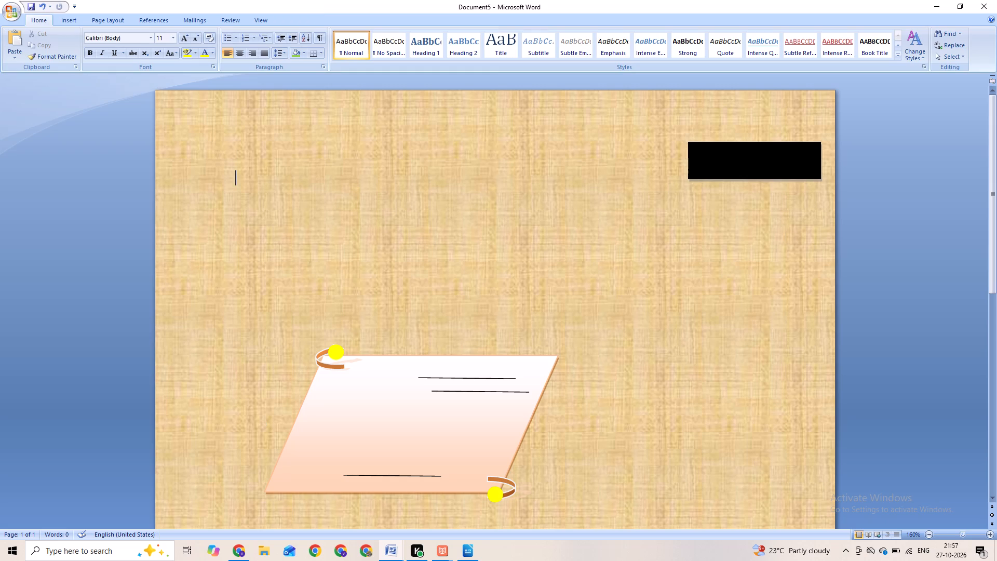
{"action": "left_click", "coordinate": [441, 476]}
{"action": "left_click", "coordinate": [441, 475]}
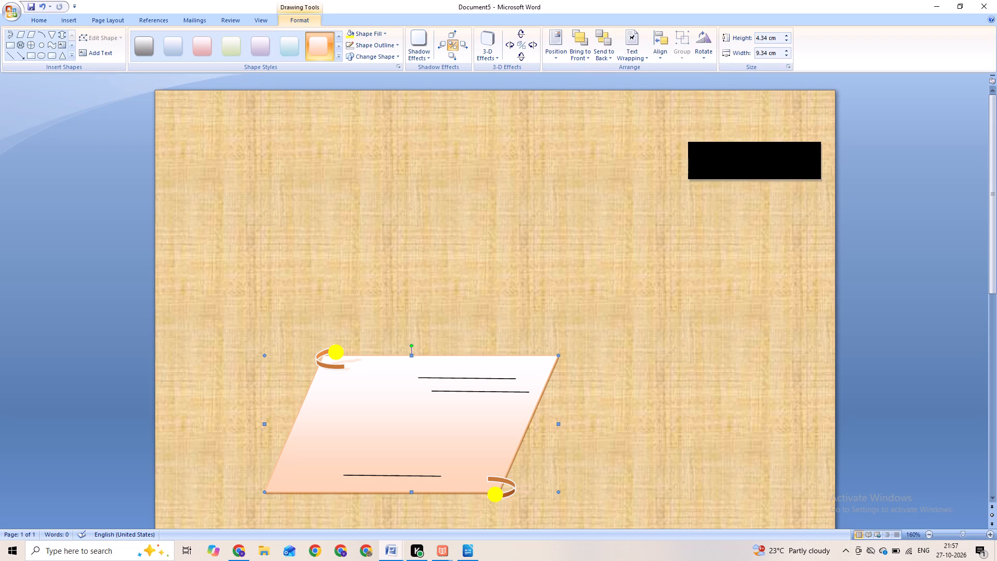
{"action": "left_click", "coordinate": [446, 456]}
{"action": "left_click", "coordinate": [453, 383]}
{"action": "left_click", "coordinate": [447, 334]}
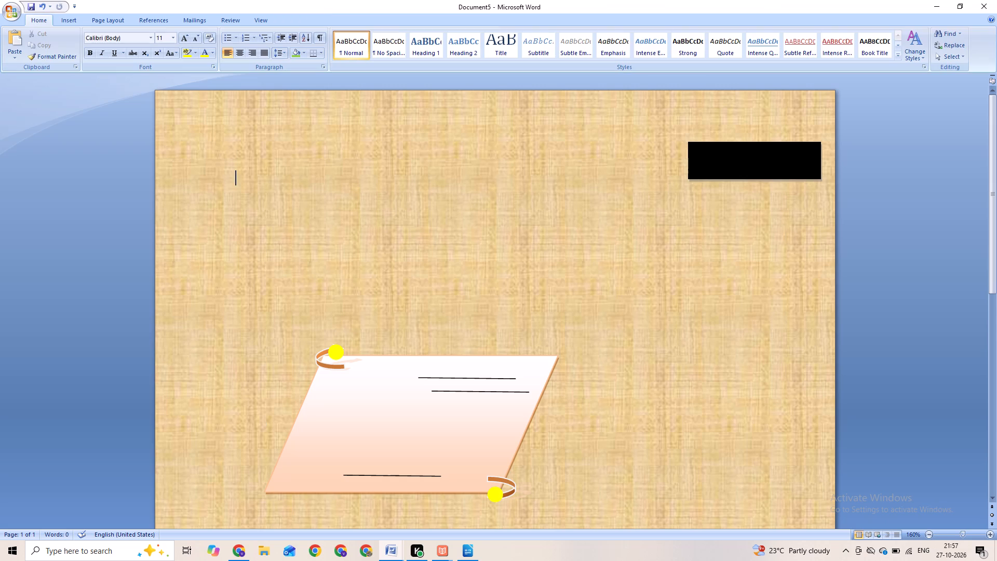
Move the second line near the parallelogram's upper edge down to just above the line near its lower edge.
{"action": "left_click", "coordinate": [430, 378]}
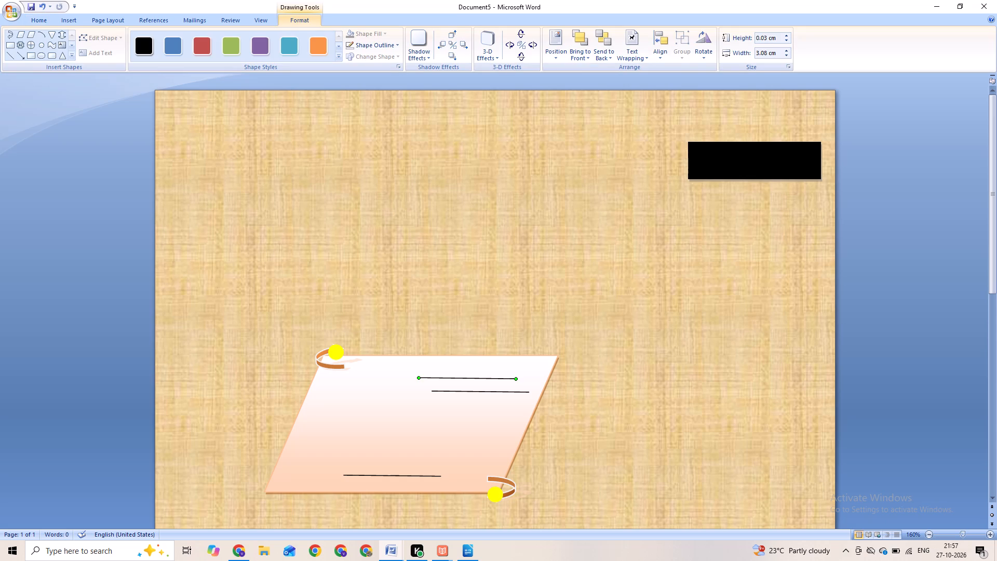
{"action": "left_click", "coordinate": [435, 392]}
{"action": "left_click_drag", "start_coordinate": [436, 392], "coordinate": [409, 408]}
{"action": "left_click_drag", "start_coordinate": [409, 408], "coordinate": [388, 433]}
{"action": "left_click_drag", "start_coordinate": [388, 433], "coordinate": [363, 451]}
{"action": "left_click_drag", "start_coordinate": [363, 451], "coordinate": [356, 453]}
{"action": "left_click_drag", "start_coordinate": [356, 453], "coordinate": [360, 454]}
{"action": "left_click_drag", "start_coordinate": [360, 454], "coordinate": [363, 454]}
{"action": "left_click_drag", "start_coordinate": [363, 454], "coordinate": [363, 454]}
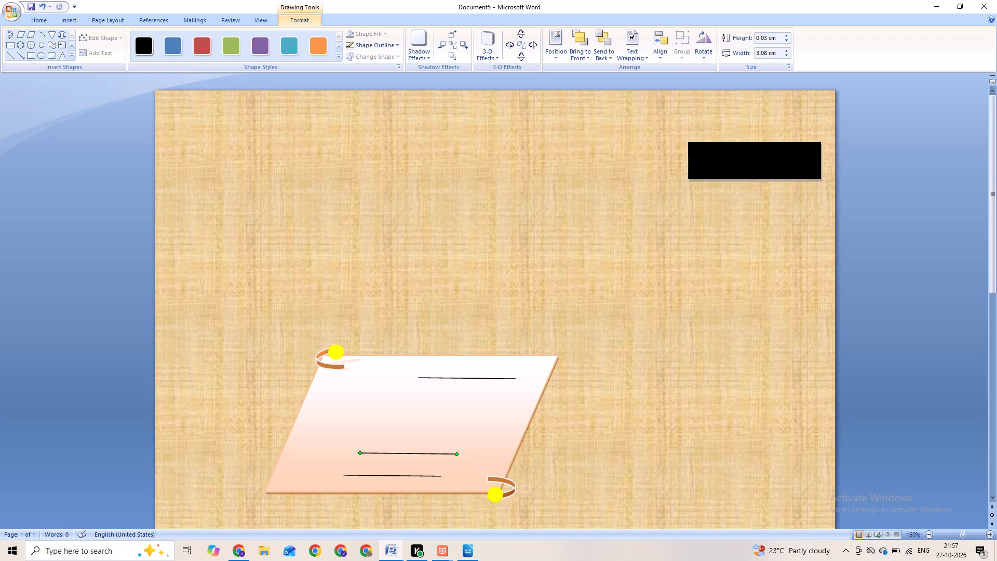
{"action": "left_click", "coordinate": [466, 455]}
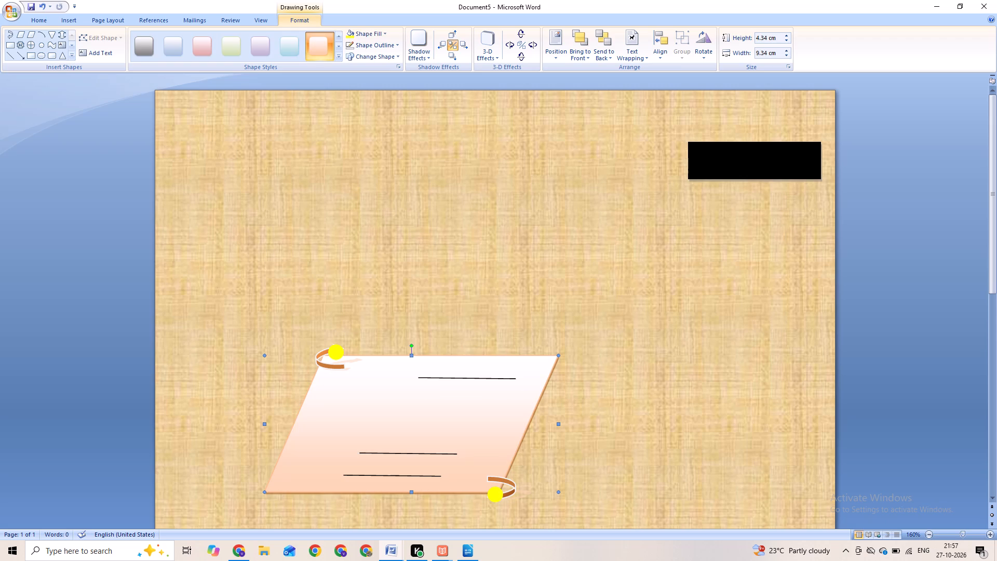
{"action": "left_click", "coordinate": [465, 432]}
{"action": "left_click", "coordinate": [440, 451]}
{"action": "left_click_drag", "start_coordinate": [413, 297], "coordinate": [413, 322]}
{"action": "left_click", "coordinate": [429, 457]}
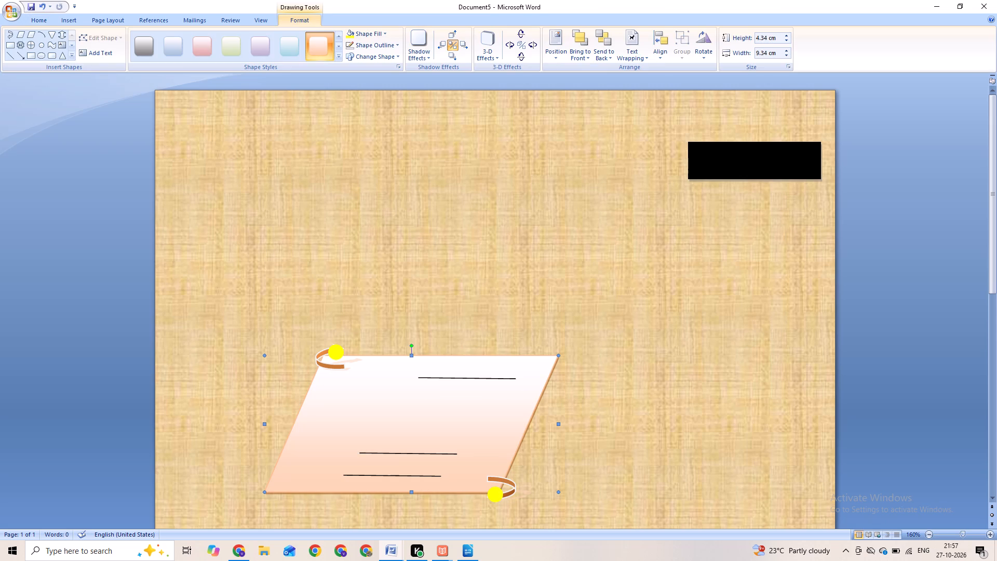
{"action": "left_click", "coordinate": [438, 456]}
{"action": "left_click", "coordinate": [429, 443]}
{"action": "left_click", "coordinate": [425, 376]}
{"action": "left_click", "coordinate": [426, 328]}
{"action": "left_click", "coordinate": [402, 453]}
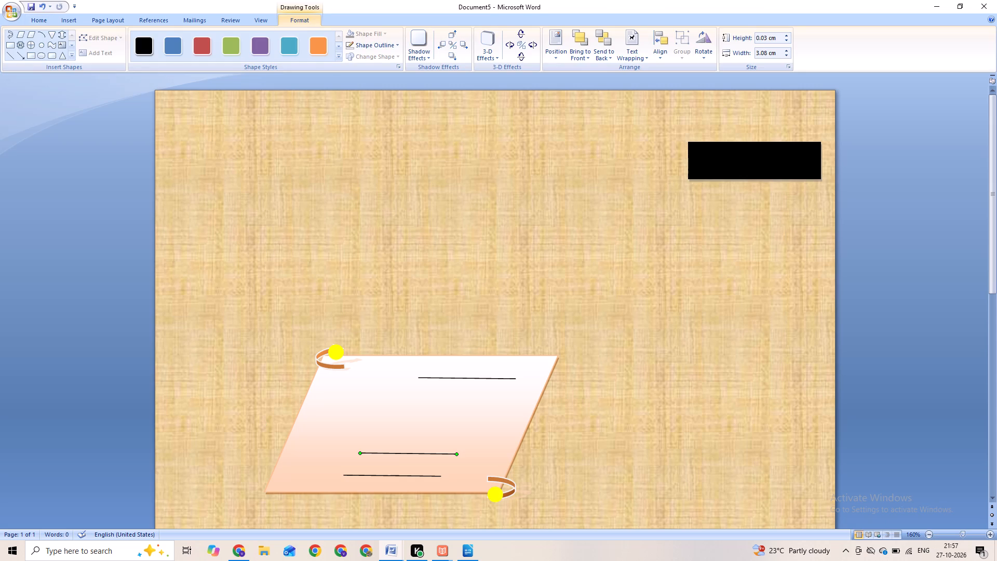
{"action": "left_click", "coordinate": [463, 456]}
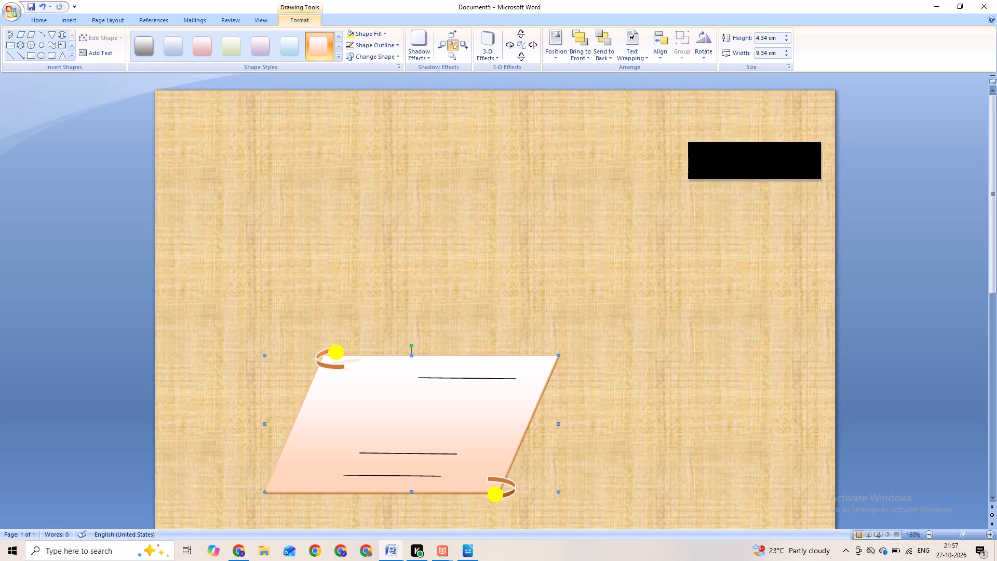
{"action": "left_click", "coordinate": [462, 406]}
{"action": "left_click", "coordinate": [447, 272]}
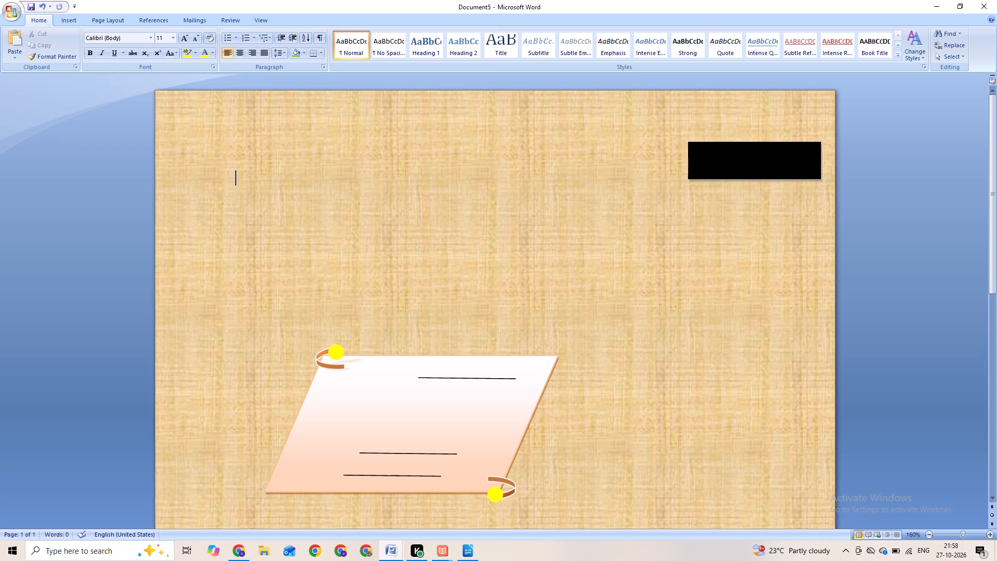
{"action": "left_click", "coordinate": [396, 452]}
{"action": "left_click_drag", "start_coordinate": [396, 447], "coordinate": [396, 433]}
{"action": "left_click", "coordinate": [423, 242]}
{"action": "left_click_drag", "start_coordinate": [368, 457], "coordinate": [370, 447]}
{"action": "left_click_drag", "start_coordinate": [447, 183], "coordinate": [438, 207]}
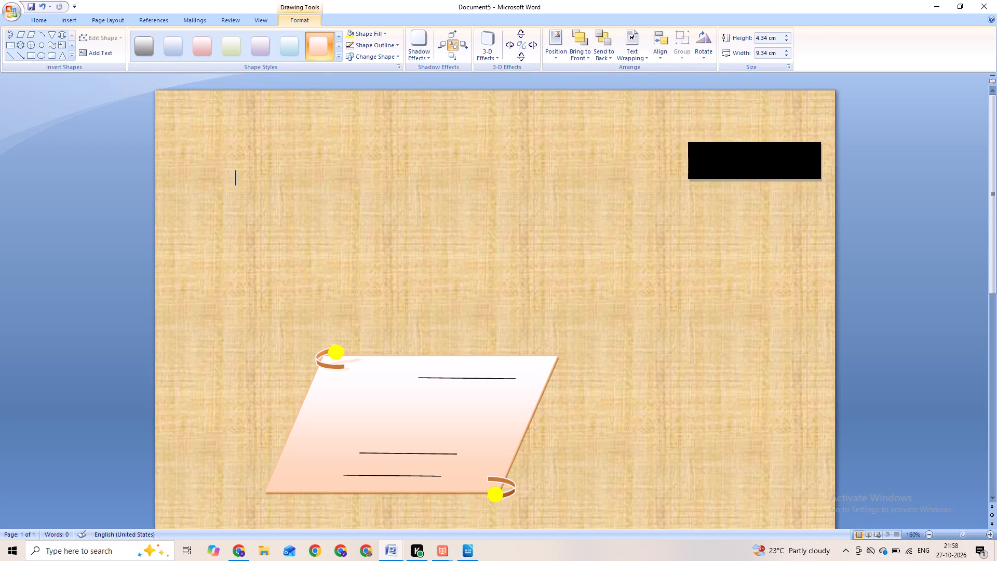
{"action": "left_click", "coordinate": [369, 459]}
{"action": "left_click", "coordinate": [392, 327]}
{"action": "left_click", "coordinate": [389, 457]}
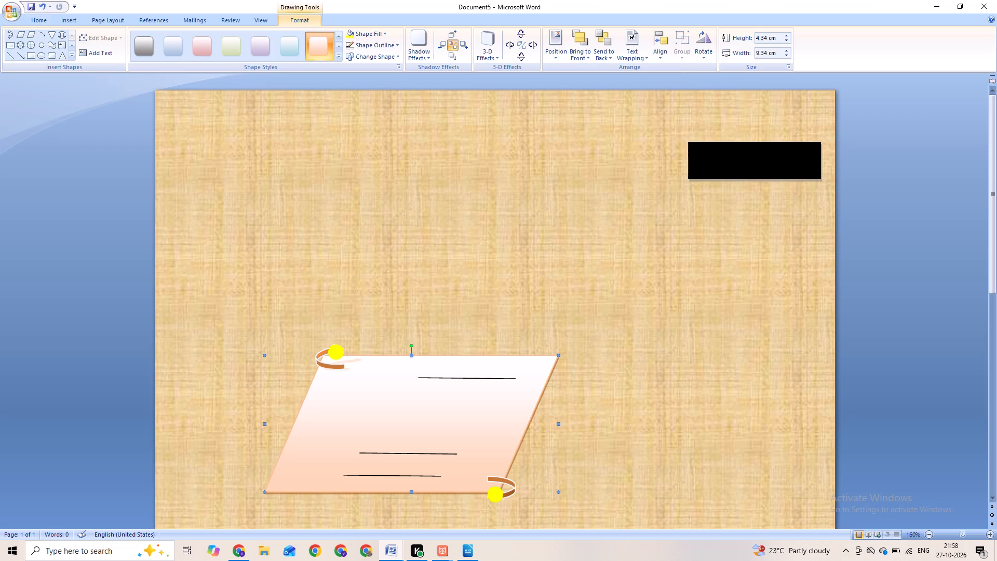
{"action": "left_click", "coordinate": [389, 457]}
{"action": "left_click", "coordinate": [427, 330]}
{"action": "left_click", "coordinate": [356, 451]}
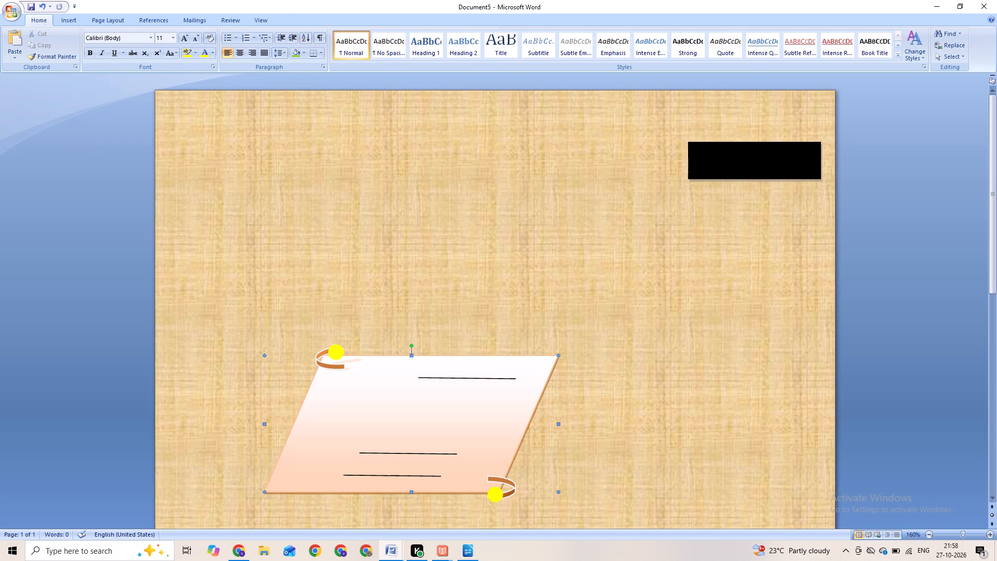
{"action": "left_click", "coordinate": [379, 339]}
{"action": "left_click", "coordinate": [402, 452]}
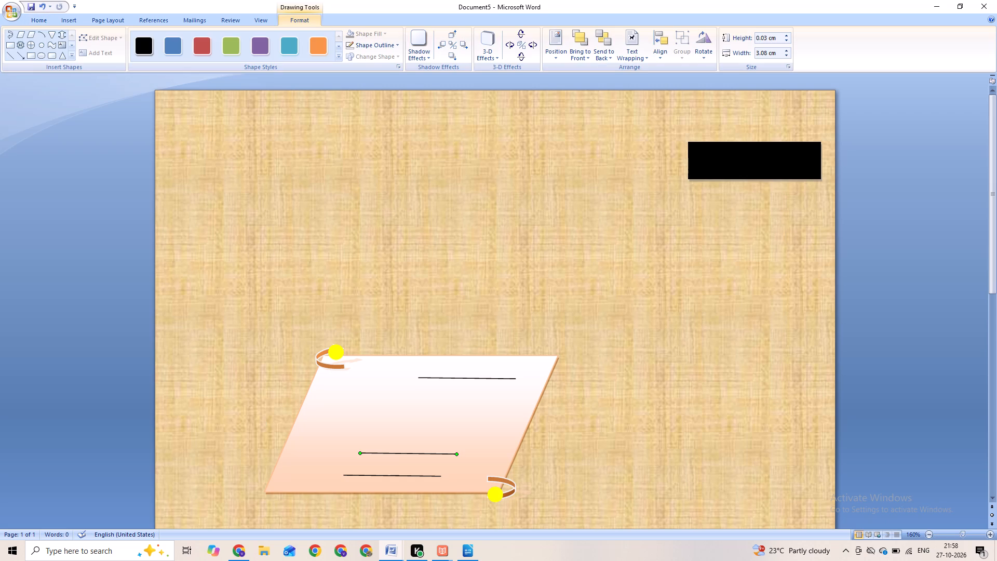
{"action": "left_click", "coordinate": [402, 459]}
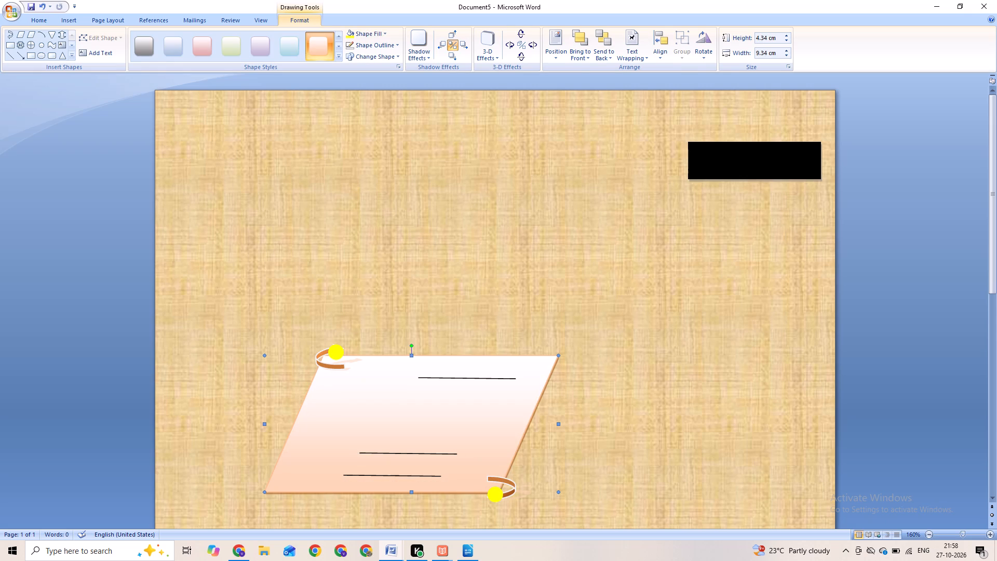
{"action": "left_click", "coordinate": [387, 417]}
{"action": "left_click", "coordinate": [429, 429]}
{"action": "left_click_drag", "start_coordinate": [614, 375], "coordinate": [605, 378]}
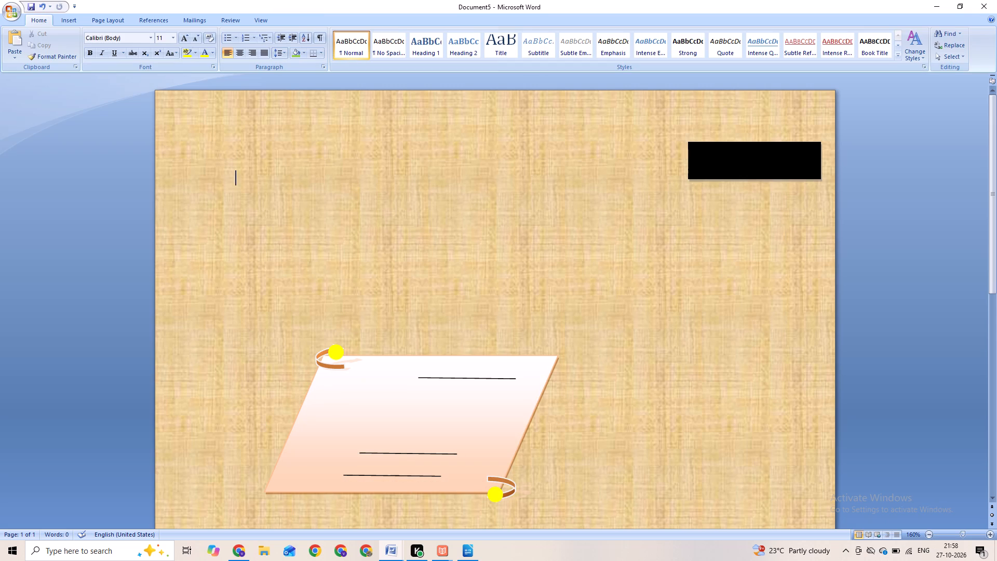
Move the middle line inside the parallelogram slightly up, widening the gap above the lowest line.
{"action": "left_click", "coordinate": [416, 453]}
{"action": "left_click_drag", "start_coordinate": [416, 453], "coordinate": [412, 450]}
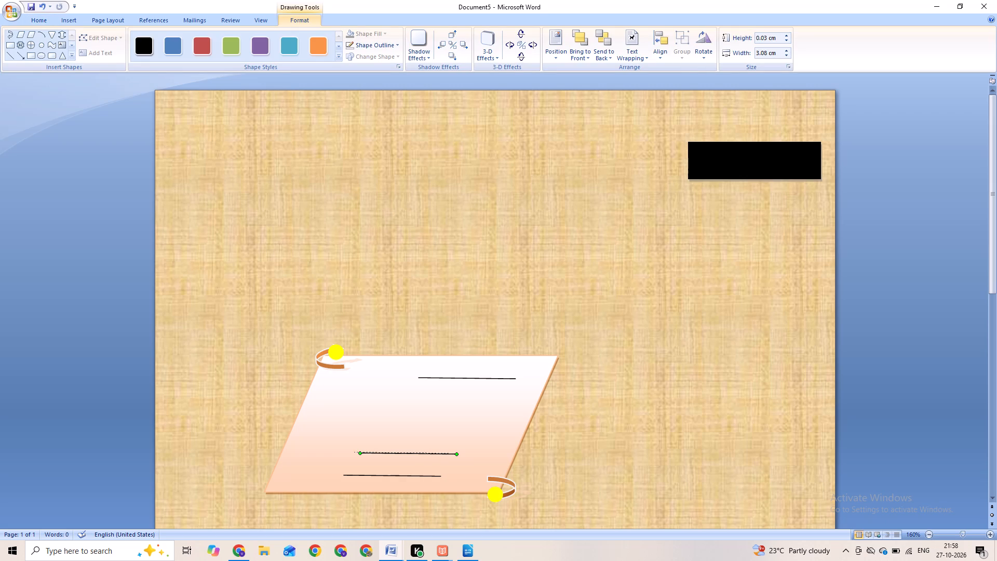
{"action": "left_click_drag", "start_coordinate": [412, 450], "coordinate": [425, 446]}
{"action": "left_click_drag", "start_coordinate": [425, 446], "coordinate": [430, 442]}
{"action": "left_click_drag", "start_coordinate": [430, 442], "coordinate": [430, 438]}
Shift the lowest line straight up a little, away from the parallelogram's lower edge.
{"action": "left_click", "coordinate": [405, 477]}
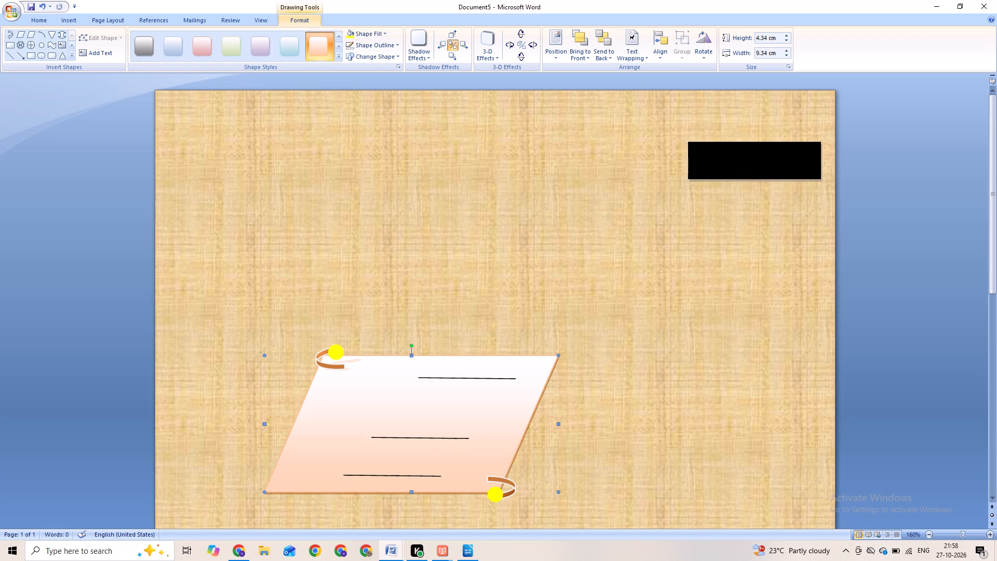
{"action": "left_click", "coordinate": [420, 410]}
{"action": "left_click_drag", "start_coordinate": [662, 396], "coordinate": [611, 394]}
{"action": "left_click", "coordinate": [359, 476]}
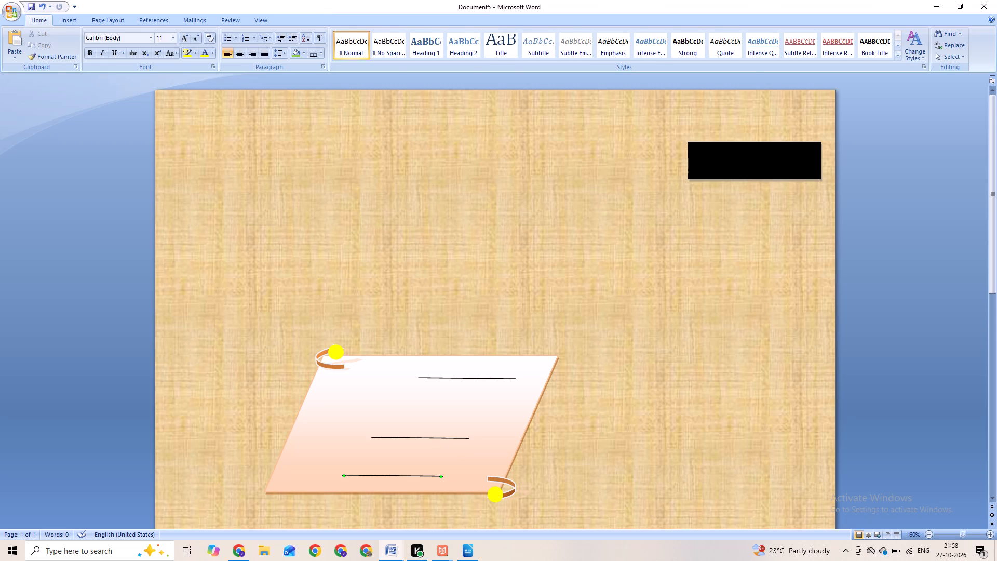
{"action": "left_click_drag", "start_coordinate": [359, 475], "coordinate": [359, 465]}
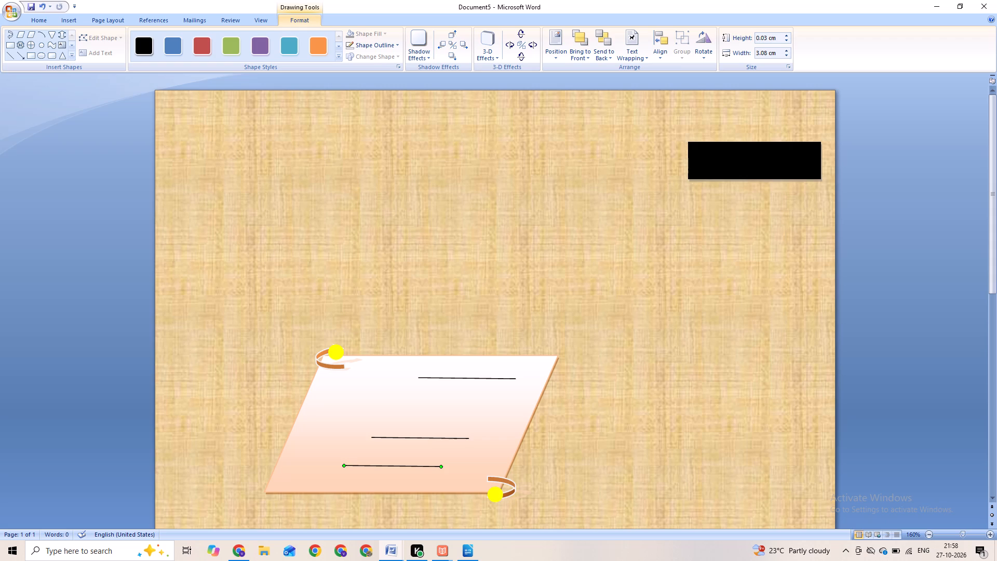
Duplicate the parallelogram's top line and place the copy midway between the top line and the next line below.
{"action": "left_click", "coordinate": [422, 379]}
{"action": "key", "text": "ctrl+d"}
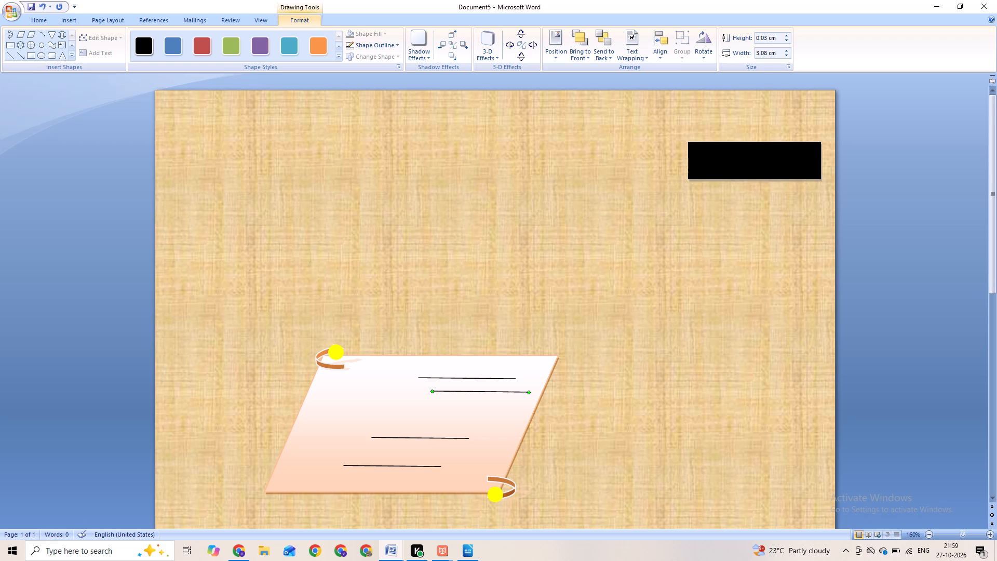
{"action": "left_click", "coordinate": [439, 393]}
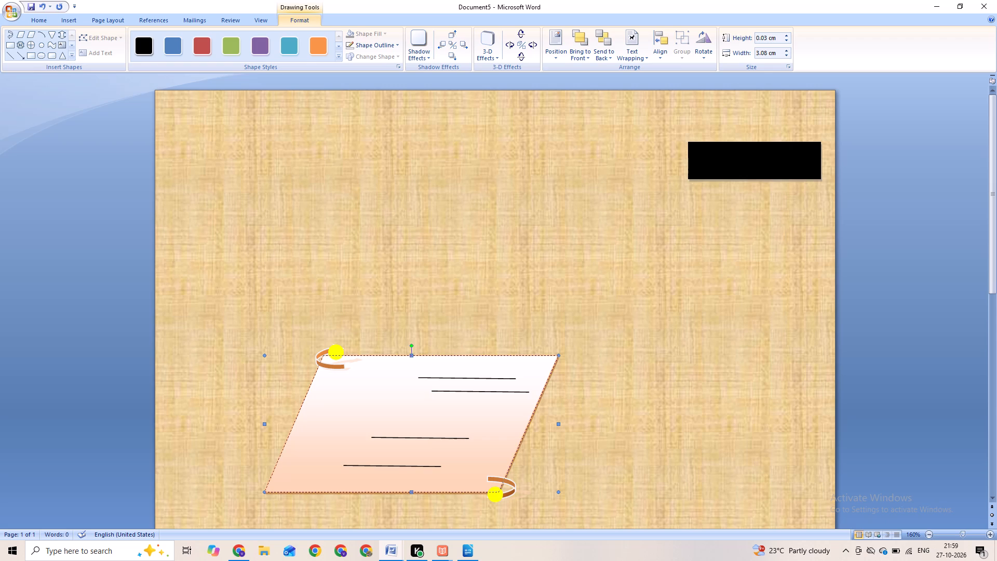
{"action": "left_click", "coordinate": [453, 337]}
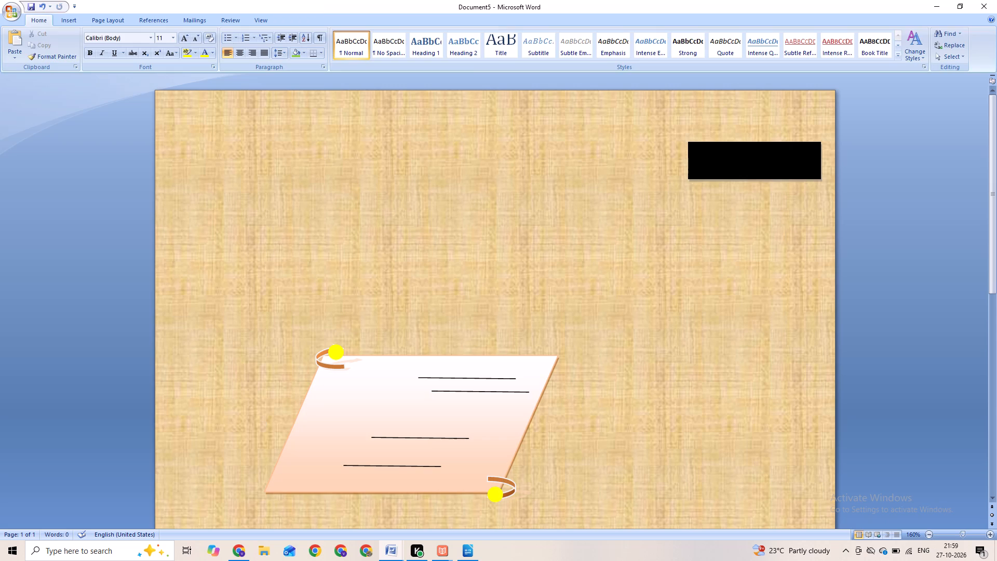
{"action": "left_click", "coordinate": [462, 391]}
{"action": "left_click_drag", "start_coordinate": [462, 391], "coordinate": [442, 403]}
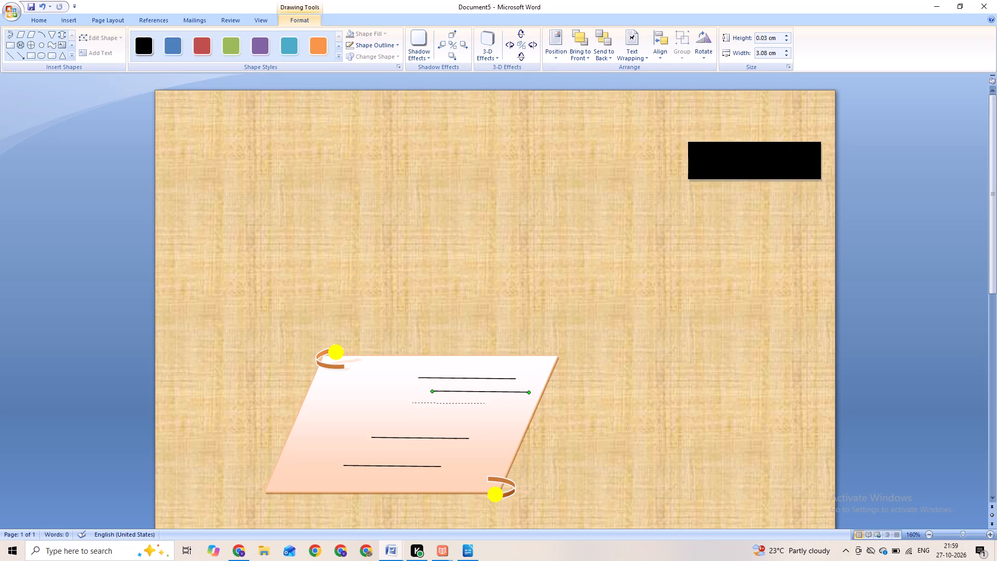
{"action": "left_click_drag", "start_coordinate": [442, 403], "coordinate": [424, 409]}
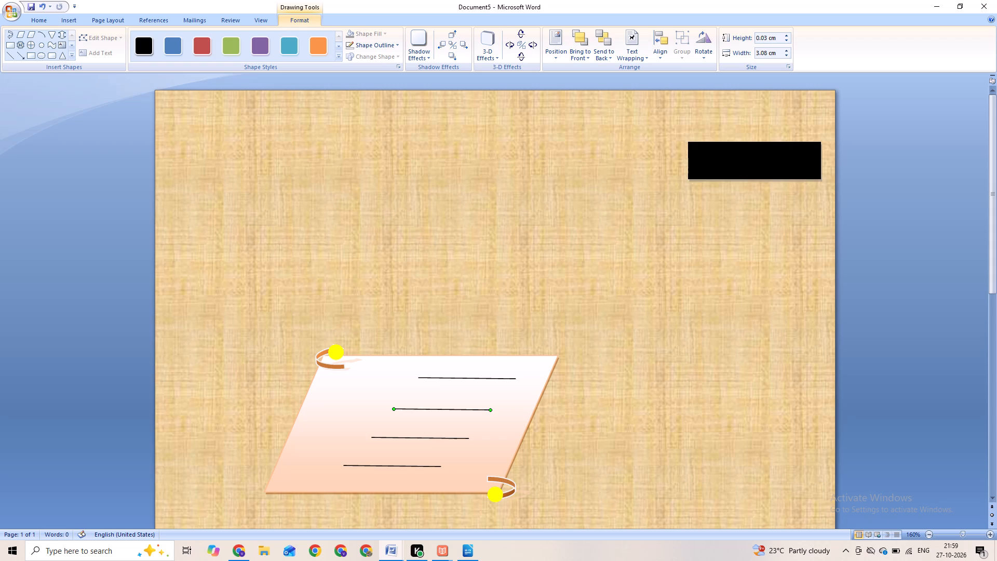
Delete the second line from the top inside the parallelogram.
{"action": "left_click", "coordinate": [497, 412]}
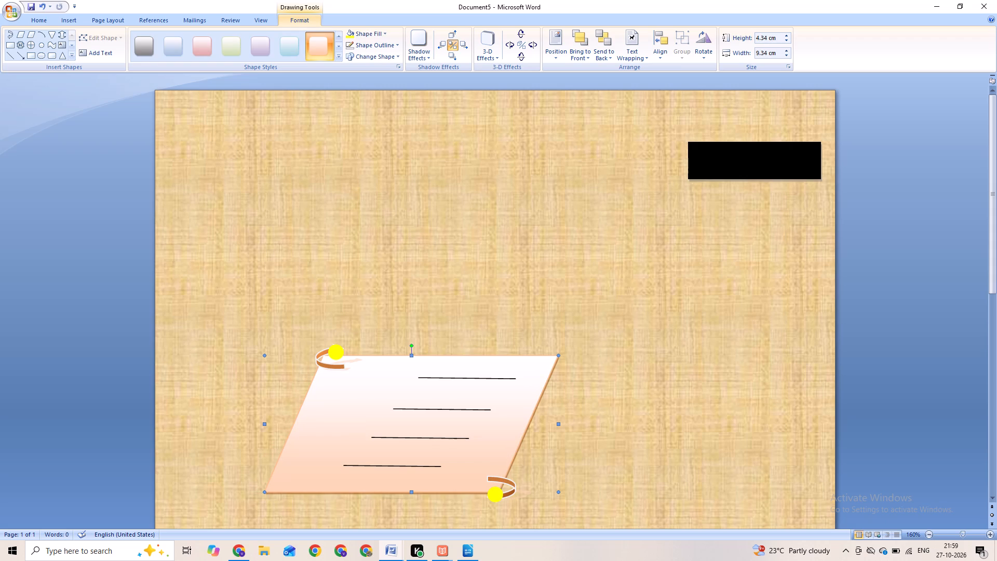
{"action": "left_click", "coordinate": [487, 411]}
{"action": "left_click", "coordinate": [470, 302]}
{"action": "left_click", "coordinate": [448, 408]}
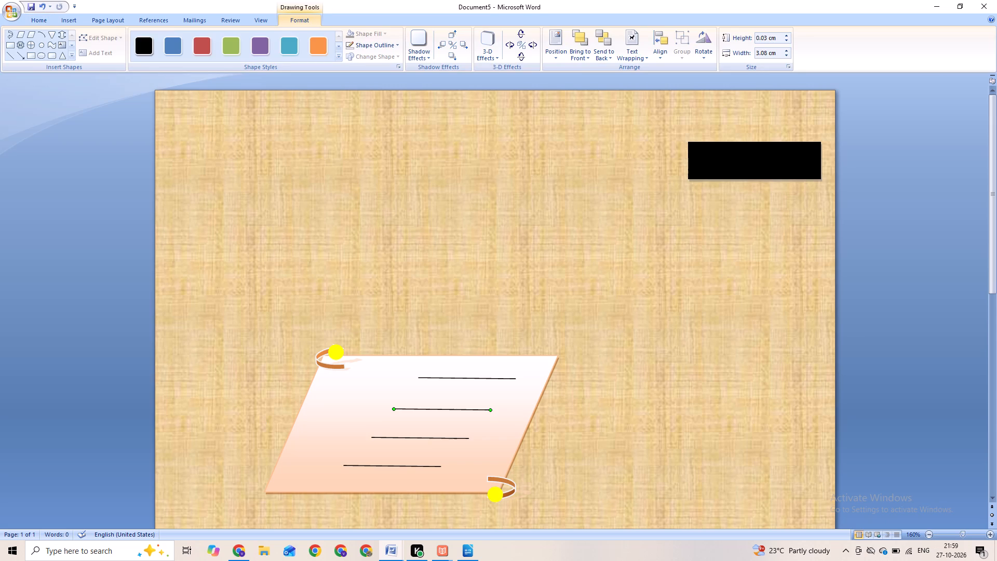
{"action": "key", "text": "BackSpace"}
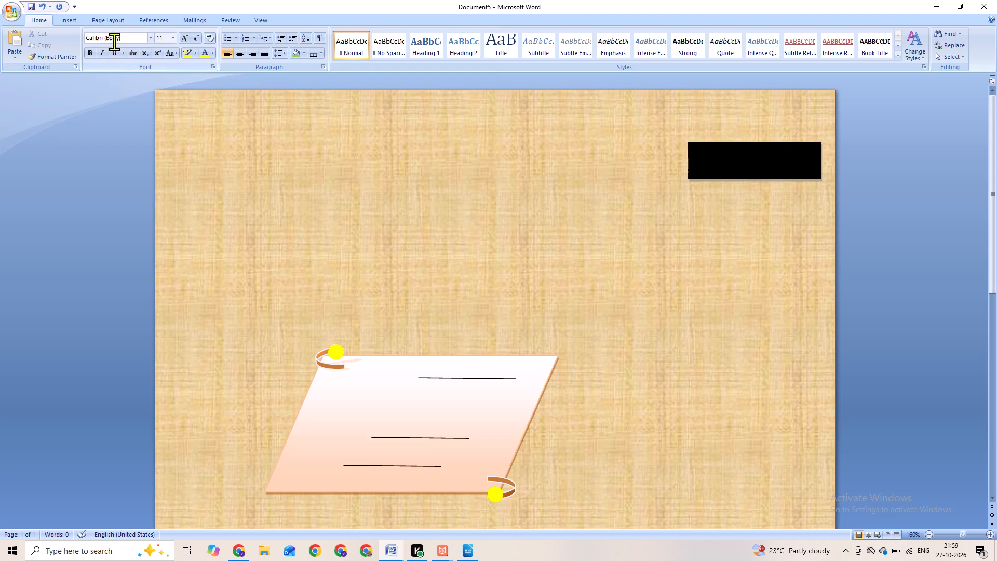
Draw a short, nearly horizontal line about 1.4 cm long below the right half of the parallelogram's top line.
{"action": "left_click", "coordinate": [62, 19]}
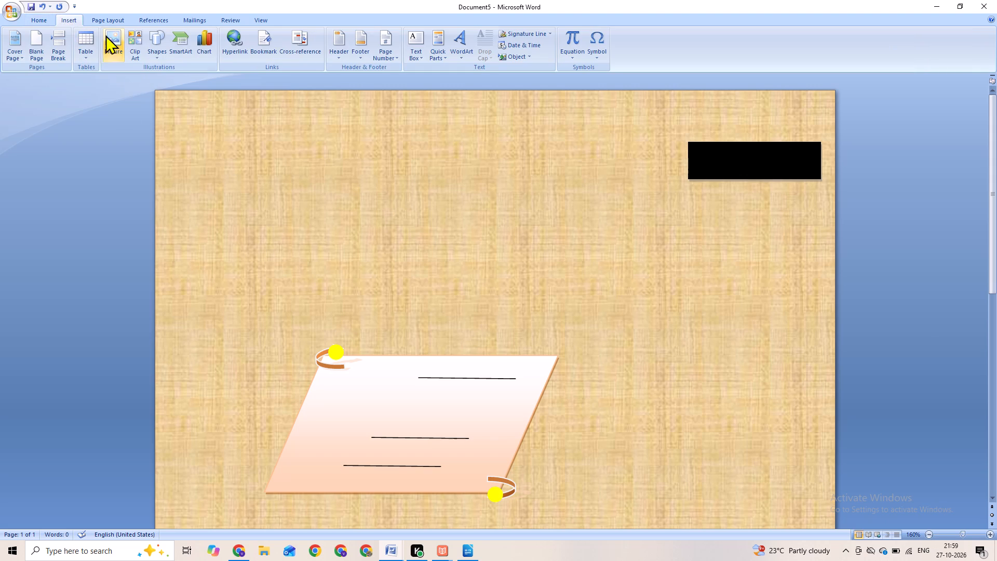
{"action": "left_click", "coordinate": [161, 36]}
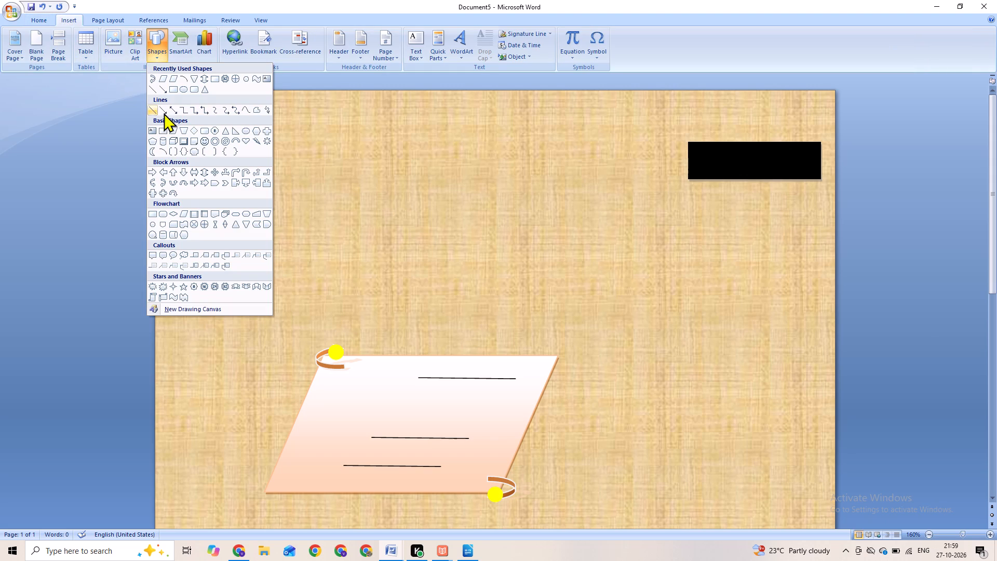
{"action": "left_click", "coordinate": [150, 88]}
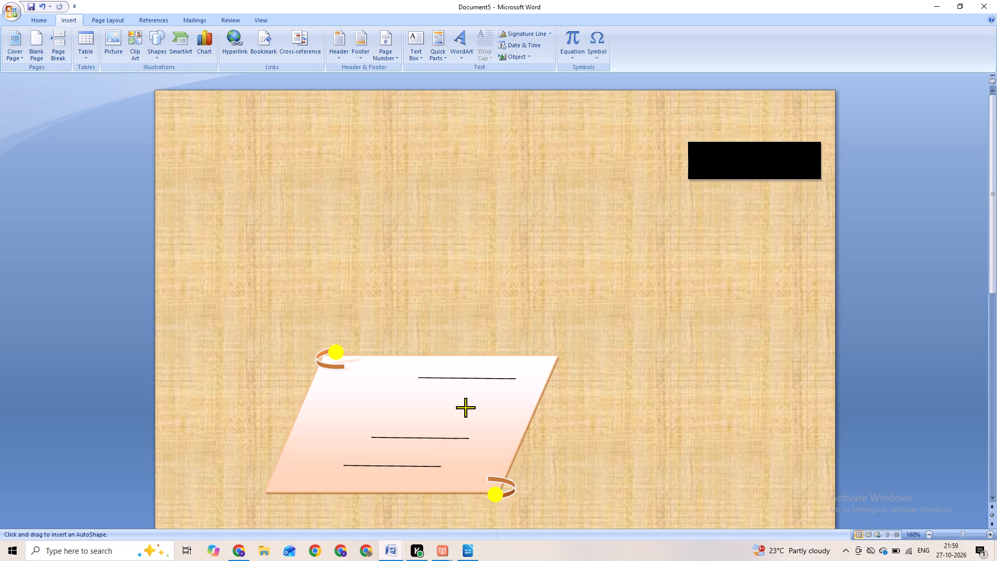
{"action": "left_click_drag", "start_coordinate": [465, 407], "coordinate": [492, 406]}
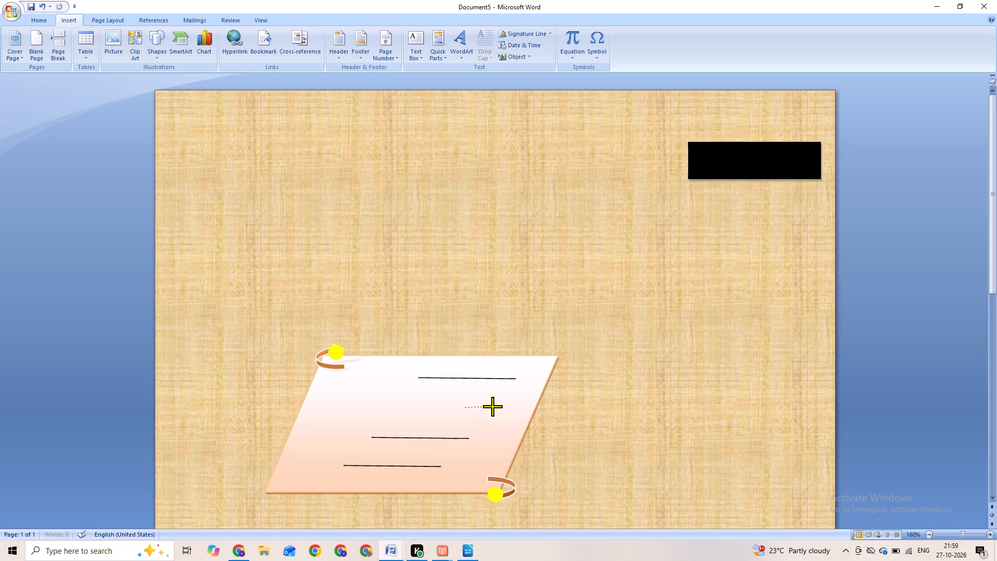
{"action": "left_click_drag", "start_coordinate": [492, 406], "coordinate": [509, 406]}
{"action": "left_click_drag", "start_coordinate": [509, 406], "coordinate": [510, 406]}
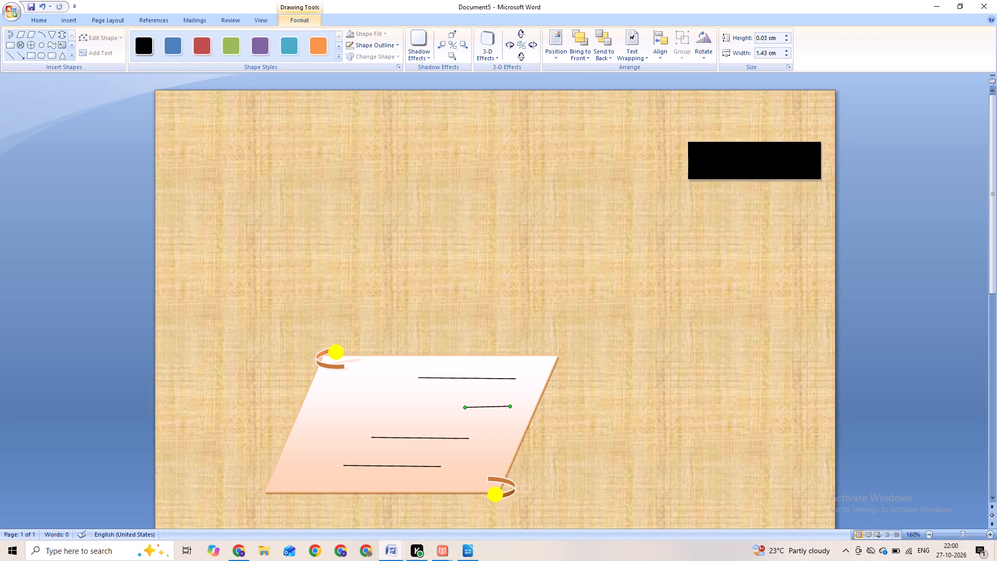
Duplicate the short line and place the copy level with it, near the parallelogram's left slanted edge.
{"action": "key", "text": "ctrl+d"}
{"action": "left_click", "coordinate": [477, 418]}
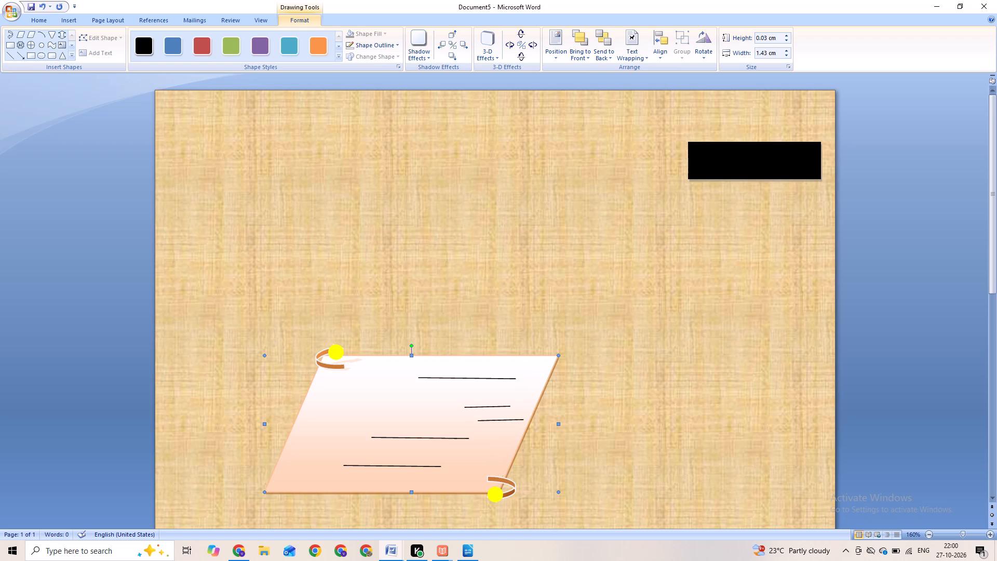
{"action": "left_click", "coordinate": [495, 422]}
{"action": "left_click", "coordinate": [478, 319]}
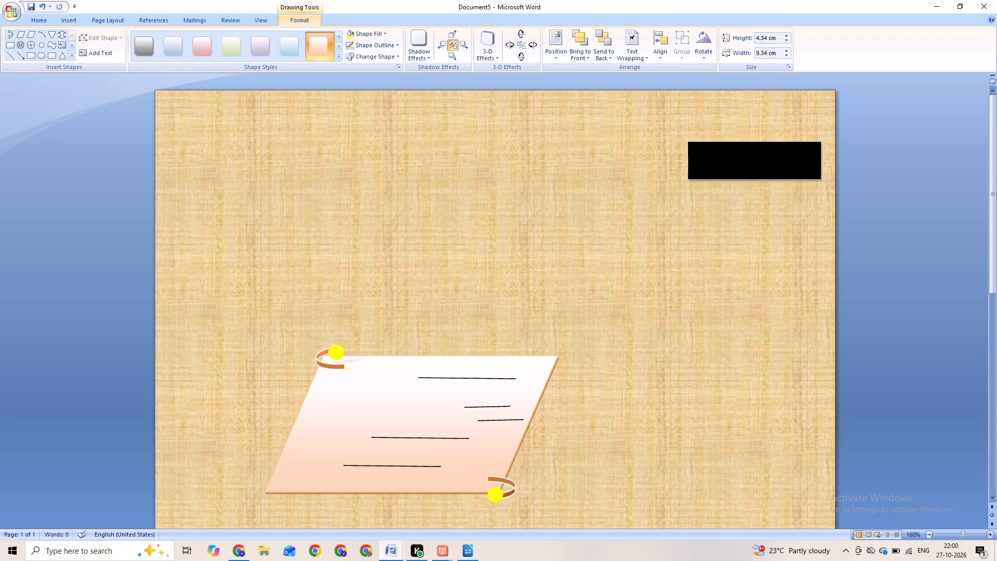
{"action": "left_click", "coordinate": [486, 421]}
{"action": "left_click_drag", "start_coordinate": [484, 421], "coordinate": [459, 420]}
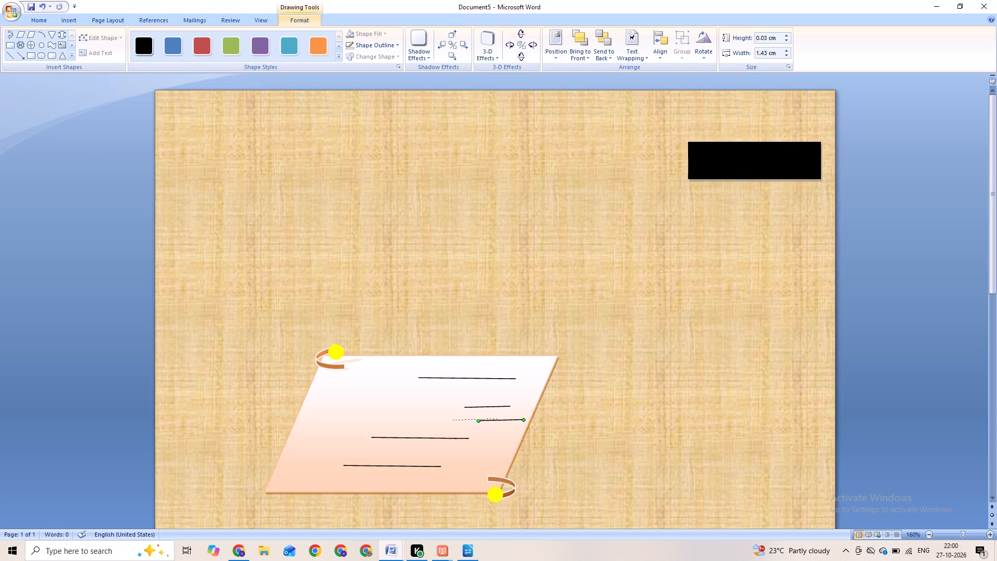
{"action": "left_click_drag", "start_coordinate": [459, 420], "coordinate": [380, 406]}
{"action": "left_click_drag", "start_coordinate": [380, 406], "coordinate": [375, 406]}
{"action": "left_click_drag", "start_coordinate": [375, 406], "coordinate": [368, 403]}
{"action": "left_click_drag", "start_coordinate": [381, 403], "coordinate": [382, 408]}
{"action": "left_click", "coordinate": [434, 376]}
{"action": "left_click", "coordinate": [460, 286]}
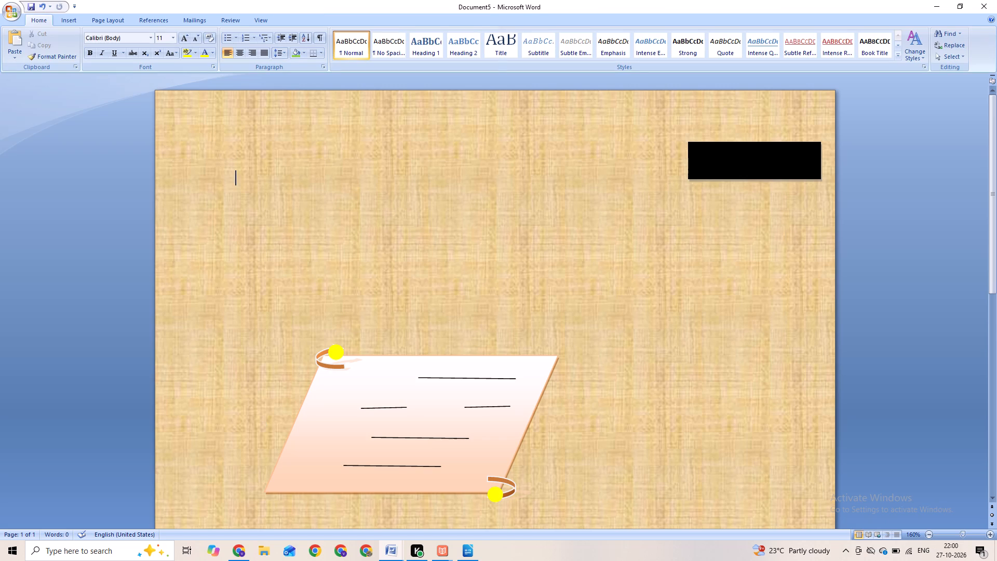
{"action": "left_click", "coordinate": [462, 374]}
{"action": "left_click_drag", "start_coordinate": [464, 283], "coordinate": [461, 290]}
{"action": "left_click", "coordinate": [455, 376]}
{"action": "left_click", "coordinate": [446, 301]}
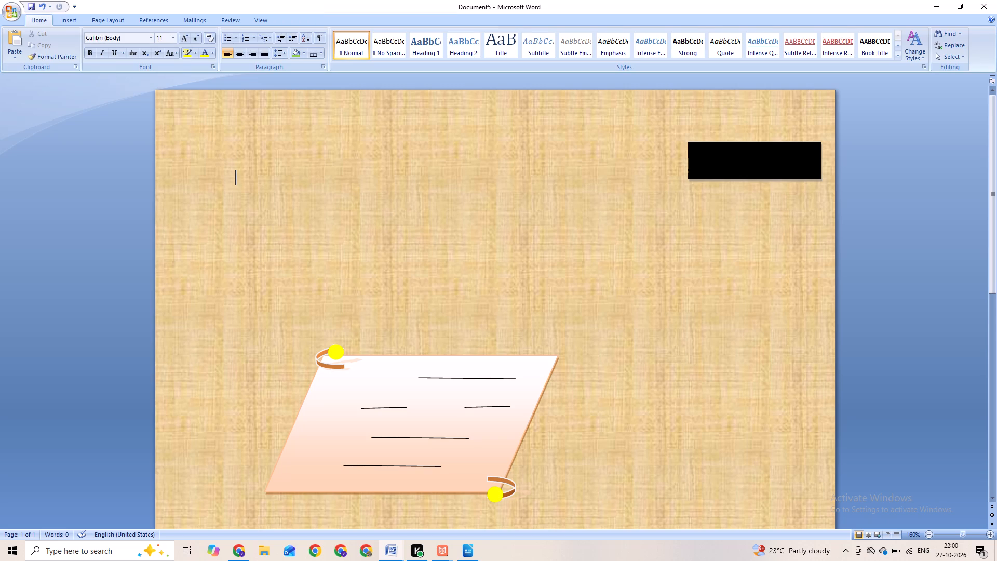
Delete the long line between the pair of short lines and the lowest line in the parallelogram.
{"action": "left_click", "coordinate": [405, 437]}
{"action": "key", "text": "BackSpace"}
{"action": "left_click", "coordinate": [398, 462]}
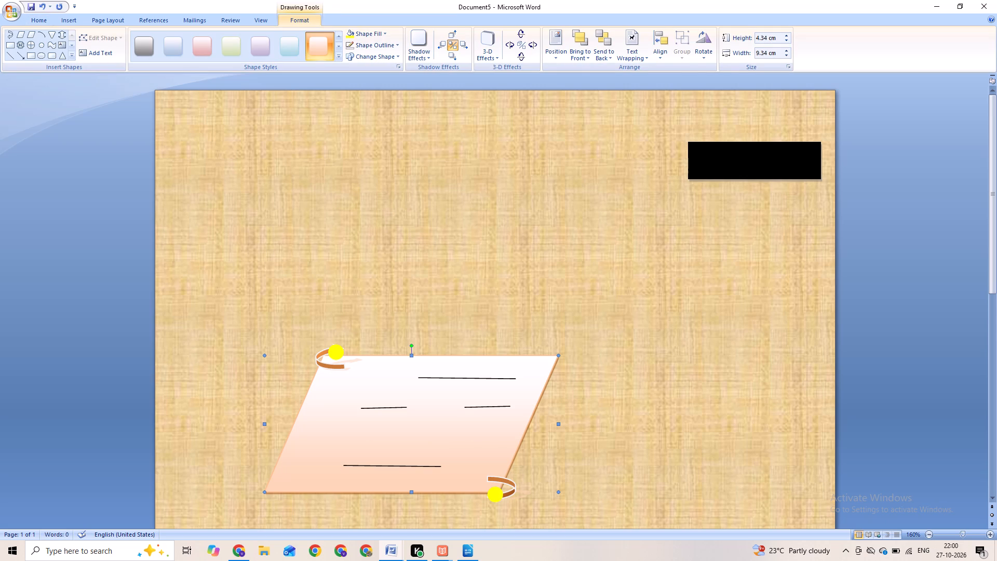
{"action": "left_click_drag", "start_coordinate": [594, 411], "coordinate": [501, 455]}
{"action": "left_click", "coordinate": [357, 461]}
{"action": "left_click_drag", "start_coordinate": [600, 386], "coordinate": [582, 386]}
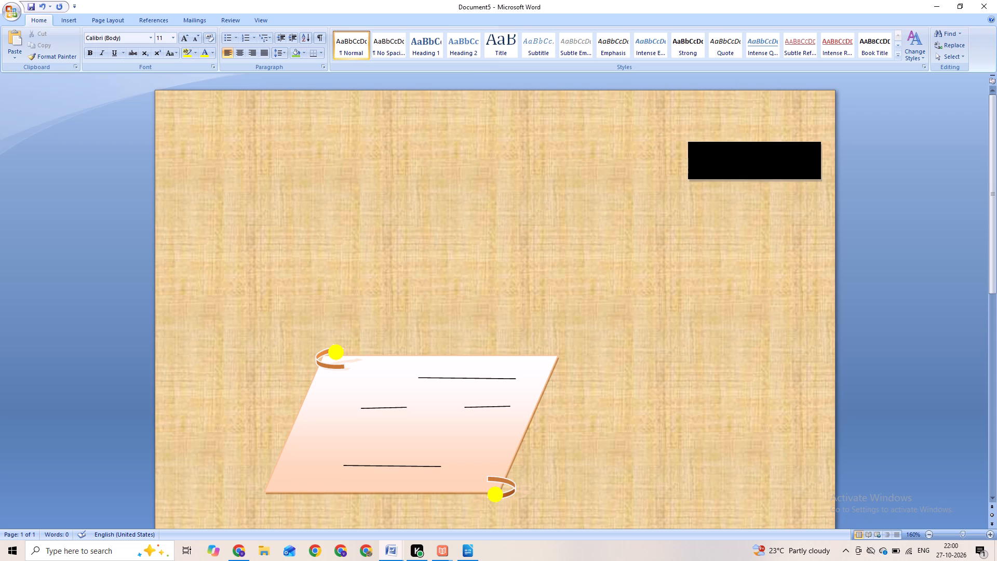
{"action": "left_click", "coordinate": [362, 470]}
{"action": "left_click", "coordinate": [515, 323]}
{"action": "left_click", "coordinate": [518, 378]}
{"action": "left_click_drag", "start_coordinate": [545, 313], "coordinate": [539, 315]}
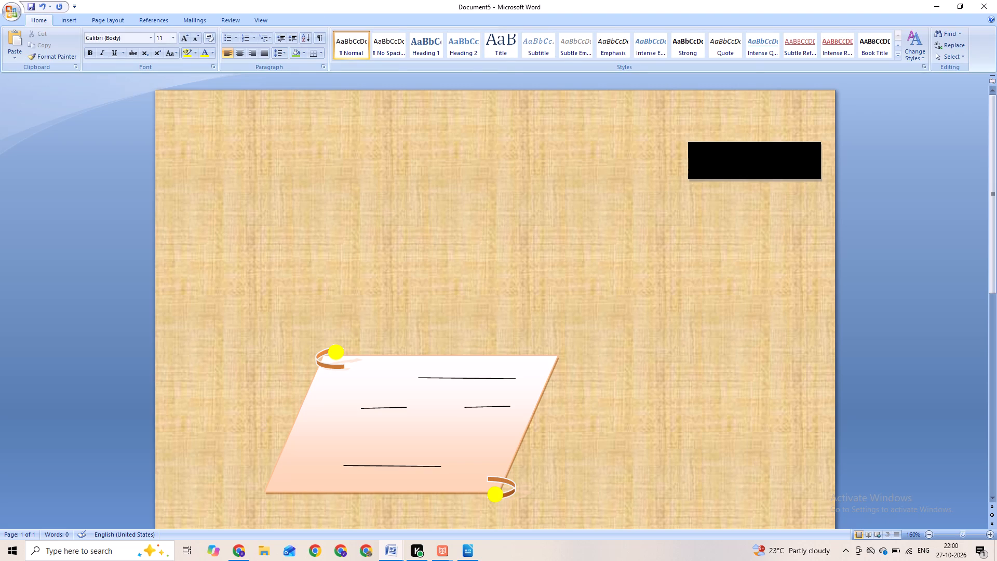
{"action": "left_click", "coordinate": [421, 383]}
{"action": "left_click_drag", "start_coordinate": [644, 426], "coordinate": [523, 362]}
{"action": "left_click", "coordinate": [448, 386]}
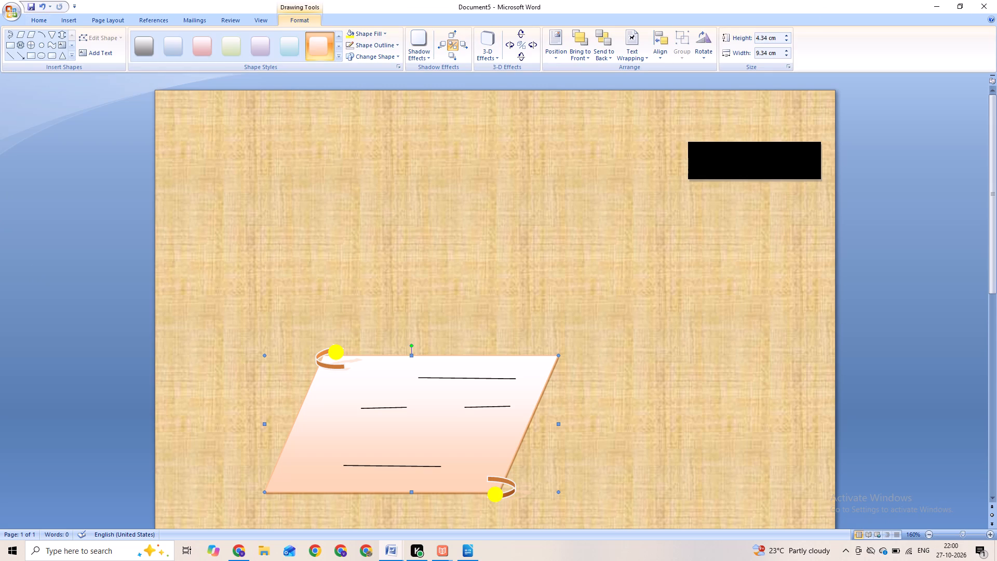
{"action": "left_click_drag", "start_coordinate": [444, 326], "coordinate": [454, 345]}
Move the orange parallelogram down and slightly left, without its lines and corner decorations.
{"action": "left_click_drag", "start_coordinate": [449, 453], "coordinate": [439, 482]}
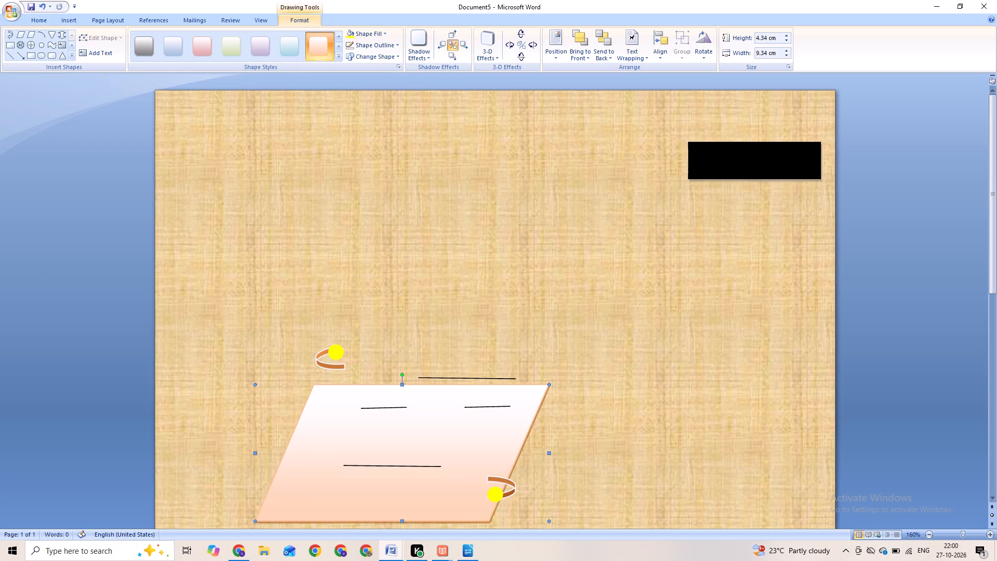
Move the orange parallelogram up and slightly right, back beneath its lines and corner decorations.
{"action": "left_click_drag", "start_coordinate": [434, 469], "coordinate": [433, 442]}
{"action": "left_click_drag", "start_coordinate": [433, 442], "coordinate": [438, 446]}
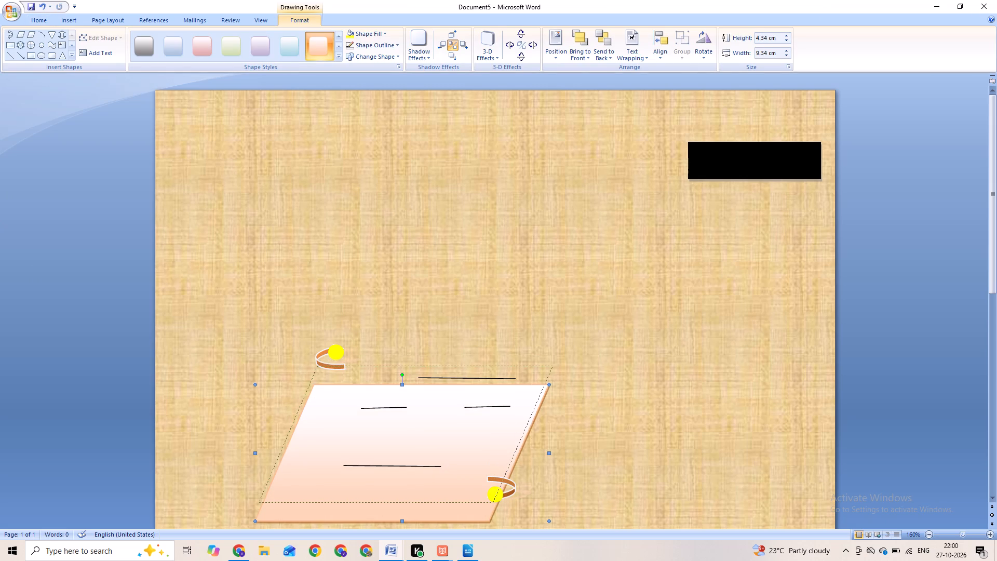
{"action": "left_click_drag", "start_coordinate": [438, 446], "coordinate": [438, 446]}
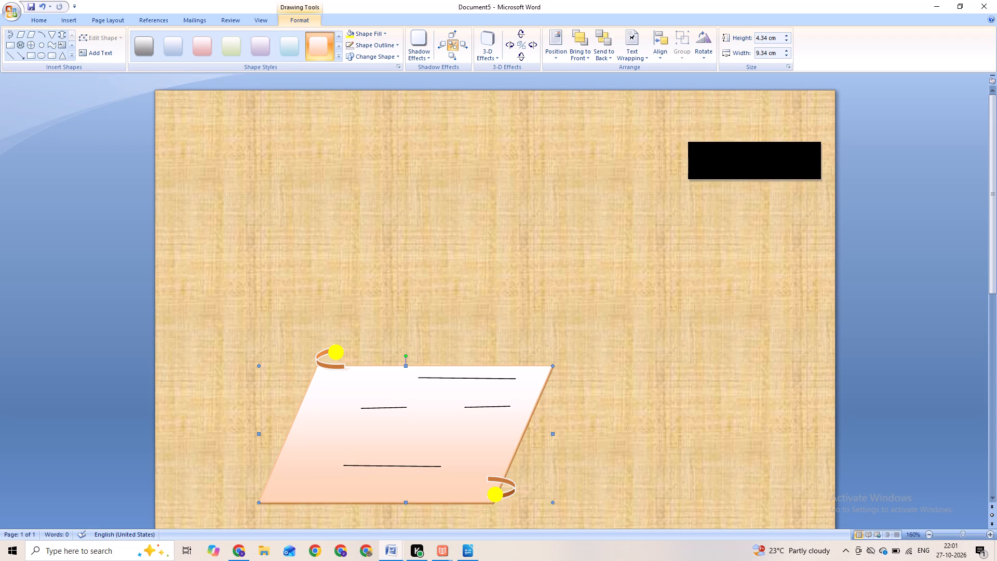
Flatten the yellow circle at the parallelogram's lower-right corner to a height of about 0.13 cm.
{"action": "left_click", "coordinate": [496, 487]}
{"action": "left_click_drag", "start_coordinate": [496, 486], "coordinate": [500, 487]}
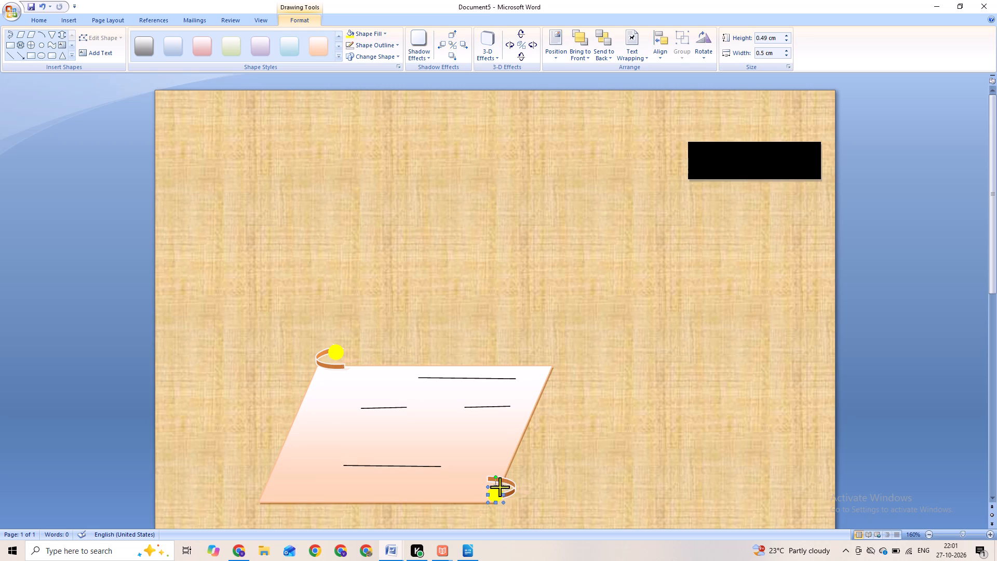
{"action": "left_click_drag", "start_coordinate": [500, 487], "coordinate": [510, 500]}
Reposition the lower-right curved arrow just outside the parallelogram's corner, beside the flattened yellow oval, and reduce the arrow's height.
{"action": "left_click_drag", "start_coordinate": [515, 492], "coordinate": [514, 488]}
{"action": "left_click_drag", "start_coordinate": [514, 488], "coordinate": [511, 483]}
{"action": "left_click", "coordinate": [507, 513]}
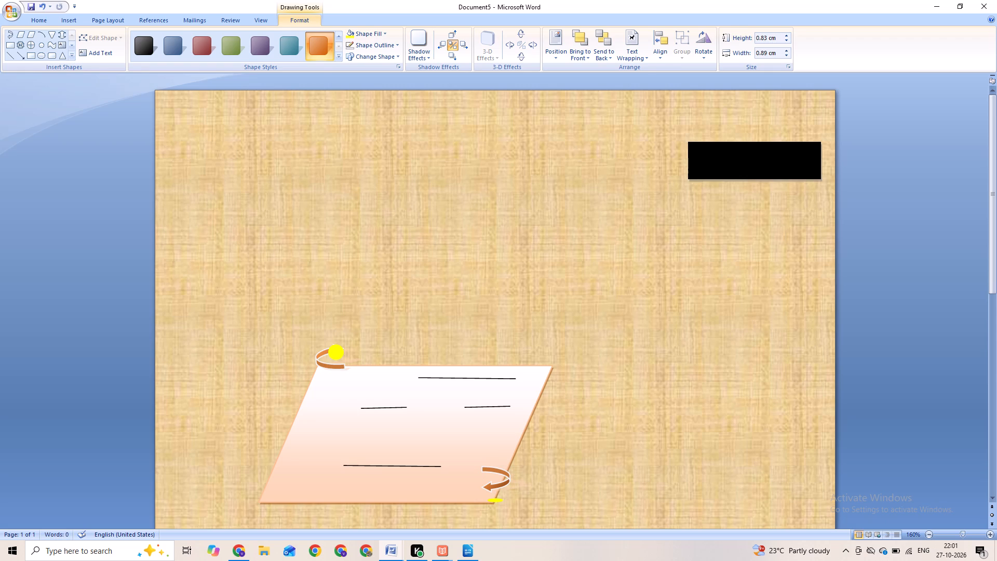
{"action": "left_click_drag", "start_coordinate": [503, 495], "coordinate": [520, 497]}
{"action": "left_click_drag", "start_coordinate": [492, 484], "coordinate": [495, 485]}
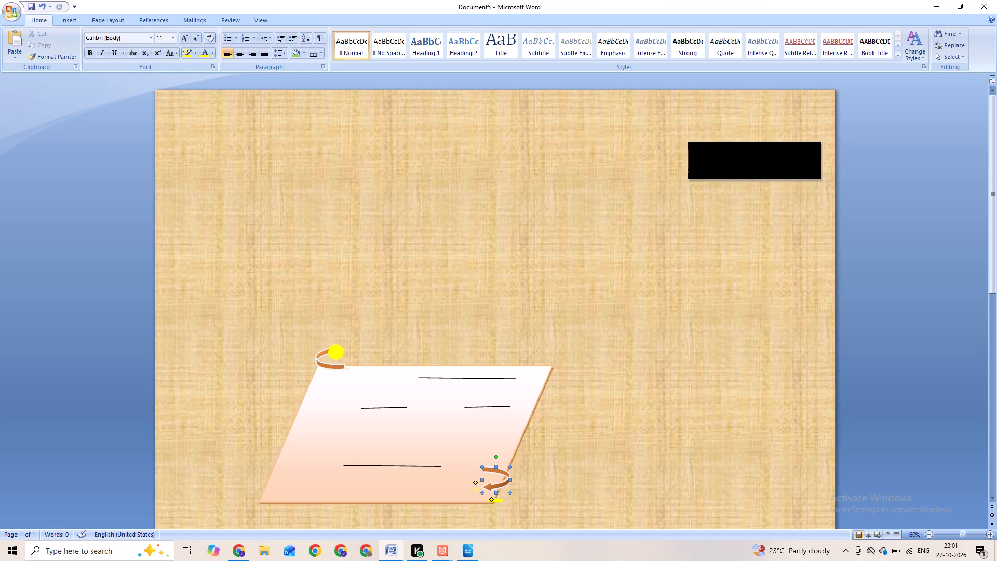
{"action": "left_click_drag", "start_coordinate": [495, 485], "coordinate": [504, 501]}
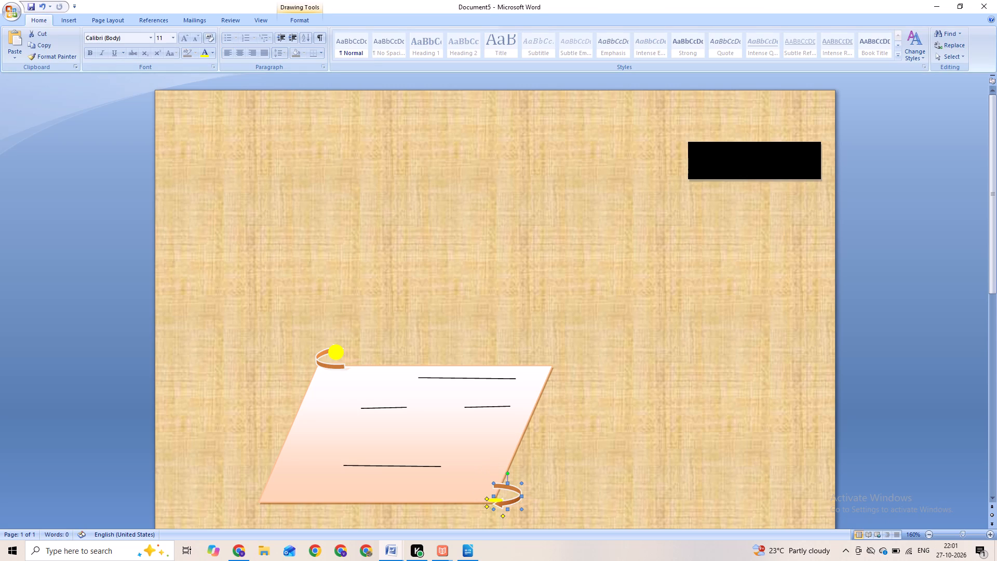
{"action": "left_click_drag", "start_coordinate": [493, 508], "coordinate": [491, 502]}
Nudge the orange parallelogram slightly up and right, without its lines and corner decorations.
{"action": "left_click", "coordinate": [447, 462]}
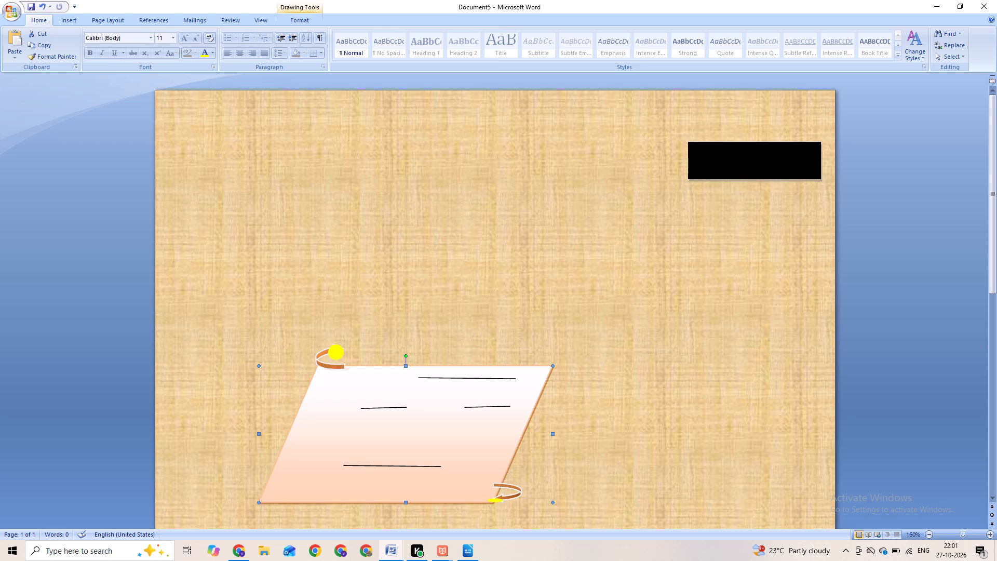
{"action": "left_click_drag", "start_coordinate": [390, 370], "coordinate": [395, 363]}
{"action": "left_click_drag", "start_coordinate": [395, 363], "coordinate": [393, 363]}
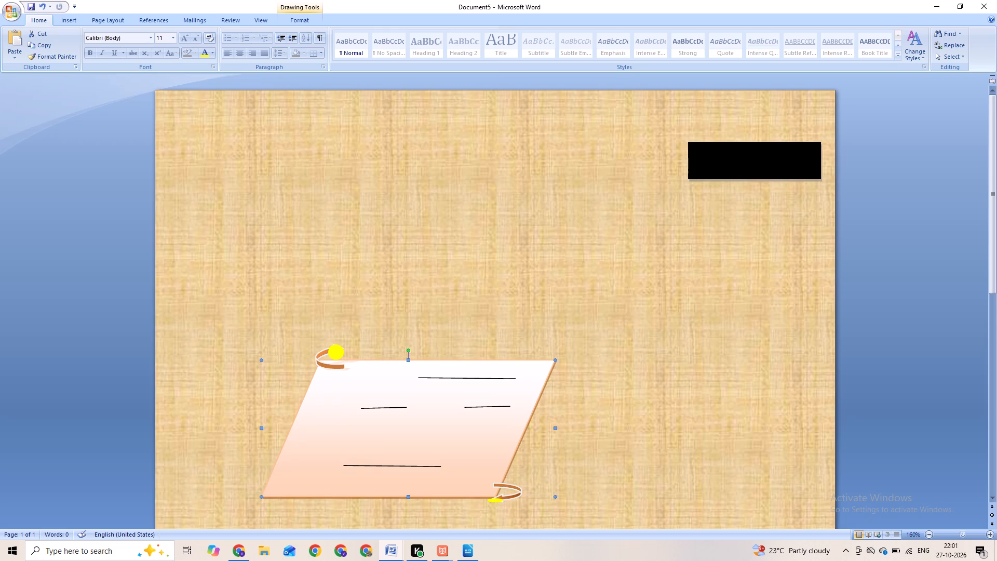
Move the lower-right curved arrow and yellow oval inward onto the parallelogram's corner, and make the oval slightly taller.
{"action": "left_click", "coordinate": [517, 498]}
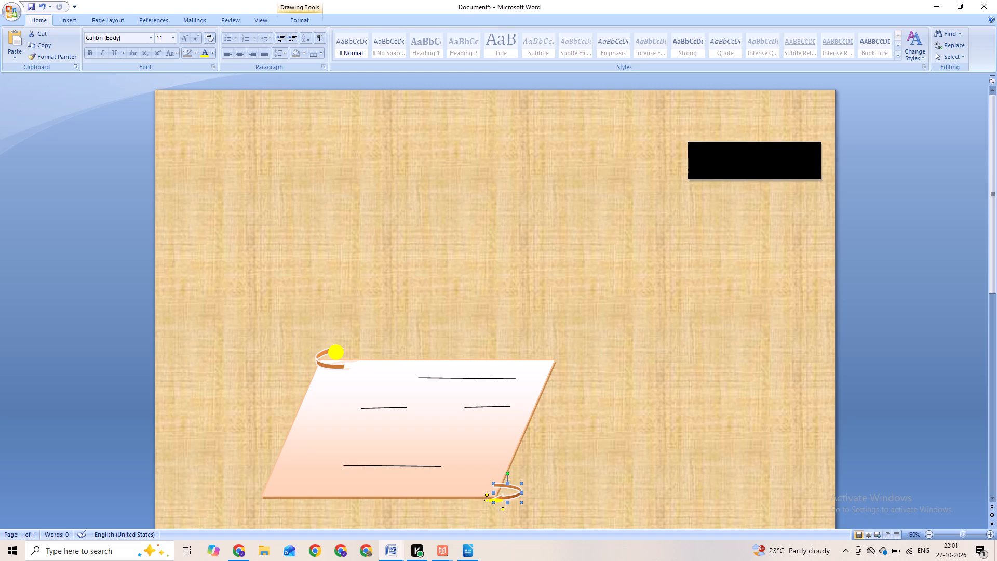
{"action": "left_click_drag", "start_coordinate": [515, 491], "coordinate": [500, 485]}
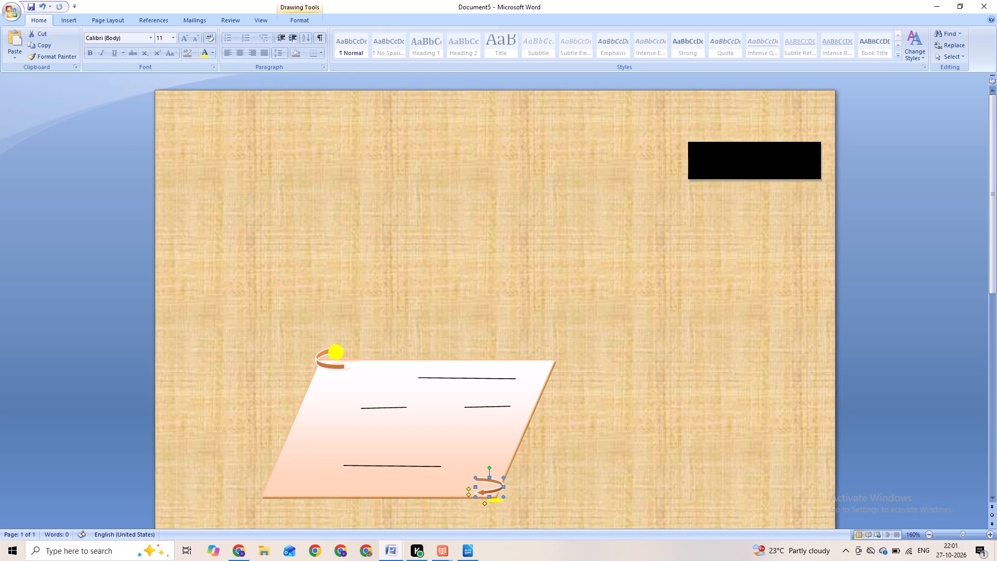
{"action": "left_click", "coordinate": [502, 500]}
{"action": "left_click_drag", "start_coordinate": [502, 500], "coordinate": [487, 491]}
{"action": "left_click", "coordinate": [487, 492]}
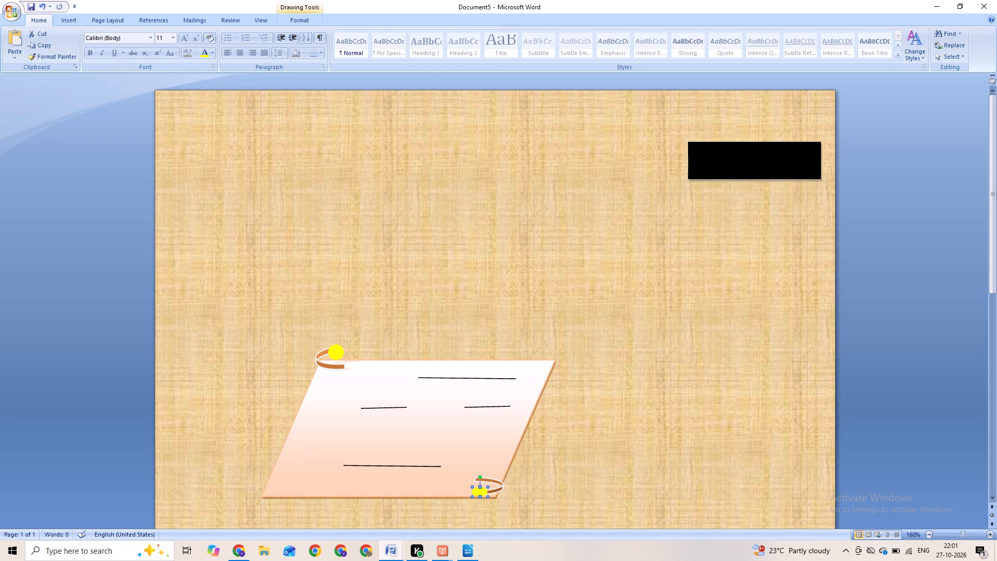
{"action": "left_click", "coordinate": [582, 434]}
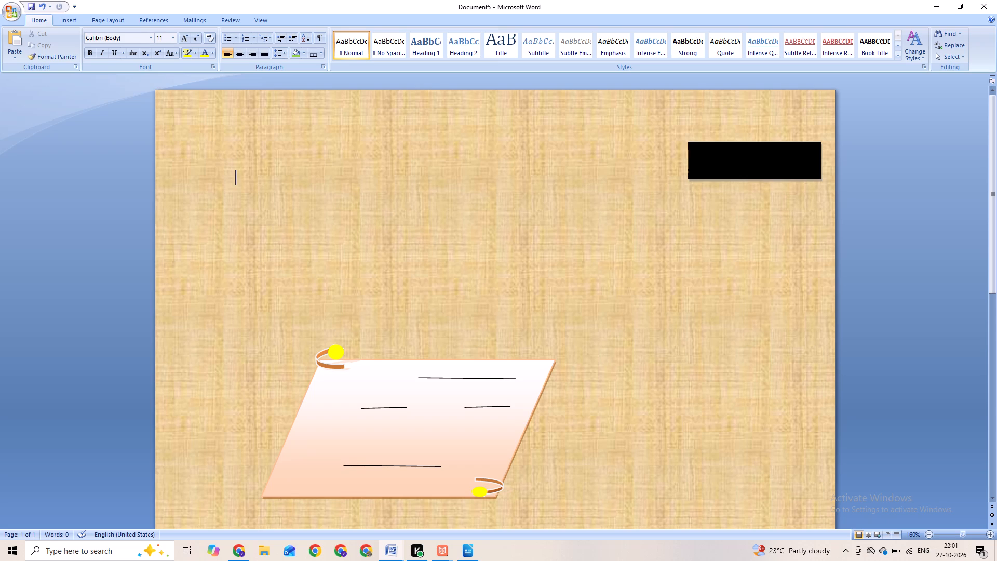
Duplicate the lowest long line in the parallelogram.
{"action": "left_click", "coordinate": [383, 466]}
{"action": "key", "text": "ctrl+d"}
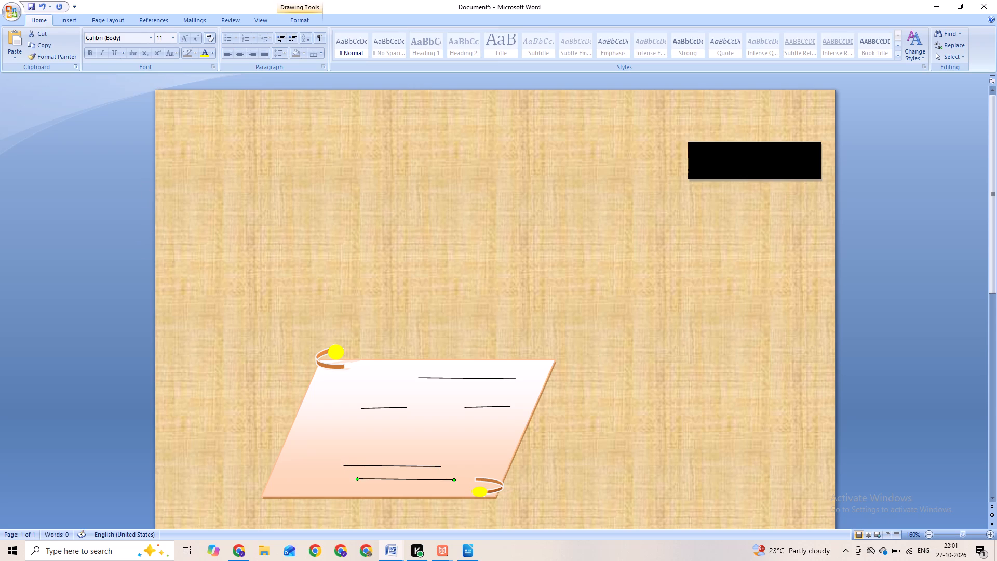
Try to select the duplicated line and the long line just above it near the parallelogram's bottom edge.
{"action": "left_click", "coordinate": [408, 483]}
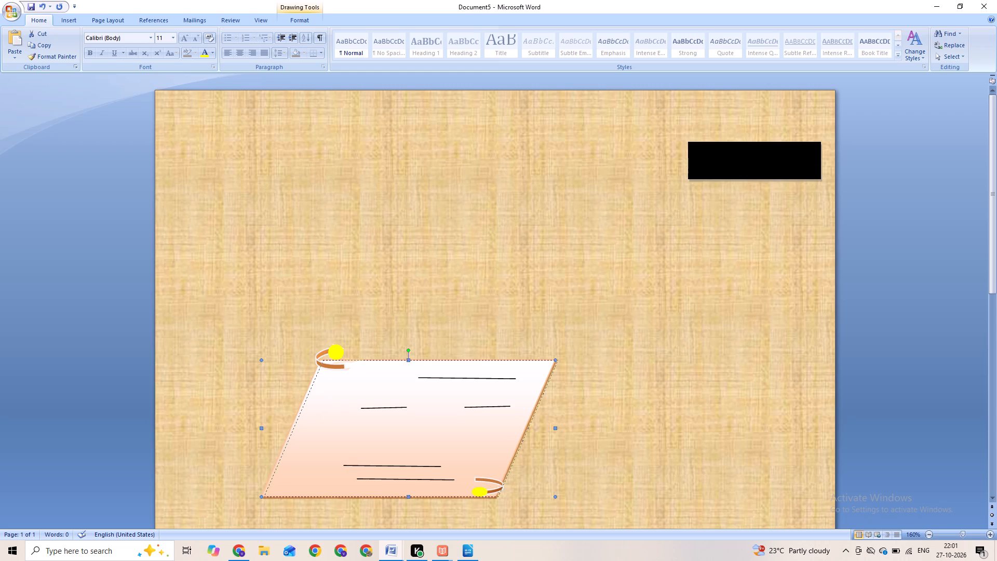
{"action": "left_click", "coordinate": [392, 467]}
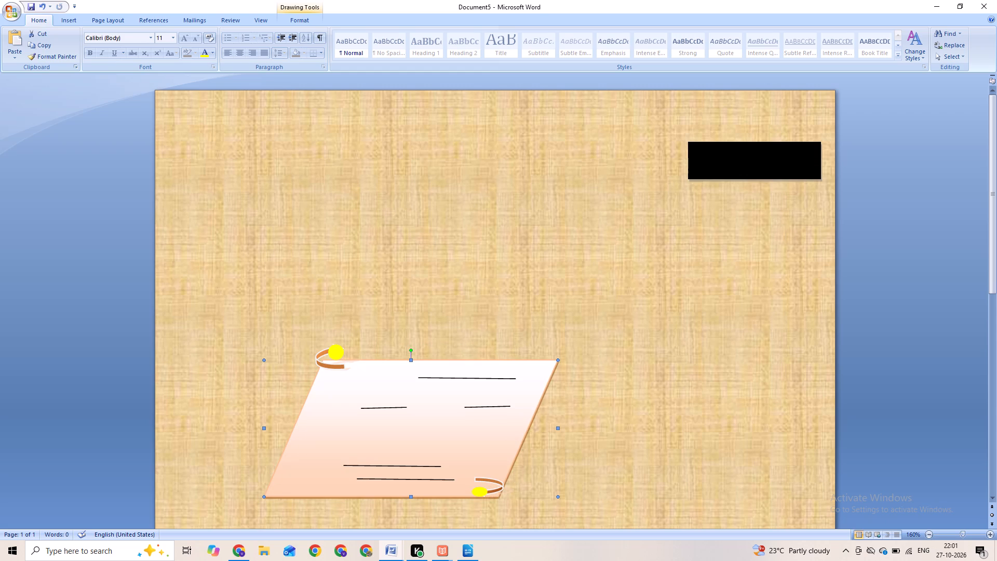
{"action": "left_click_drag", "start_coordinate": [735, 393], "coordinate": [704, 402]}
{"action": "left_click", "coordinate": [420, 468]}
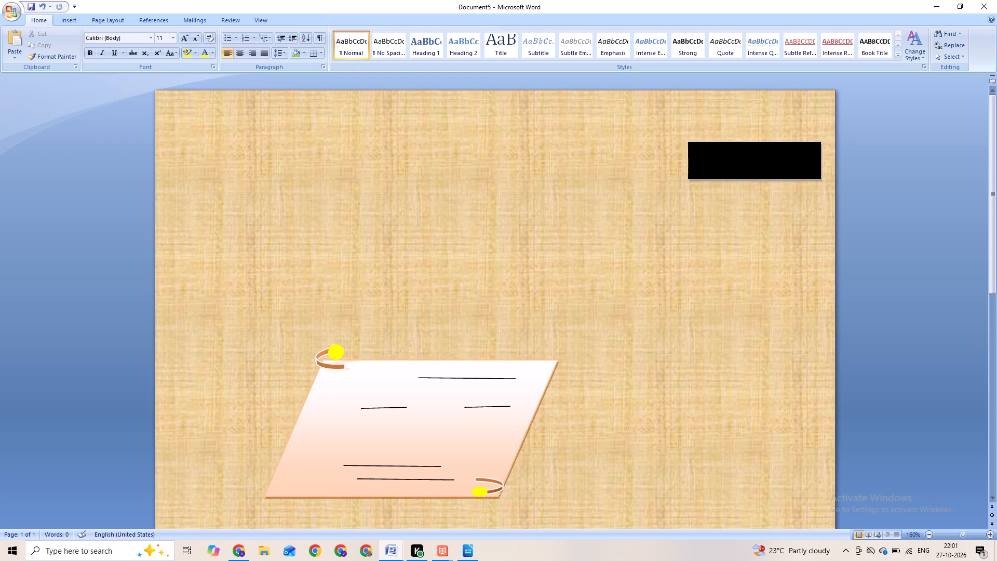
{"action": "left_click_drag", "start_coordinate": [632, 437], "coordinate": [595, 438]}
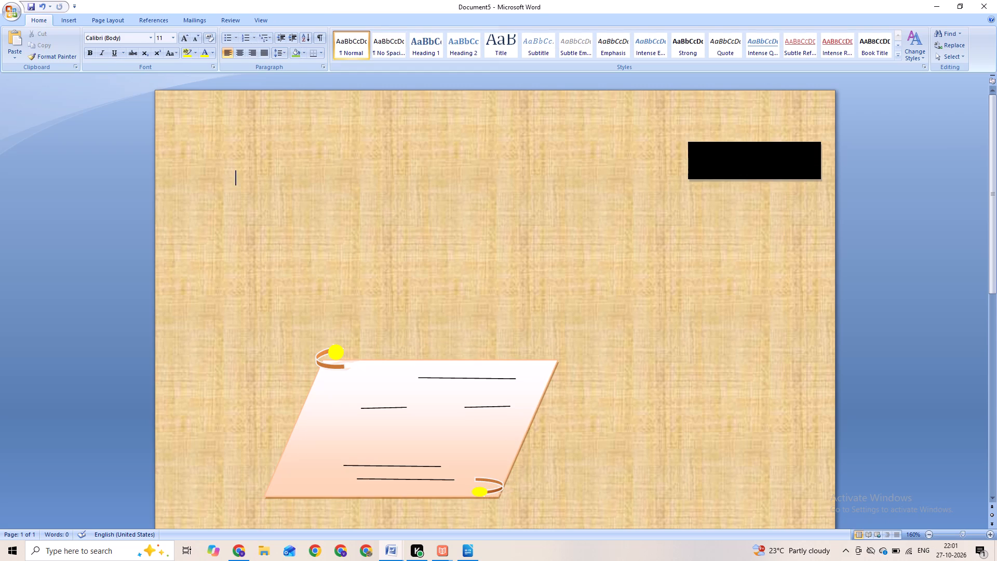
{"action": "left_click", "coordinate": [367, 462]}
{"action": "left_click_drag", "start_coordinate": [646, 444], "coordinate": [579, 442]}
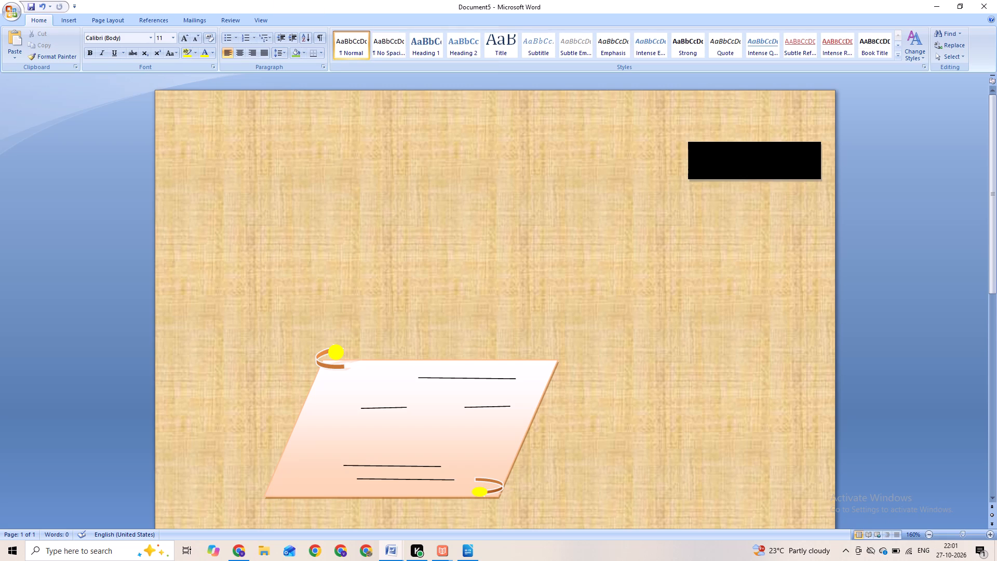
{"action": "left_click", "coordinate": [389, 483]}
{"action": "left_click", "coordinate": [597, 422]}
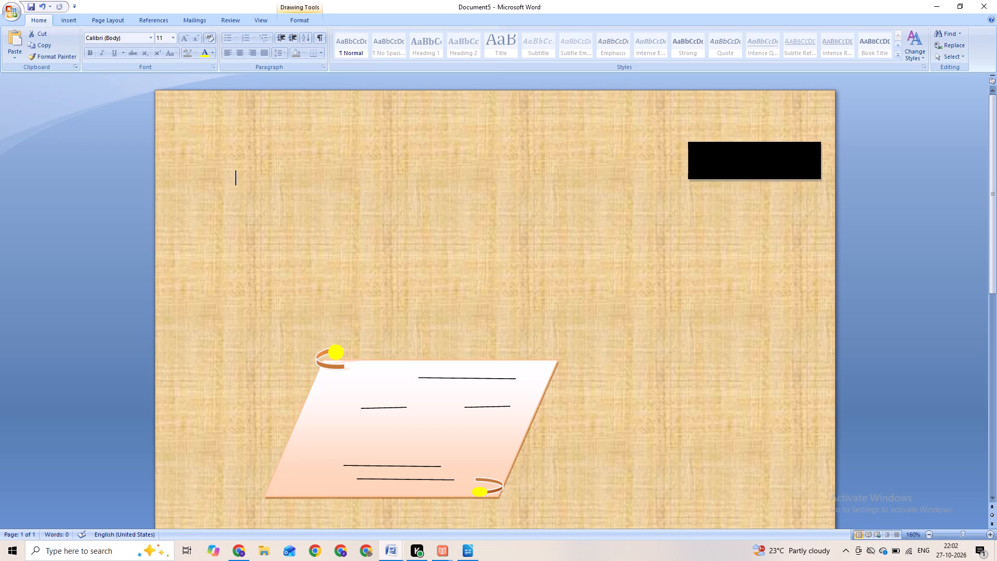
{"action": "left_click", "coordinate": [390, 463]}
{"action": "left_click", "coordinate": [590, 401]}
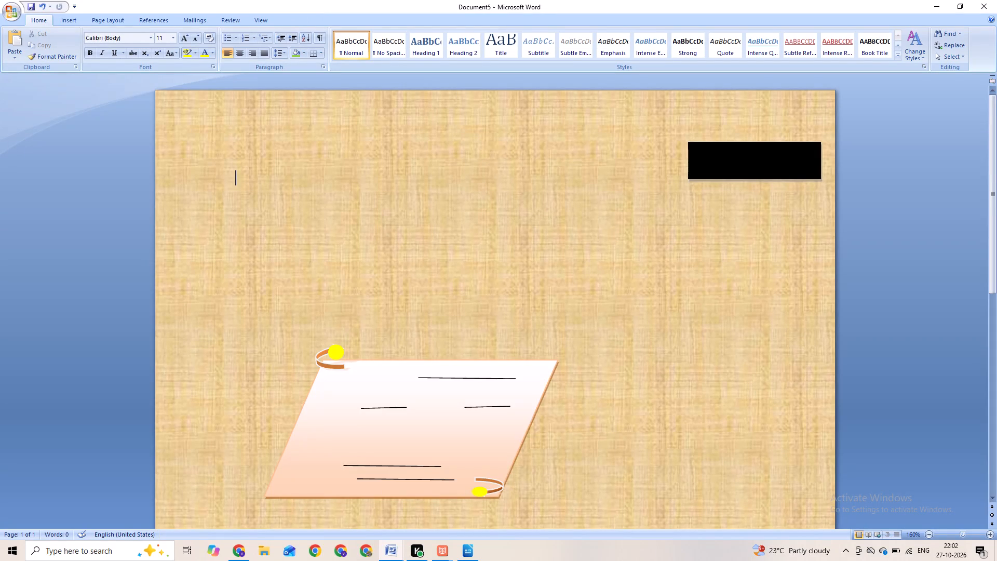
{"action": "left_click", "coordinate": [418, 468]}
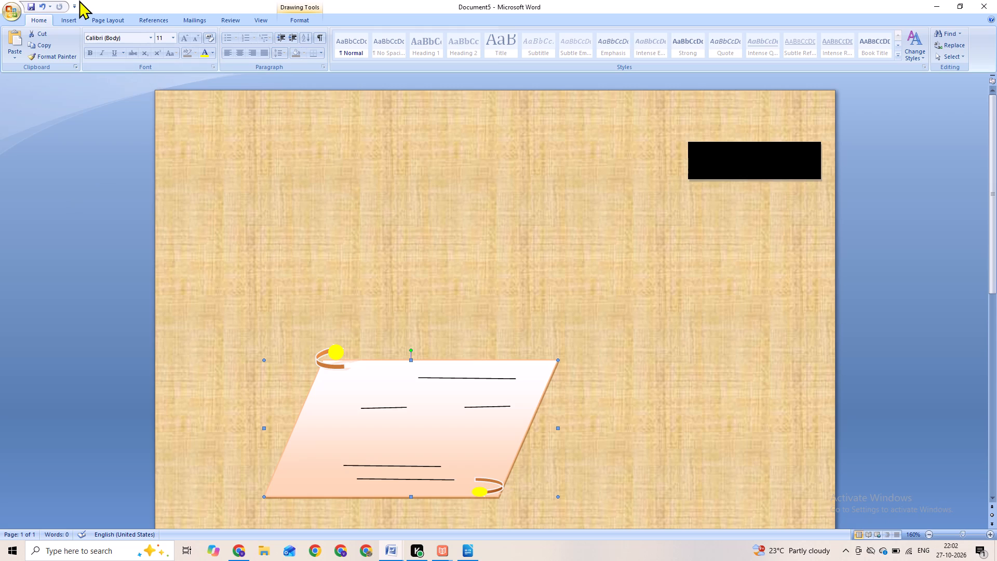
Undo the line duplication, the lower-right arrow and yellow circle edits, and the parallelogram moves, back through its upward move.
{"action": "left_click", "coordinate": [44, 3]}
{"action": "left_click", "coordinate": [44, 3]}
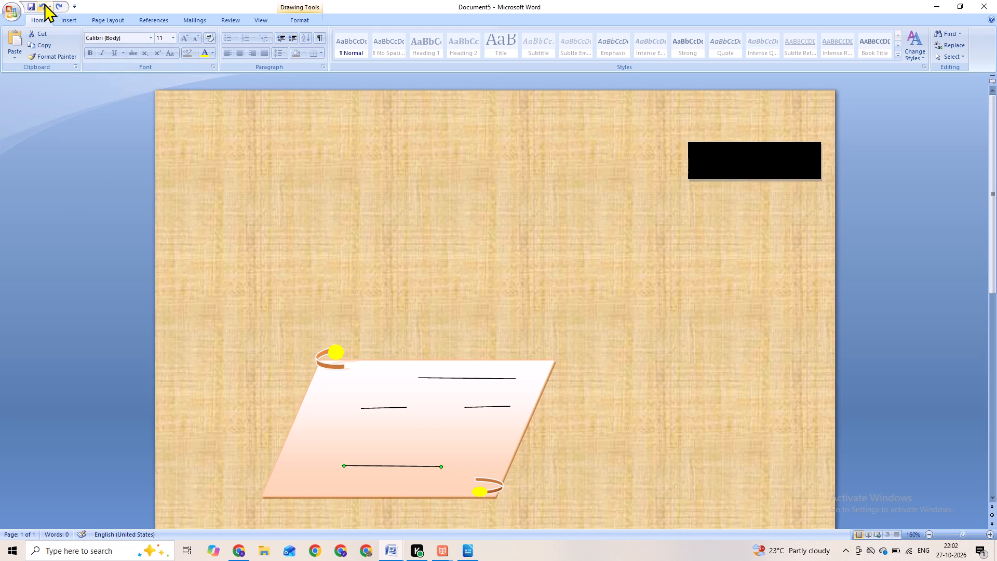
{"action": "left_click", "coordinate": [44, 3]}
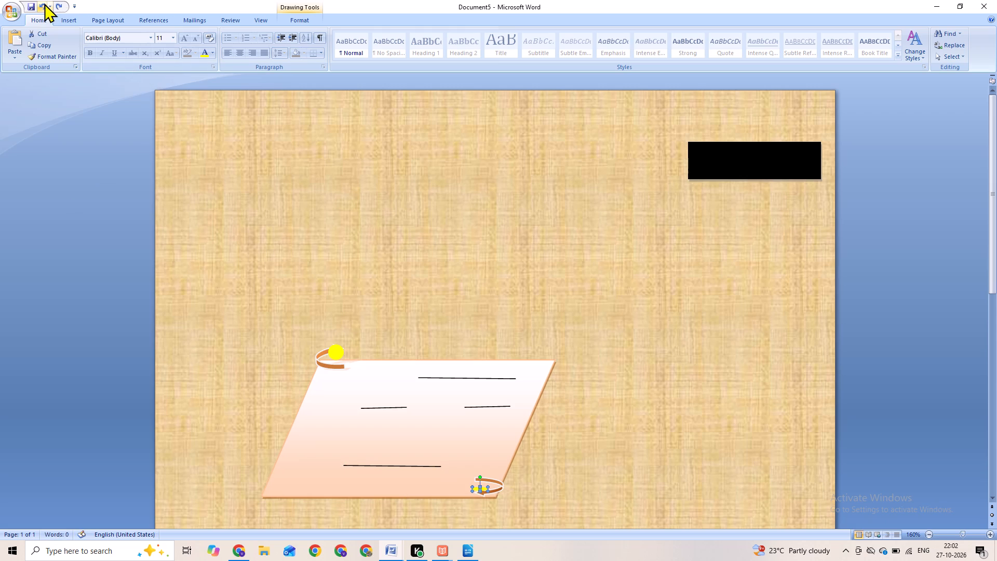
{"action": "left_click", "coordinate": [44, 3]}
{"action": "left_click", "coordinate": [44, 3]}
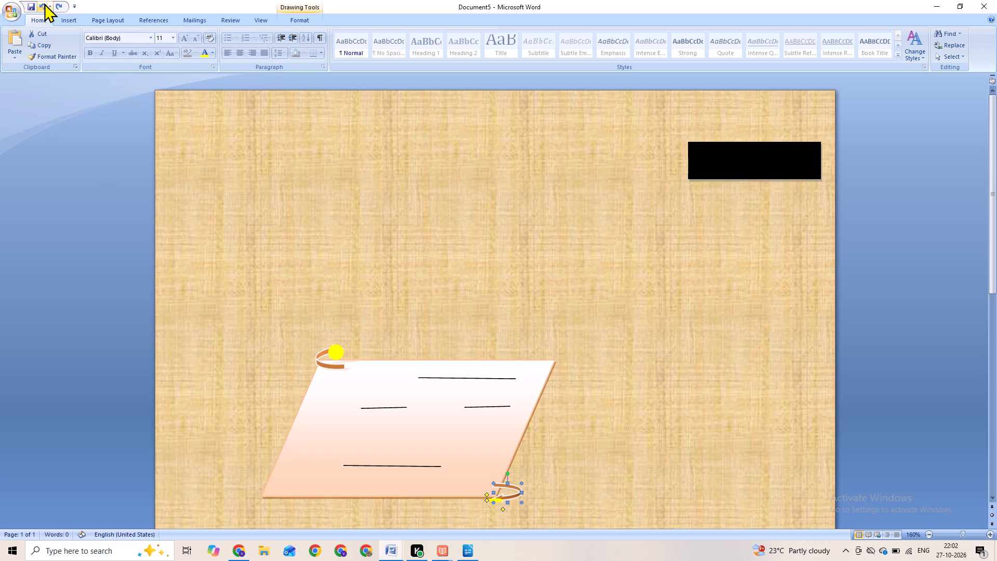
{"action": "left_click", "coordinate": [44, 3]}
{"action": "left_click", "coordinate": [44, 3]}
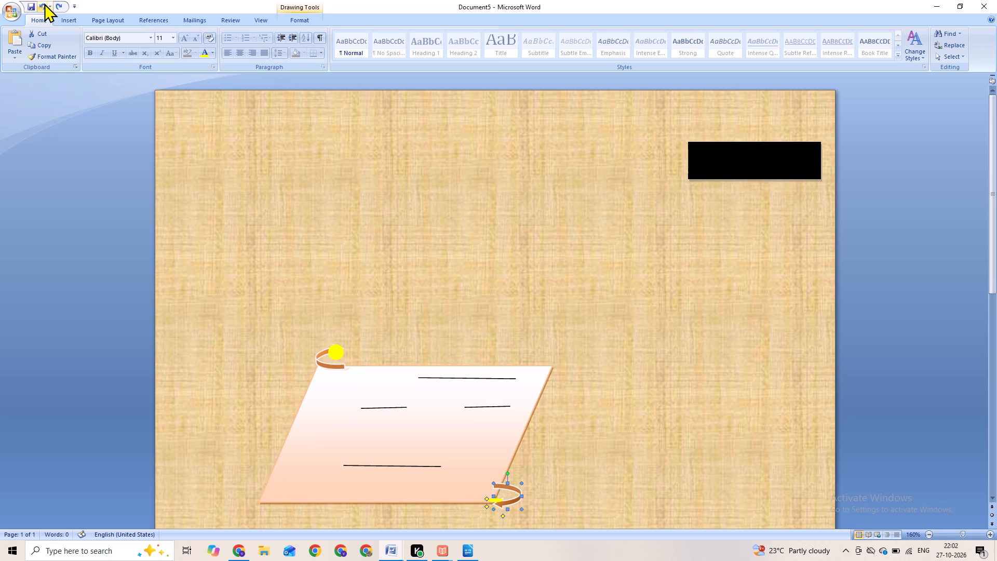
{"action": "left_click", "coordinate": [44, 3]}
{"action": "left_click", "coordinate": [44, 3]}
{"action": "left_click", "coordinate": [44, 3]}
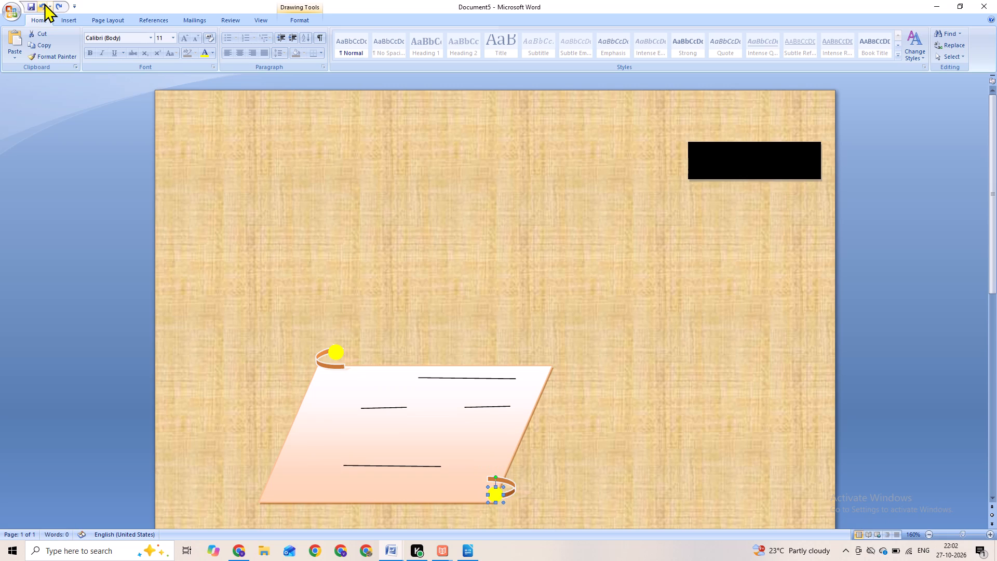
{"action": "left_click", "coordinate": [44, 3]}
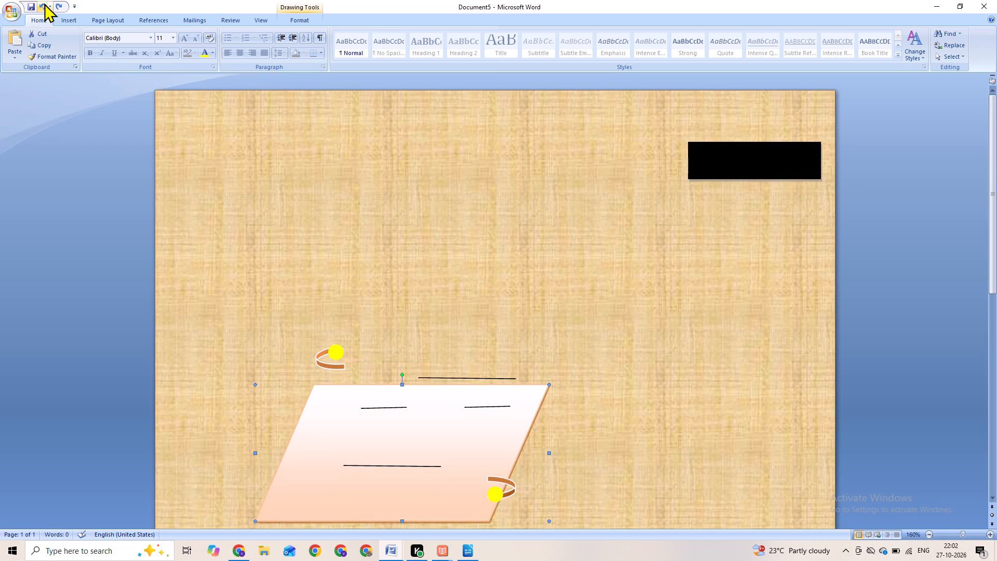
Undo the parallelogram's remaining move and the repositioning of the duplicated short line inside it.
{"action": "left_click", "coordinate": [44, 3]}
{"action": "left_click", "coordinate": [44, 3]}
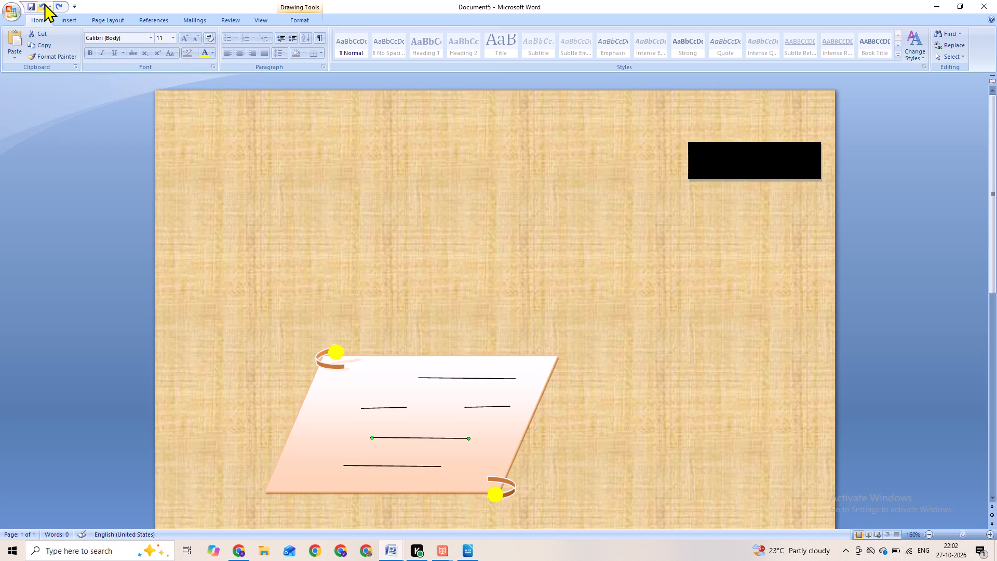
{"action": "left_click", "coordinate": [44, 3]}
{"action": "left_click", "coordinate": [44, 3]}
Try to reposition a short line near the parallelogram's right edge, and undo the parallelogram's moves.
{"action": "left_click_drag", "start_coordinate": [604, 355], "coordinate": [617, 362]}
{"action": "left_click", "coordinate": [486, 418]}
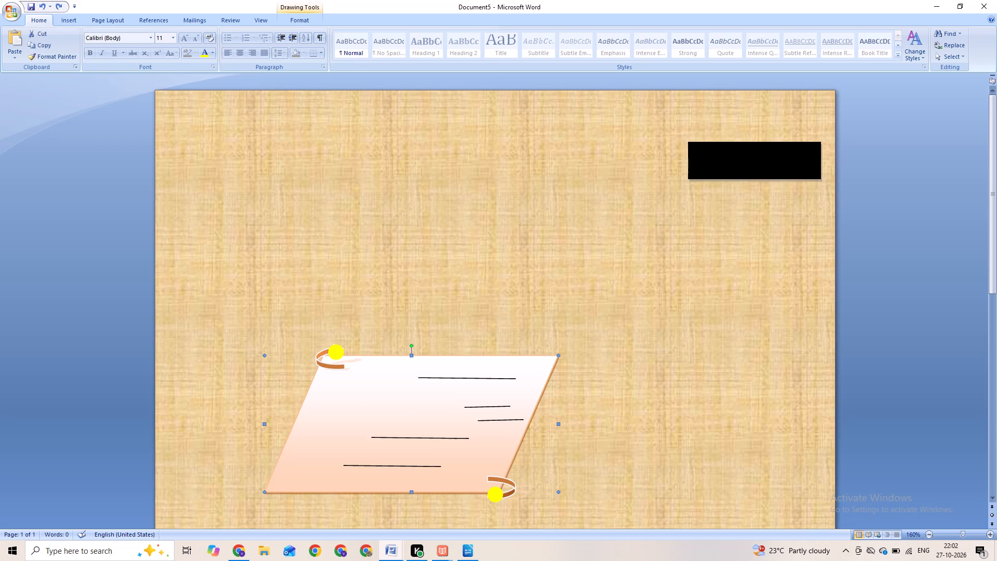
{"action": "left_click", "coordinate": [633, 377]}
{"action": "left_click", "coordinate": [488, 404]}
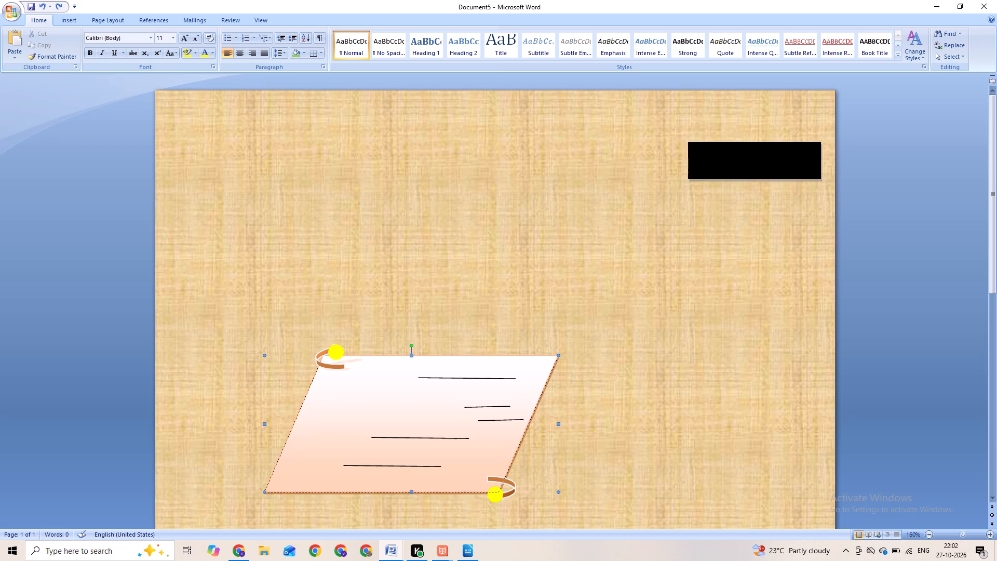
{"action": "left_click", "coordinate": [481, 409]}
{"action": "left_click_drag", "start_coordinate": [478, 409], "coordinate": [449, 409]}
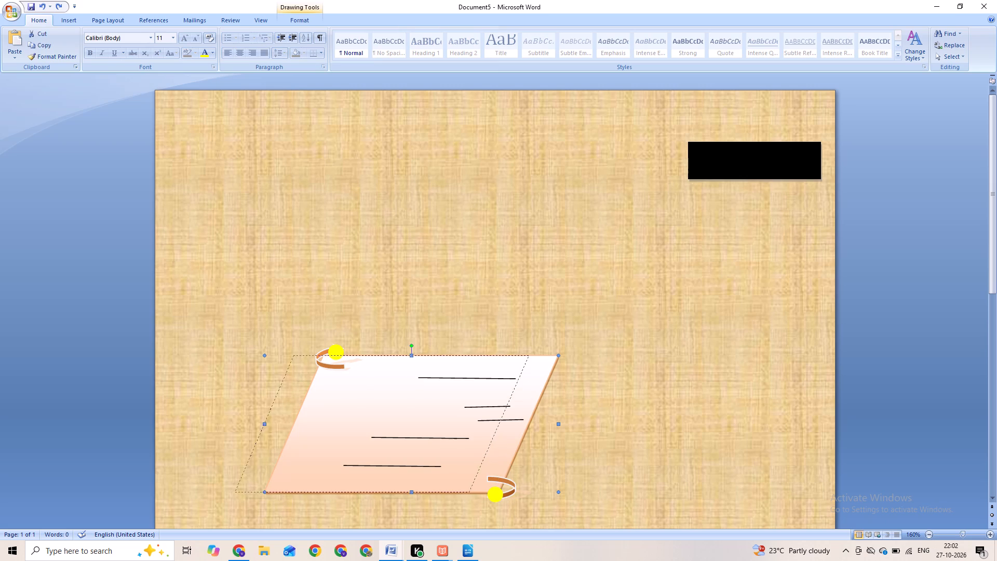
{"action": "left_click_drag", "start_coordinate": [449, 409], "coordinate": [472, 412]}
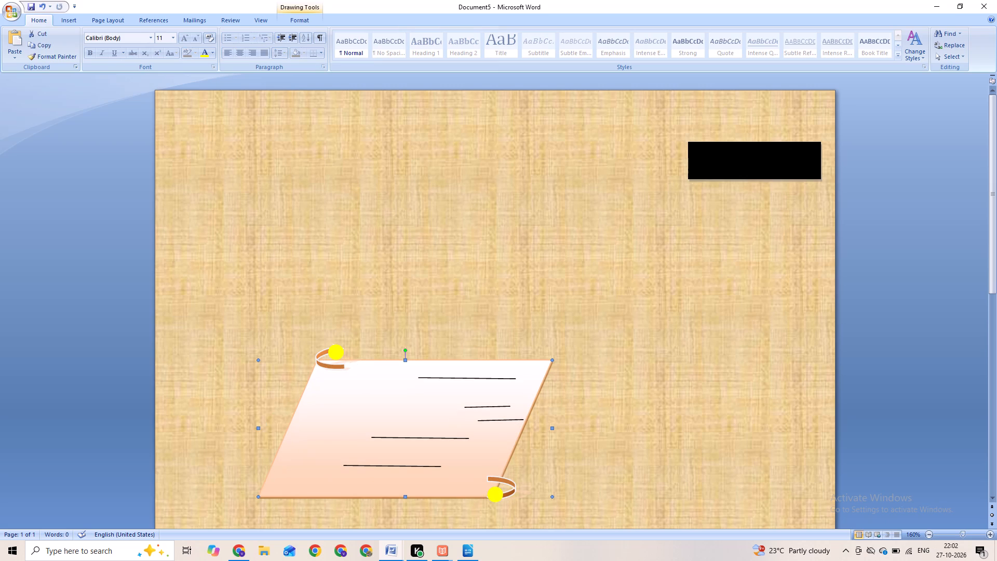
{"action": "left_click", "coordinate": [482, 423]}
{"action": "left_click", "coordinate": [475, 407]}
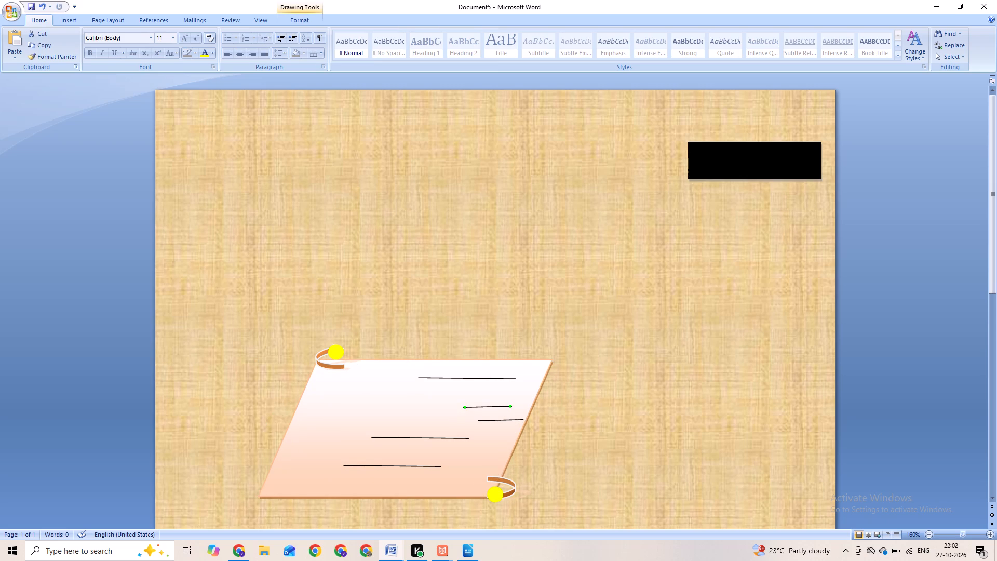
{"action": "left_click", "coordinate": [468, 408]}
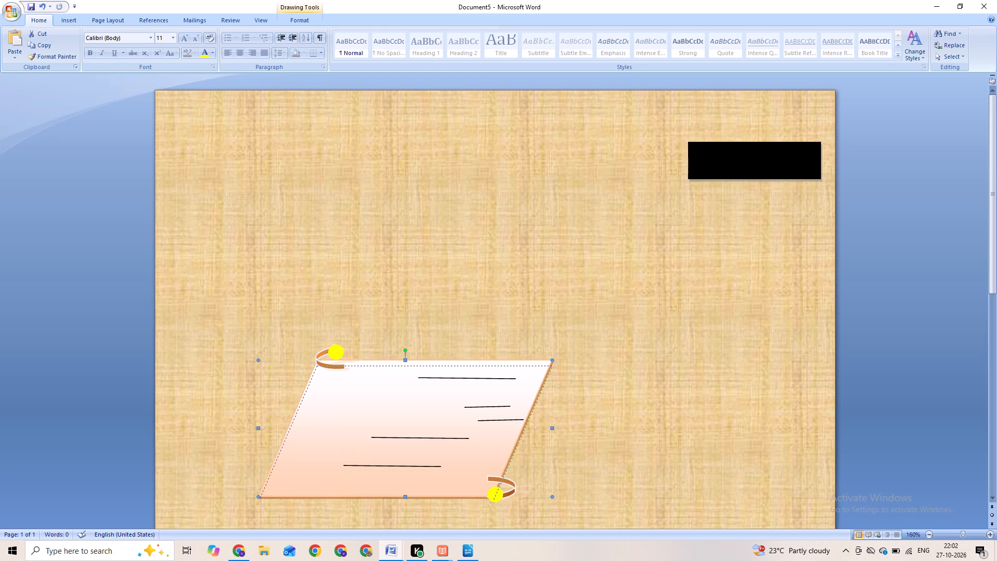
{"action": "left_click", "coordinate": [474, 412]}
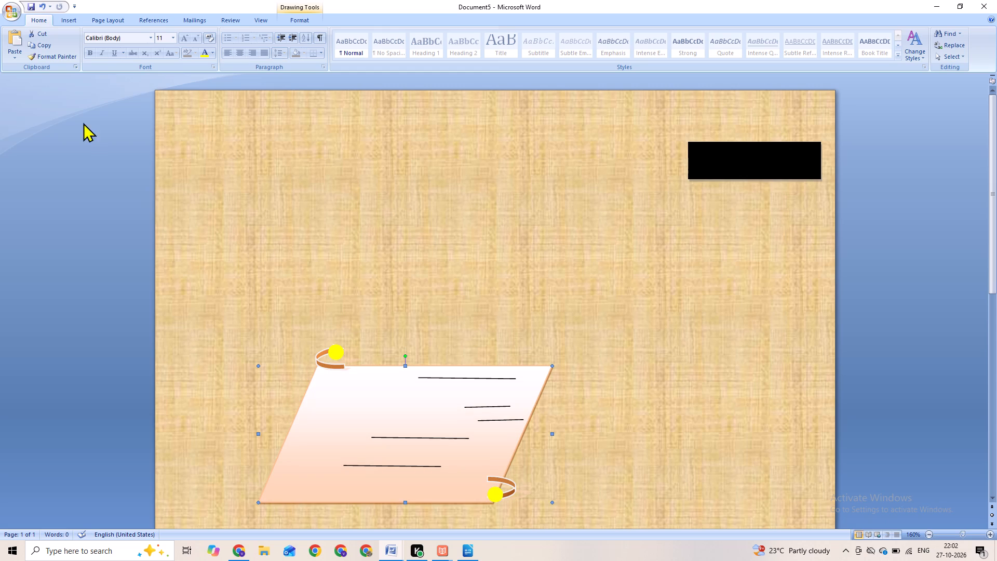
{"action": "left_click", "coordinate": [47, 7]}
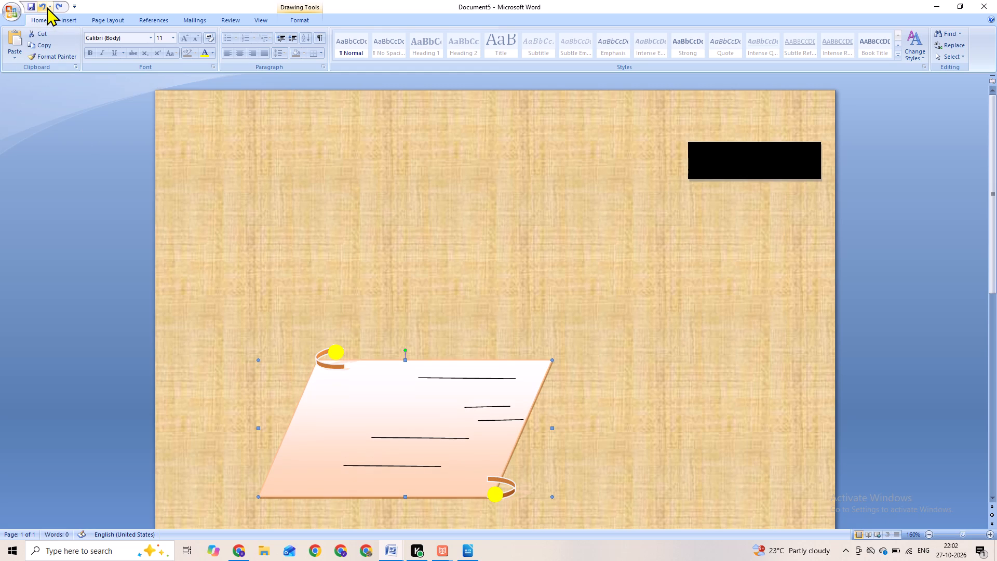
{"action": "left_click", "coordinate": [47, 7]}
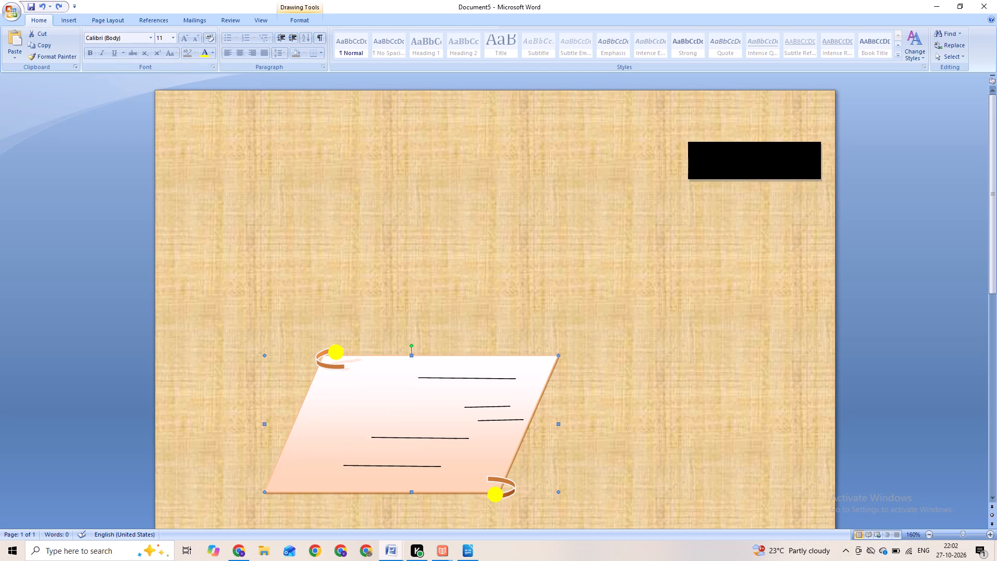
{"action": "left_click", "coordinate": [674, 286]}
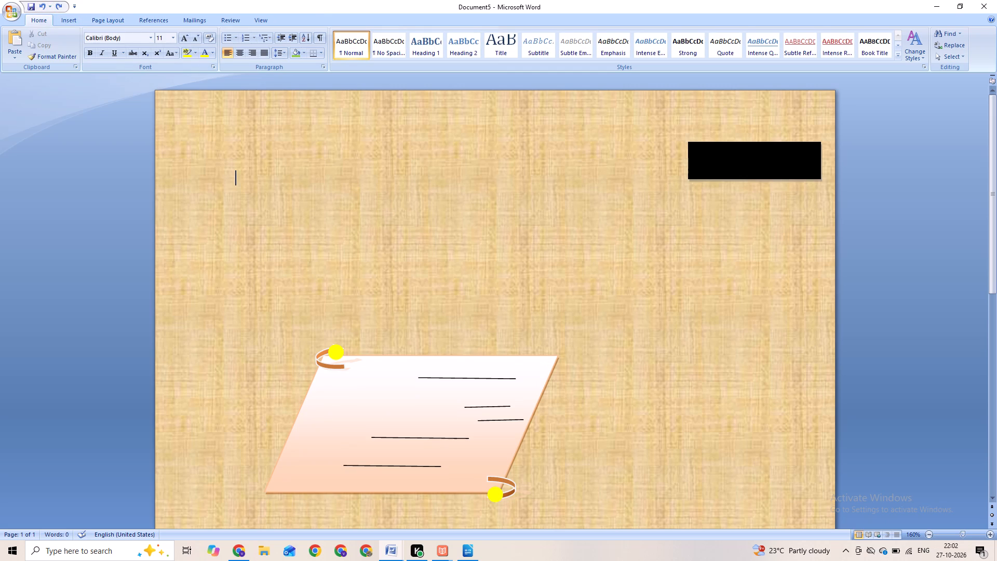
Delete the lower of the two short lines near the parallelogram's right edge.
{"action": "left_click", "coordinate": [497, 425]}
{"action": "left_click_drag", "start_coordinate": [692, 390], "coordinate": [430, 428]}
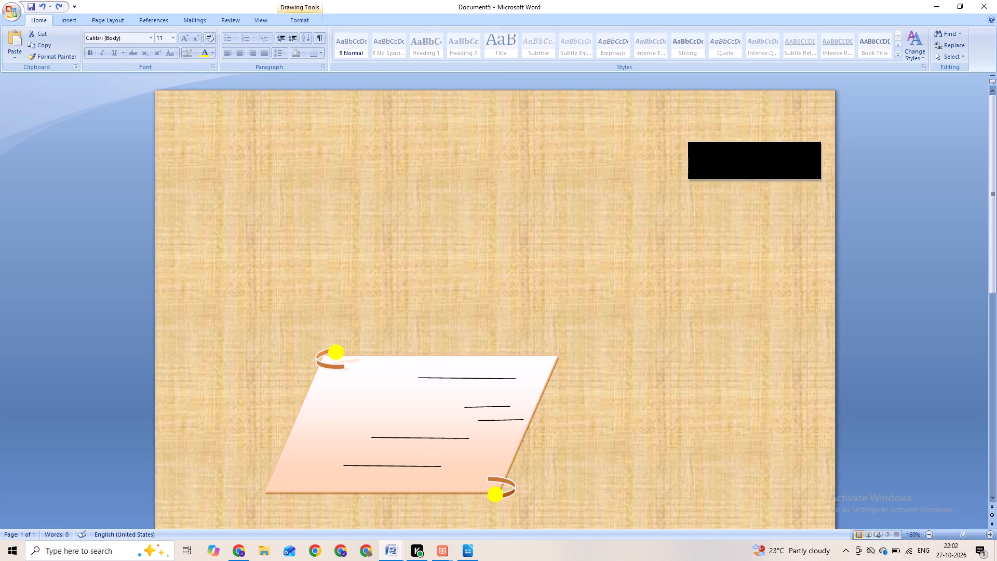
{"action": "left_click", "coordinate": [365, 436]}
{"action": "left_click_drag", "start_coordinate": [600, 438], "coordinate": [577, 441]}
{"action": "left_click", "coordinate": [510, 421]}
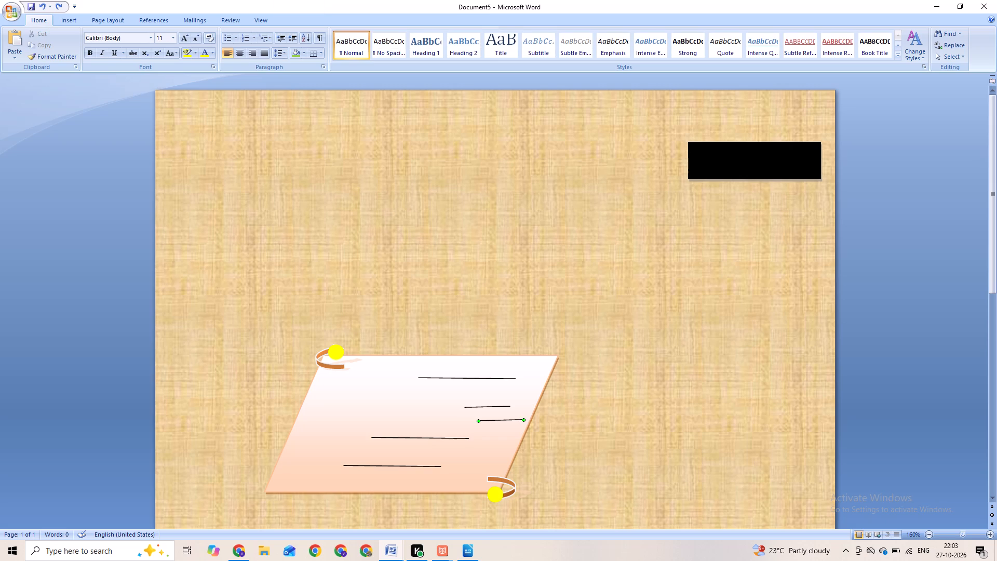
{"action": "key", "text": "BackSpace"}
Delete the uppermost long line and the remaining short line inside the parallelogram.
{"action": "left_click", "coordinate": [491, 409]}
{"action": "left_click_drag", "start_coordinate": [577, 406], "coordinate": [547, 409]}
{"action": "left_click", "coordinate": [460, 409]}
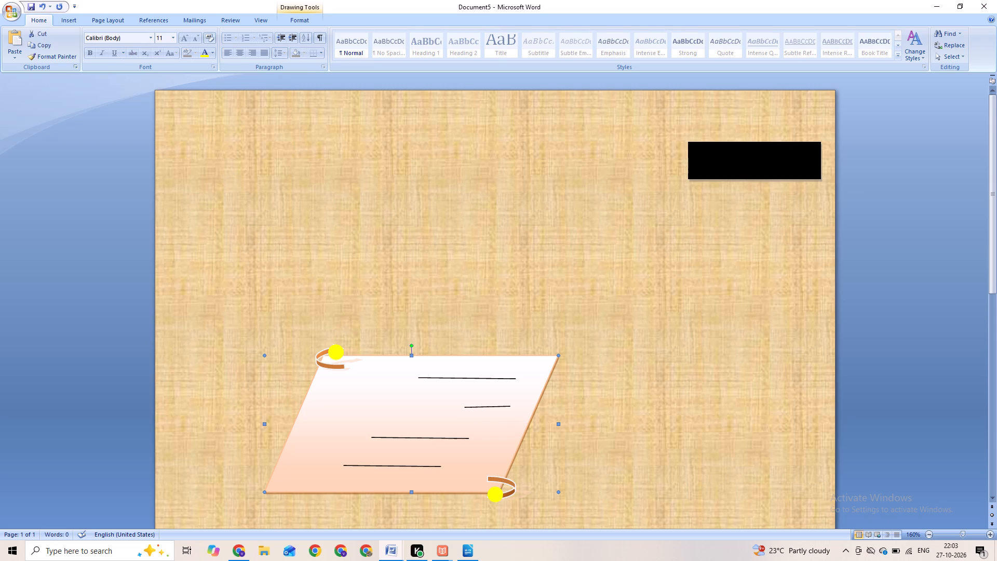
{"action": "left_click_drag", "start_coordinate": [628, 376], "coordinate": [596, 380]}
{"action": "left_click", "coordinate": [480, 378]}
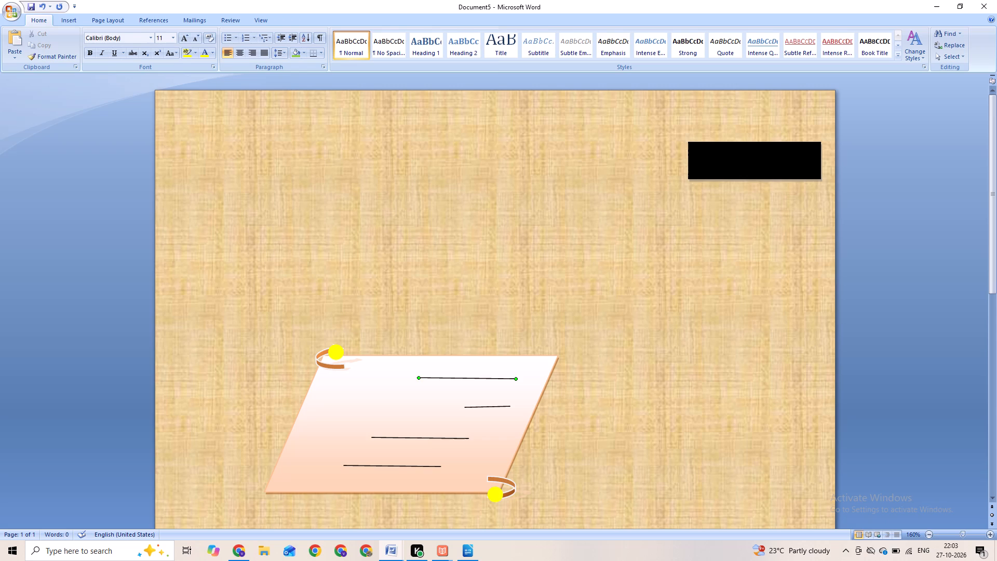
{"action": "key", "text": "BackSpace"}
{"action": "left_click", "coordinate": [473, 407]}
{"action": "key", "text": "BackSpace"}
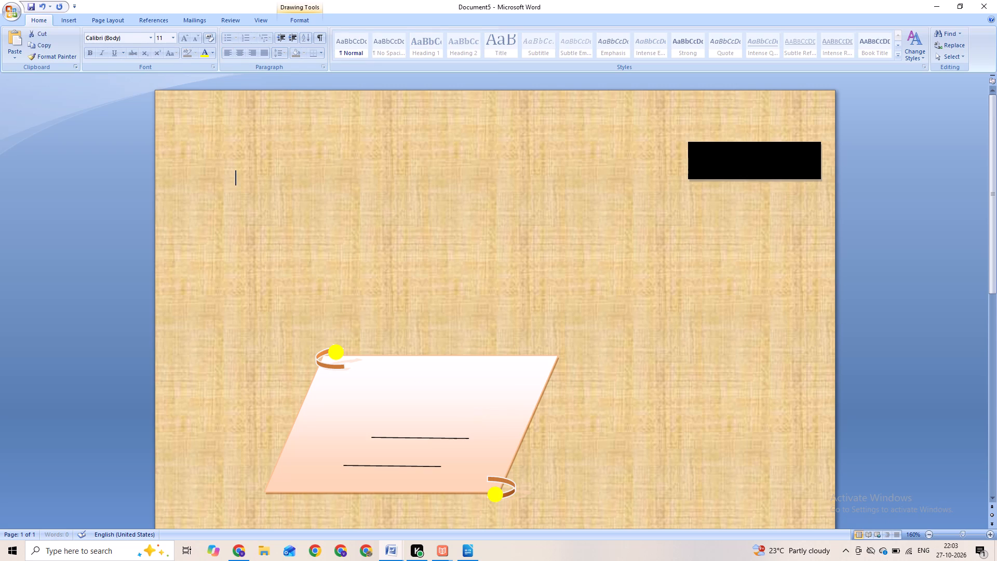
Delete the two long lines in the lower half of the parallelogram.
{"action": "left_click", "coordinate": [451, 439]}
{"action": "left_click", "coordinate": [445, 438]}
{"action": "key", "text": "BackSpace"}
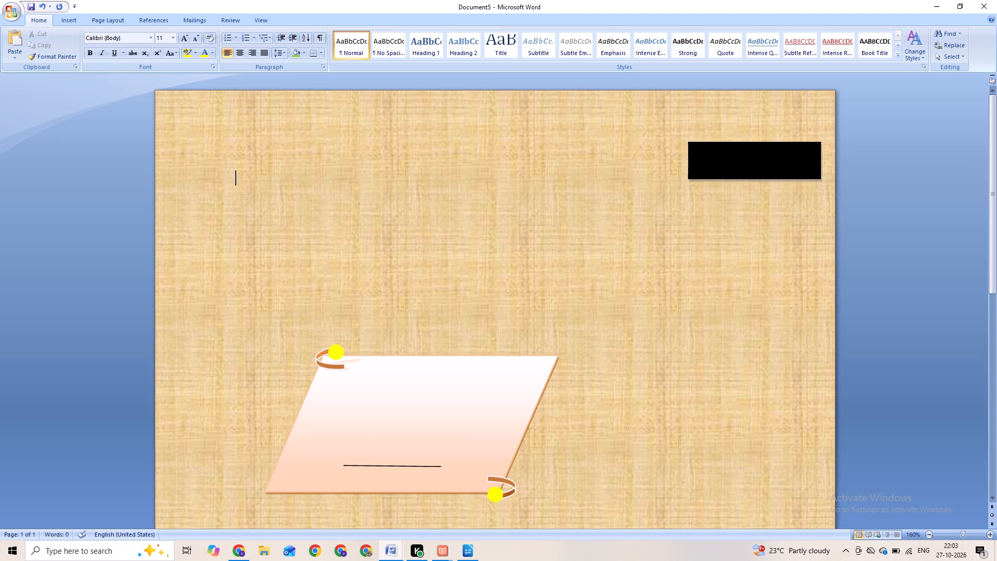
{"action": "left_click", "coordinate": [398, 466]}
{"action": "key", "text": "BackSpace"}
Draw a nearly horizontal straight line about 4.6 cm wide just below the parallelogram's upper edge.
{"action": "left_click", "coordinate": [67, 19]}
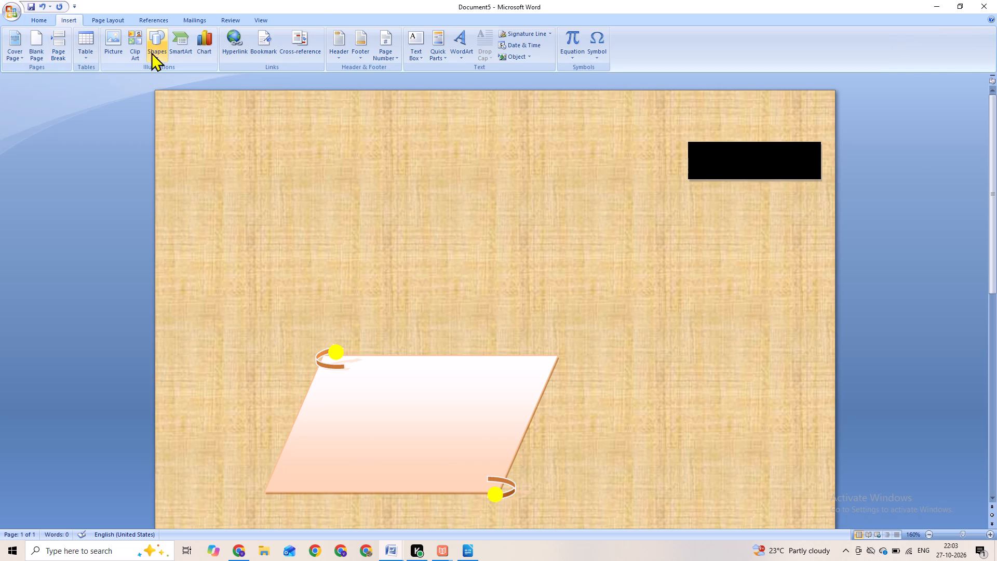
{"action": "left_click", "coordinate": [153, 44]}
{"action": "left_click", "coordinate": [153, 87]}
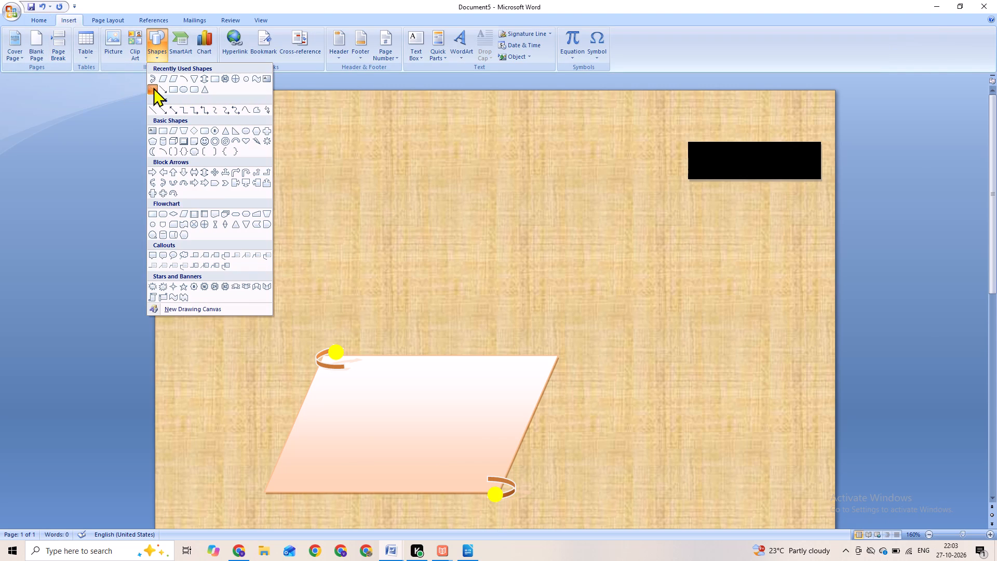
{"action": "left_click_drag", "start_coordinate": [382, 368], "coordinate": [484, 370]}
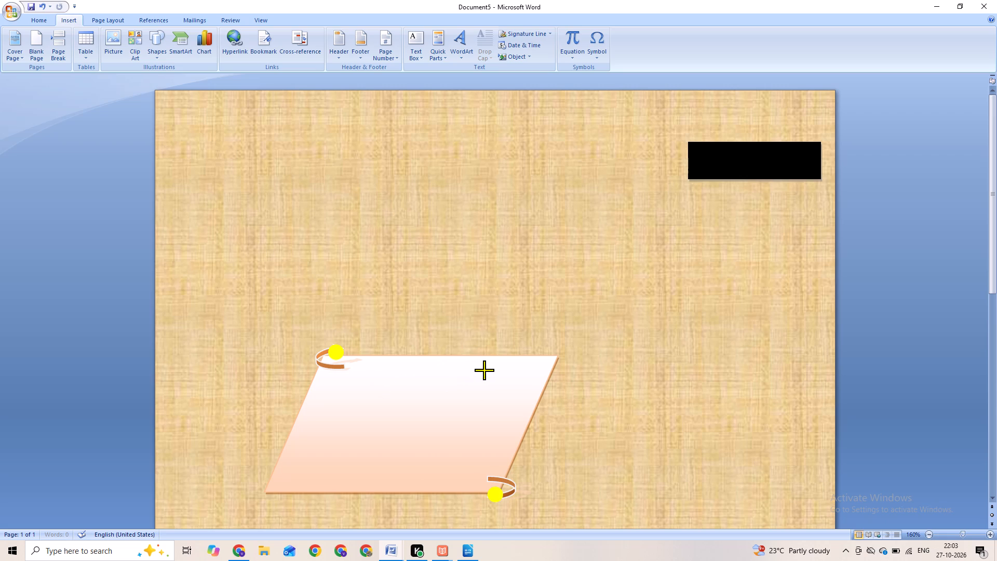
{"action": "left_click_drag", "start_coordinate": [484, 370], "coordinate": [527, 367]}
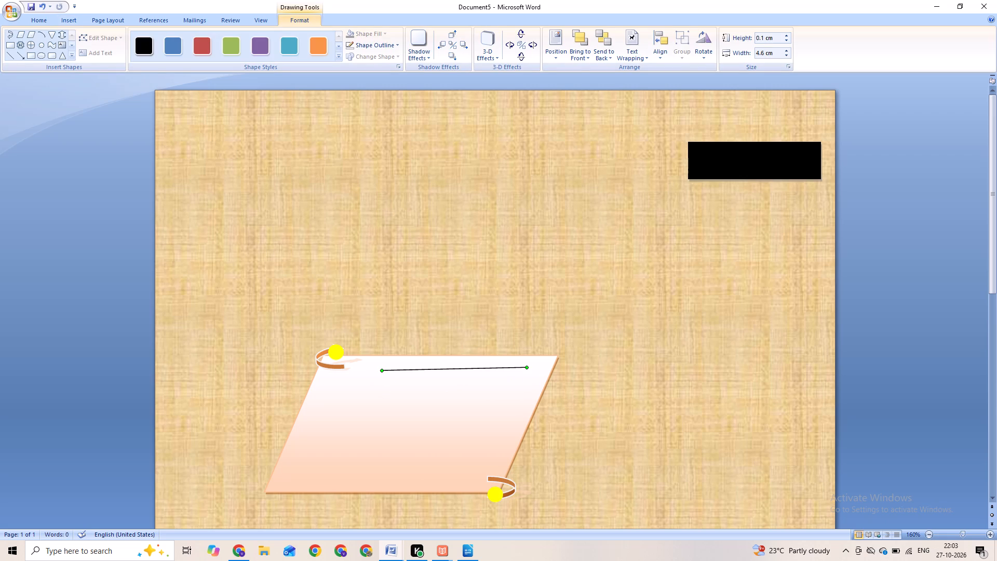
Duplicate the new line twice and move the last copy down near the parallelogram's bottom edge.
{"action": "key", "text": "ctrl+d"}
{"action": "key", "text": "ctrl+d"}
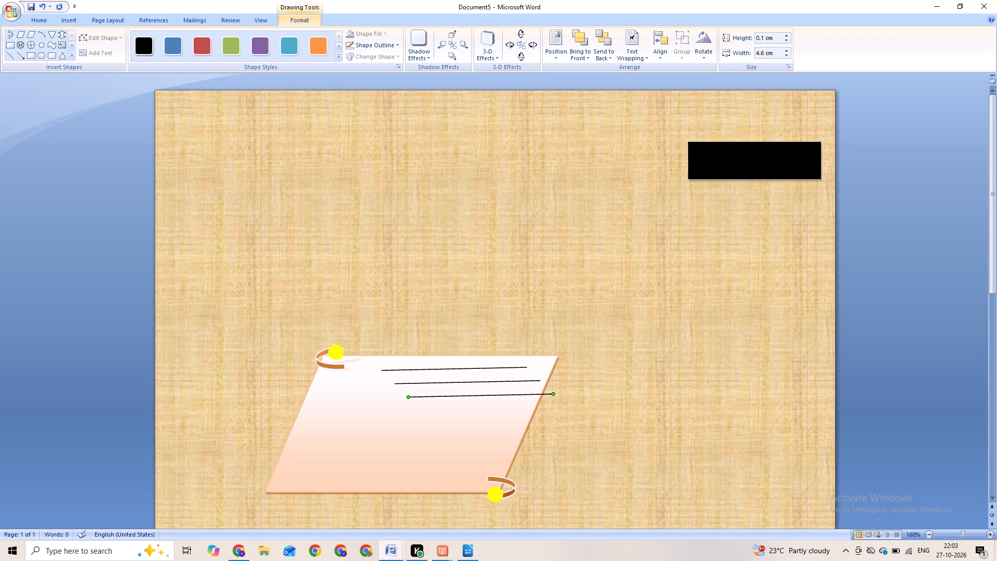
{"action": "left_click_drag", "start_coordinate": [487, 394], "coordinate": [431, 438]}
{"action": "left_click_drag", "start_coordinate": [431, 438], "coordinate": [402, 464]}
{"action": "left_click_drag", "start_coordinate": [402, 464], "coordinate": [413, 466]}
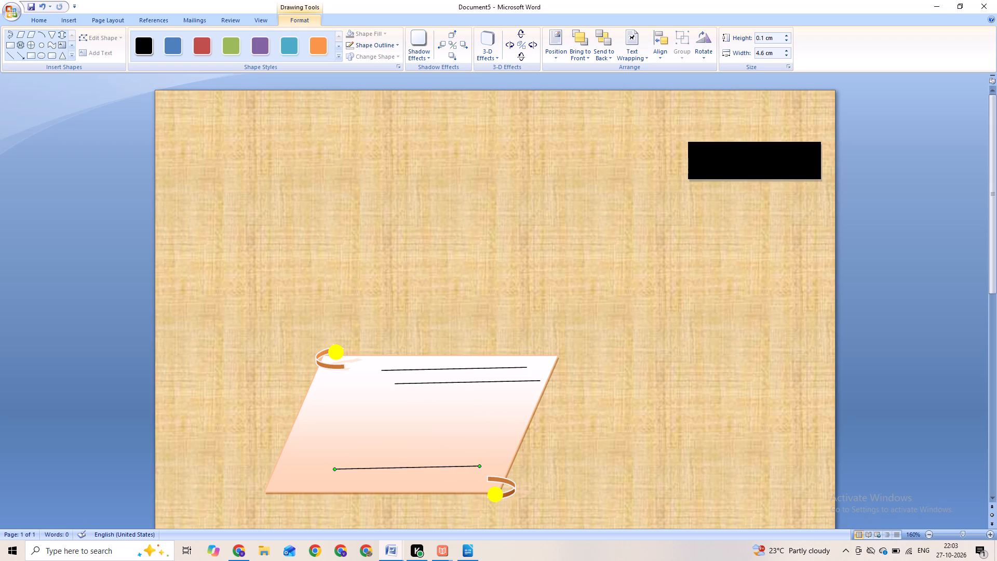
Move the second long line down to sit above the bottom line, and shift the uppermost long line slightly lower.
{"action": "left_click", "coordinate": [449, 378]}
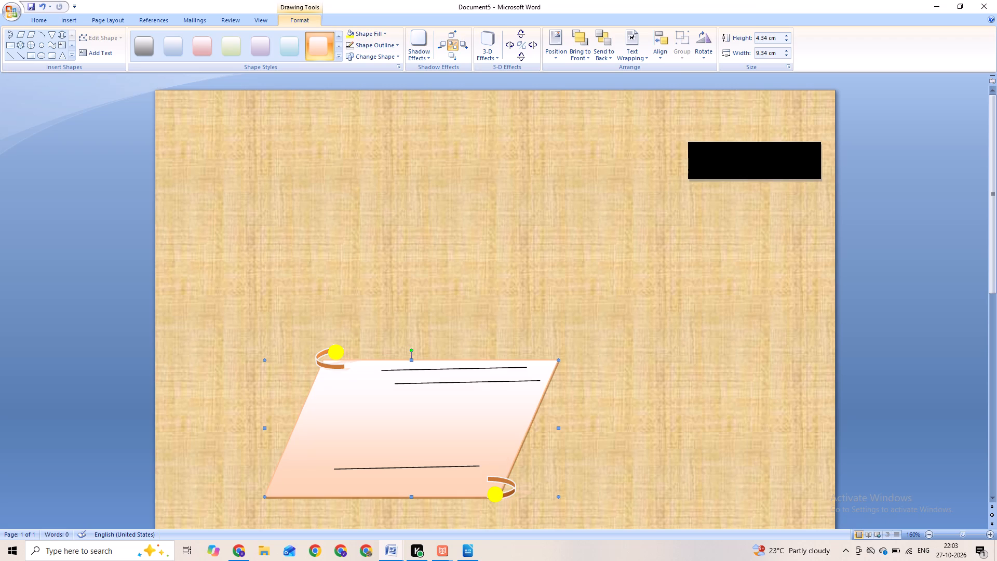
{"action": "left_click", "coordinate": [466, 386]}
{"action": "left_click", "coordinate": [441, 382]}
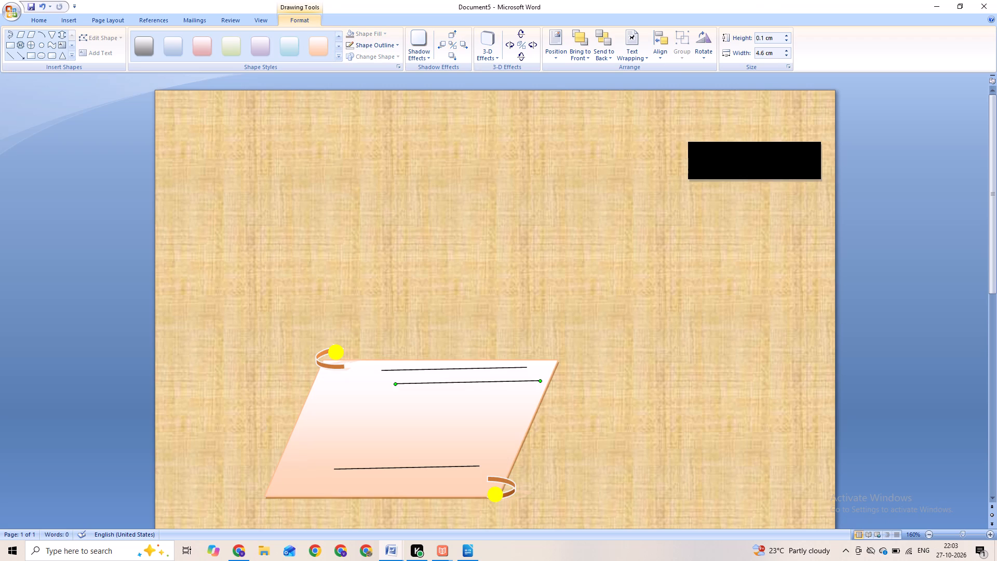
{"action": "left_click_drag", "start_coordinate": [441, 382], "coordinate": [407, 436]}
{"action": "left_click_drag", "start_coordinate": [407, 436], "coordinate": [389, 444]}
{"action": "left_click_drag", "start_coordinate": [389, 444], "coordinate": [389, 439]}
{"action": "left_click_drag", "start_coordinate": [389, 439], "coordinate": [390, 438]}
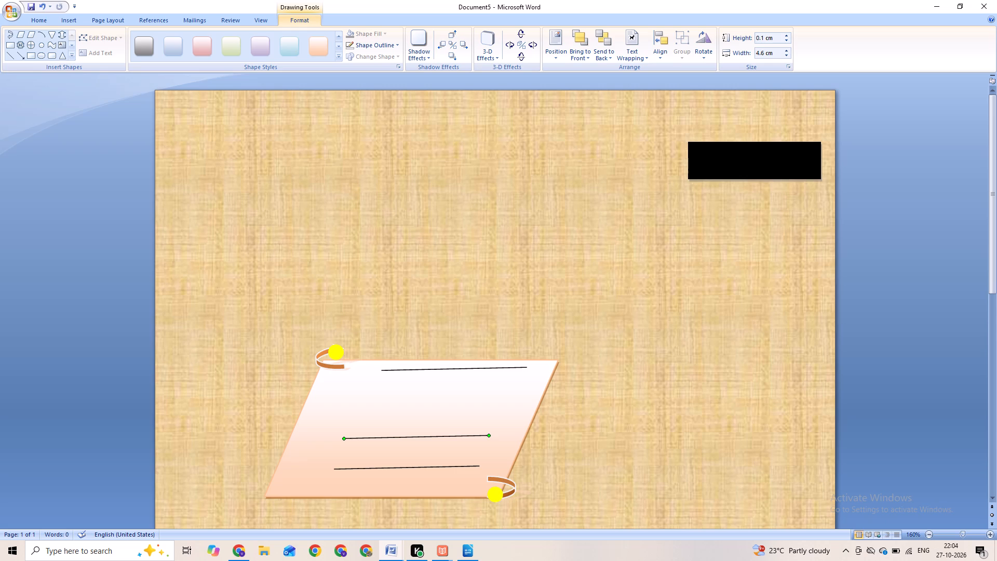
{"action": "left_click", "coordinate": [467, 369]}
{"action": "left_click_drag", "start_coordinate": [467, 369], "coordinate": [468, 375]}
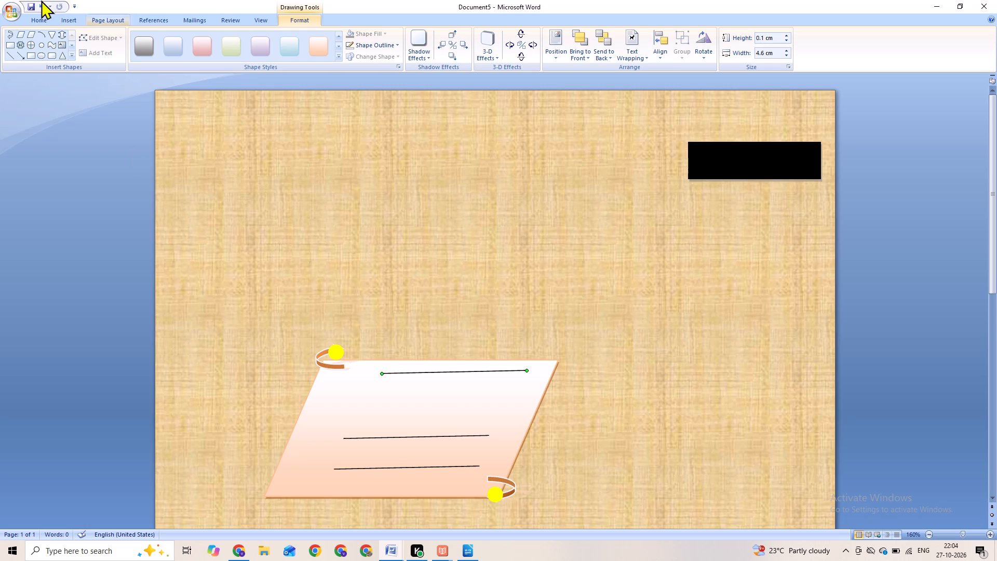
Draw a short horizontal straight line about 1.65 cm wide below the left end of the uppermost long line.
{"action": "left_click", "coordinate": [68, 23]}
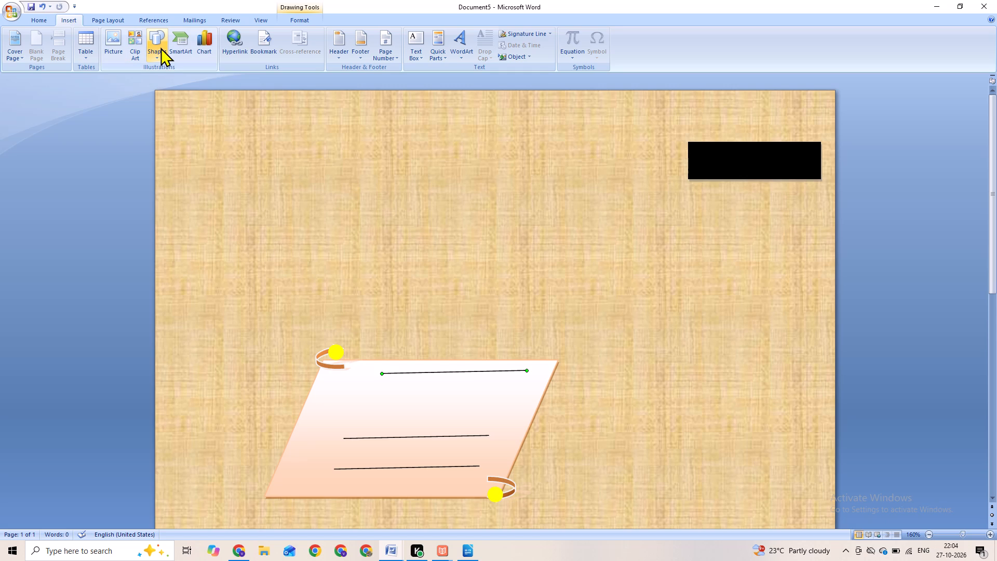
{"action": "left_click", "coordinate": [157, 41]}
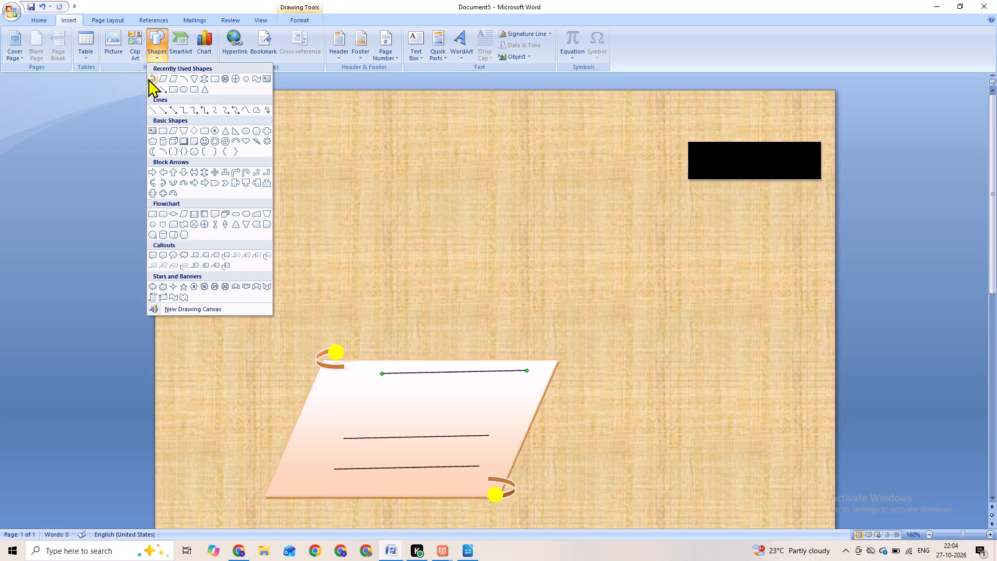
{"action": "left_click", "coordinate": [151, 87]}
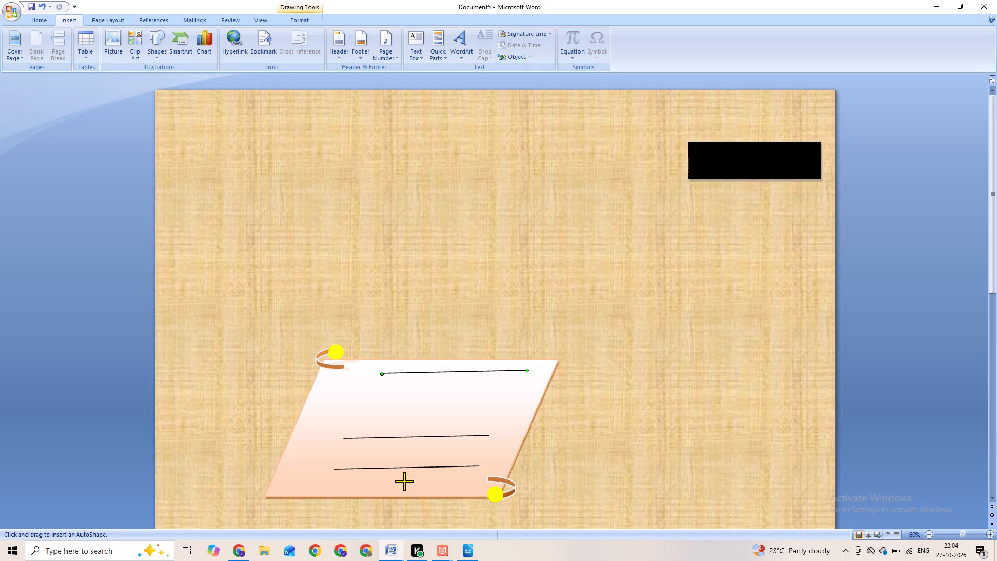
{"action": "left_click_drag", "start_coordinate": [344, 403], "coordinate": [353, 403]}
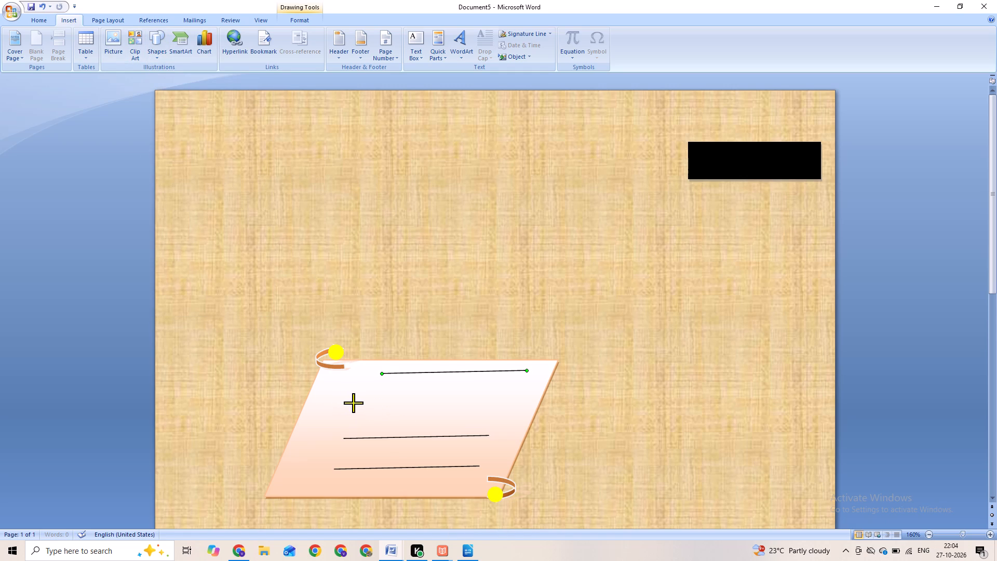
{"action": "left_click_drag", "start_coordinate": [353, 403], "coordinate": [392, 403]}
{"action": "left_click_drag", "start_coordinate": [392, 403], "coordinate": [396, 402]}
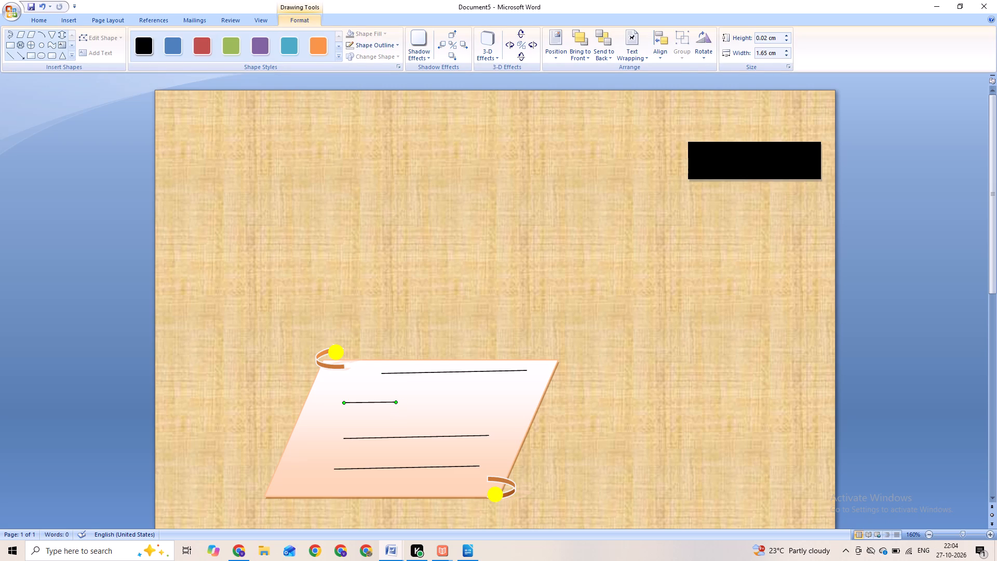
Duplicate the short line and lengthen the copy to about 2.2 cm.
{"action": "key", "text": "ctrl+d"}
{"action": "left_click_drag", "start_coordinate": [409, 416], "coordinate": [441, 405]}
{"action": "left_click_drag", "start_coordinate": [441, 405], "coordinate": [426, 416]}
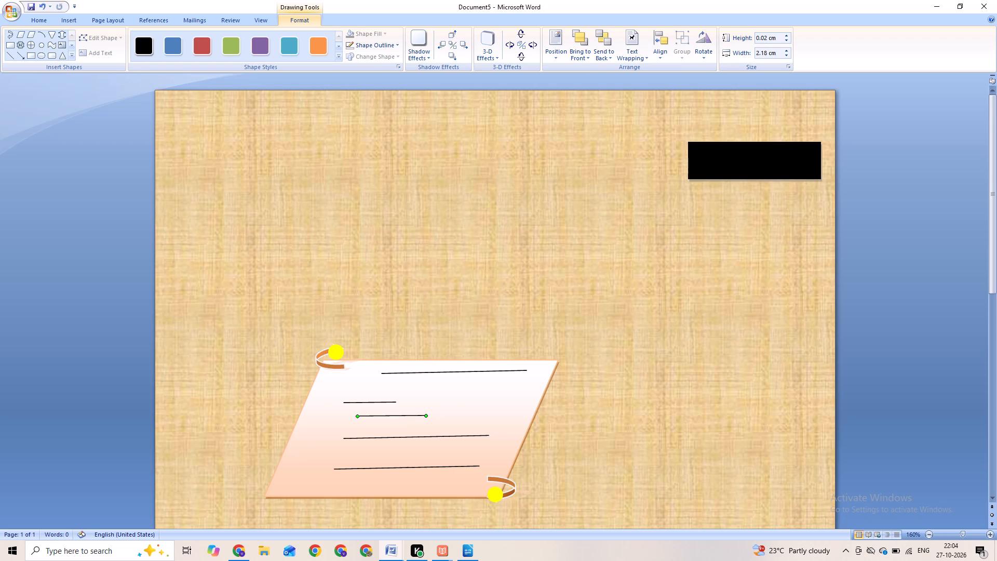
Move the lengthened copy near the parallelogram's right edge, level with the original short line.
{"action": "left_click", "coordinate": [394, 418]}
{"action": "left_click", "coordinate": [462, 301]}
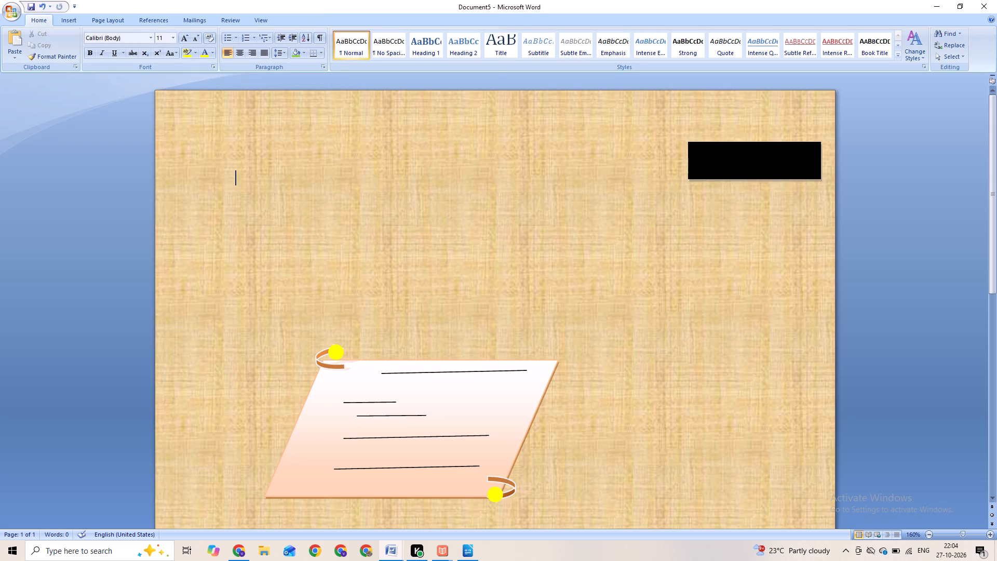
{"action": "left_click", "coordinate": [376, 416]}
{"action": "left_click_drag", "start_coordinate": [387, 416], "coordinate": [399, 411]}
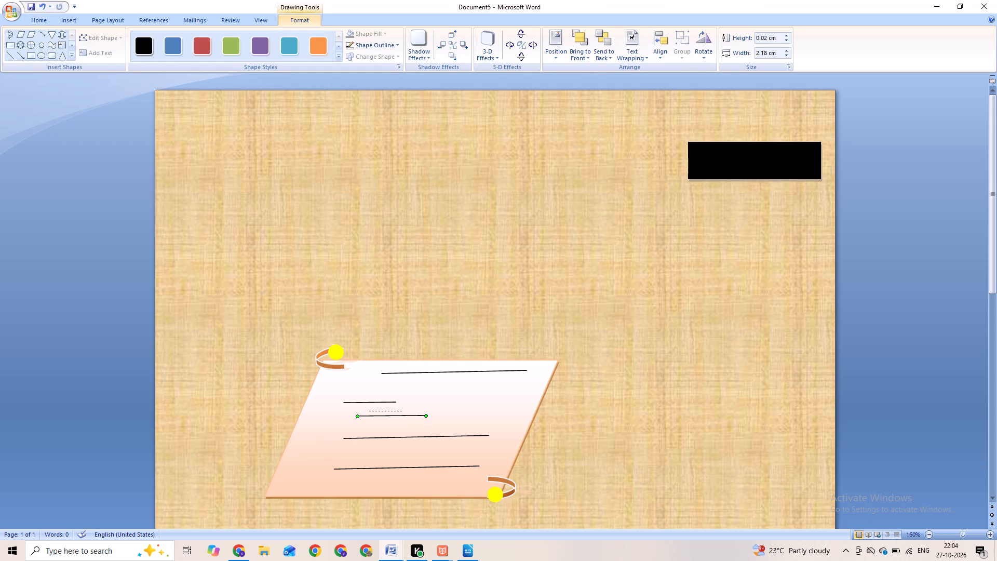
{"action": "left_click_drag", "start_coordinate": [399, 411], "coordinate": [481, 401]}
{"action": "left_click_drag", "start_coordinate": [481, 401], "coordinate": [484, 400]}
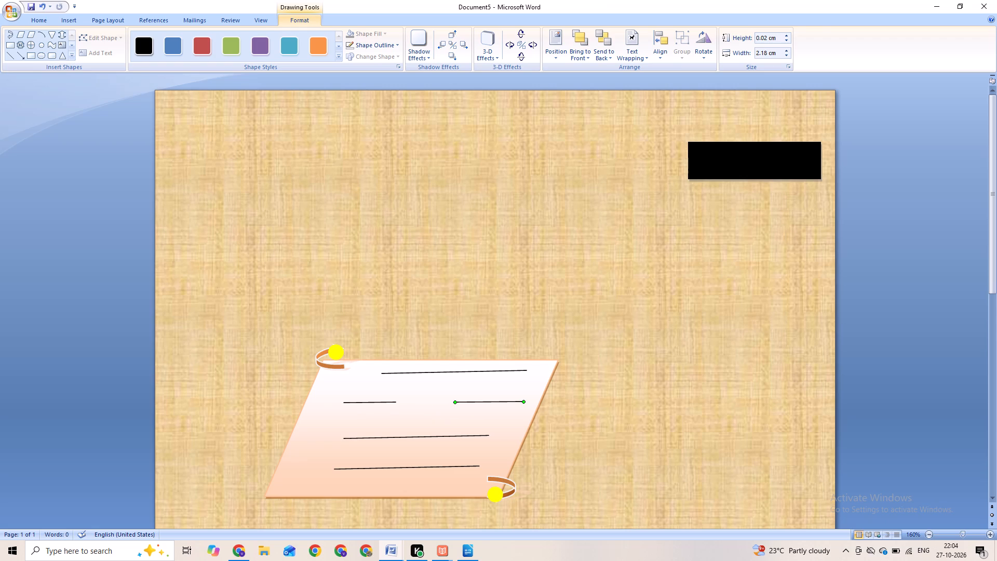
{"action": "left_click", "coordinate": [426, 328]}
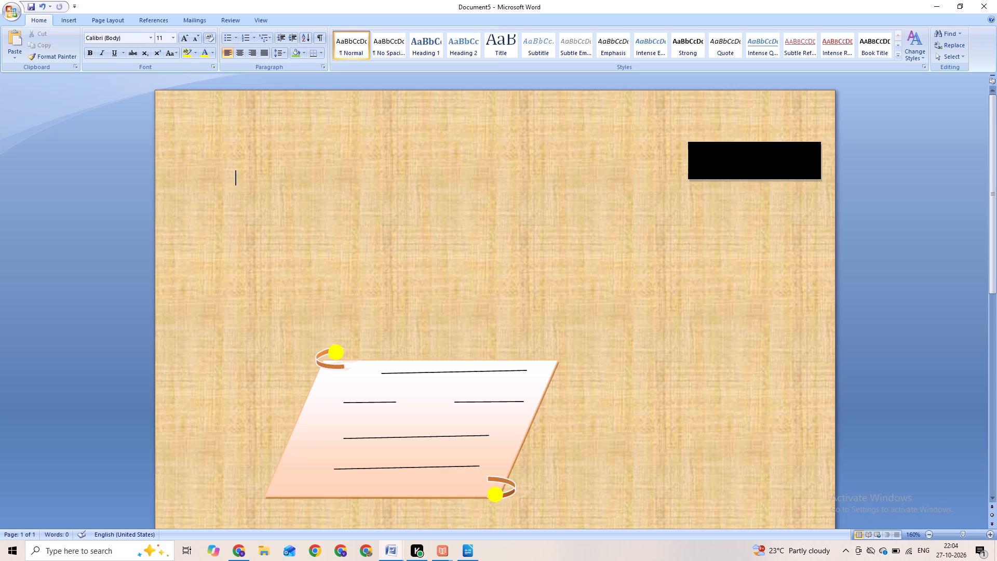
Move the parallelogram slightly down beneath its lines.
{"action": "left_click", "coordinate": [380, 486]}
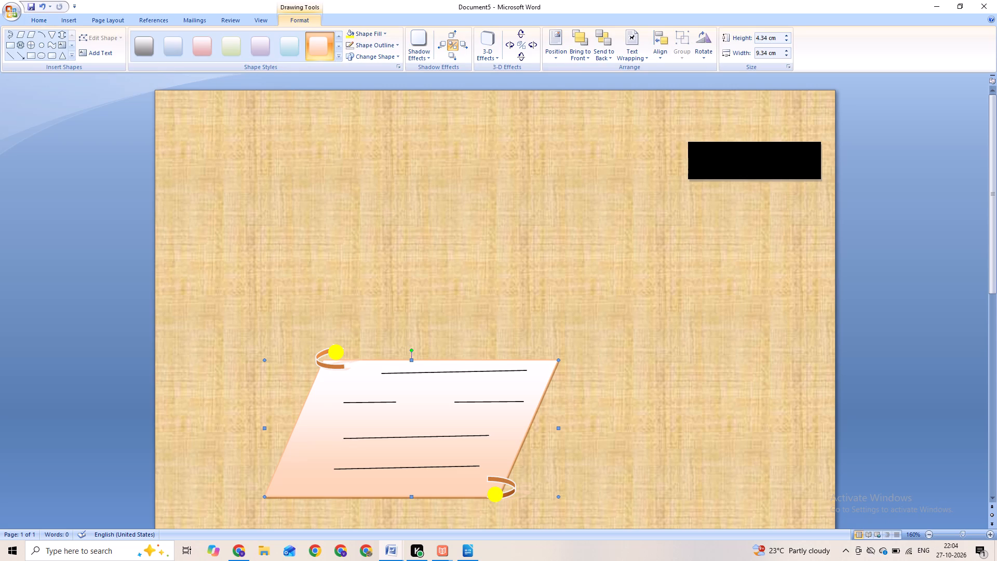
{"action": "left_click_drag", "start_coordinate": [380, 491], "coordinate": [383, 498]}
{"action": "left_click_drag", "start_coordinate": [383, 498], "coordinate": [382, 493]}
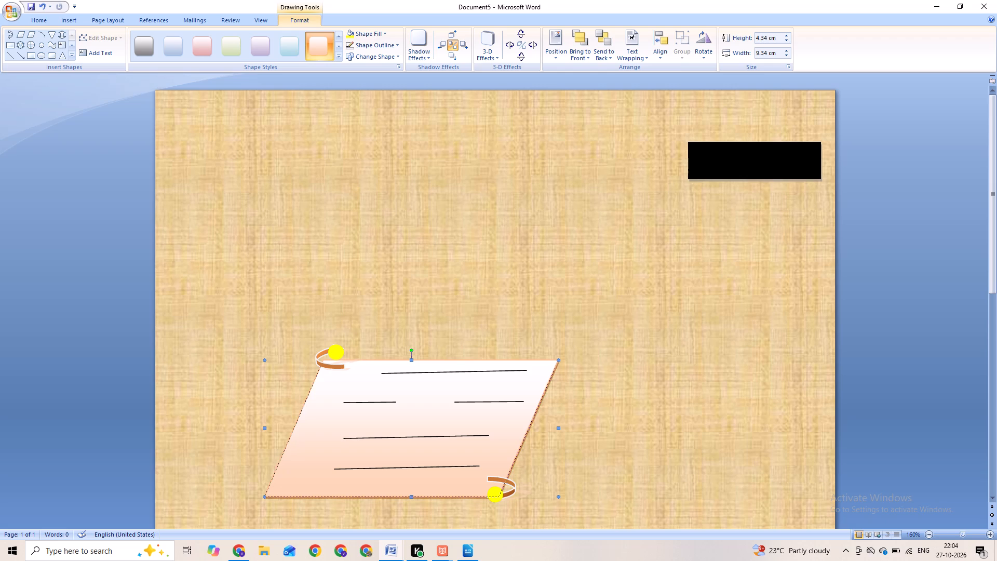
{"action": "left_click_drag", "start_coordinate": [382, 493], "coordinate": [382, 497]}
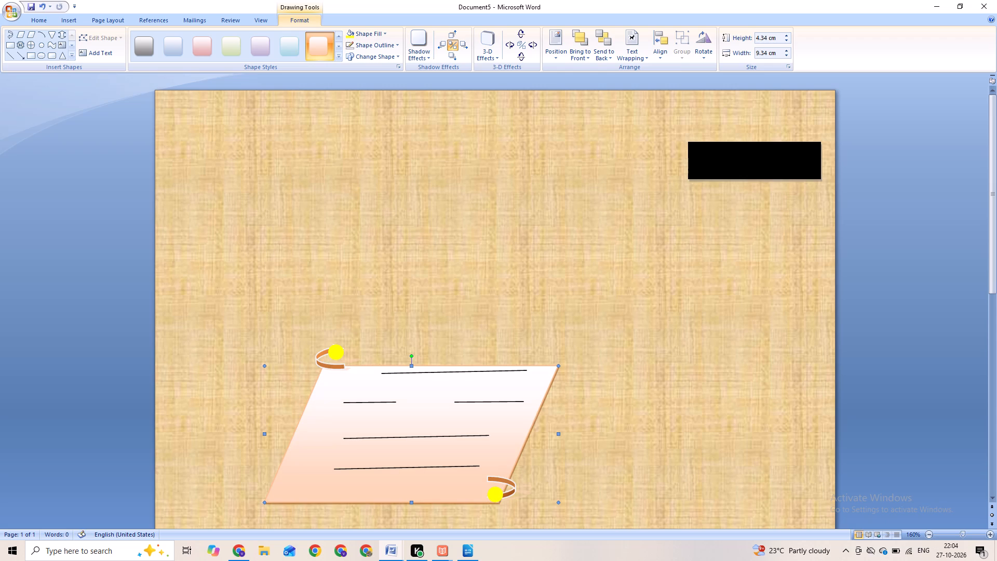
Move the curved arrow and yellow circle at the parallelogram's lower-right corner down to match its shifted corner.
{"action": "left_click", "coordinate": [500, 480]}
{"action": "left_click_drag", "start_coordinate": [499, 478], "coordinate": [501, 482]}
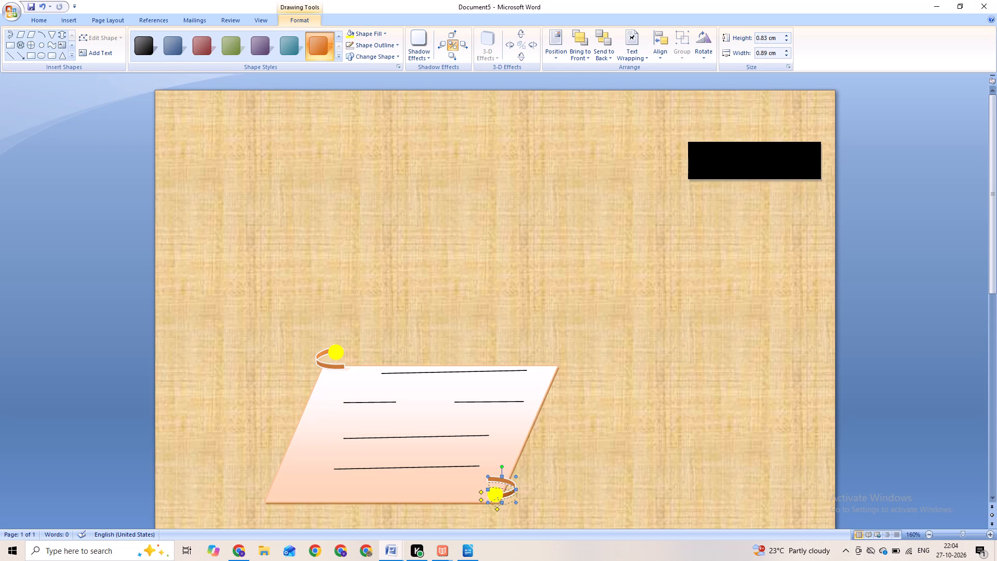
{"action": "left_click_drag", "start_coordinate": [501, 482], "coordinate": [502, 484]}
{"action": "left_click_drag", "start_coordinate": [498, 496], "coordinate": [500, 505]}
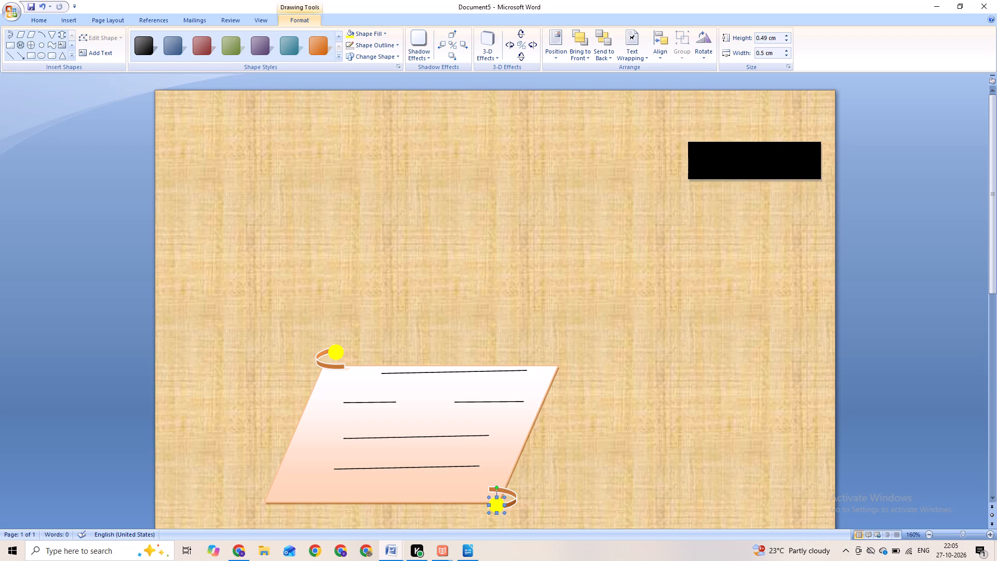
Move the curved arrow and yellow circle at the parallelogram's upper-left corner down to match its shifted corner.
{"action": "left_click_drag", "start_coordinate": [337, 369], "coordinate": [338, 379]}
{"action": "left_click", "coordinate": [336, 355]}
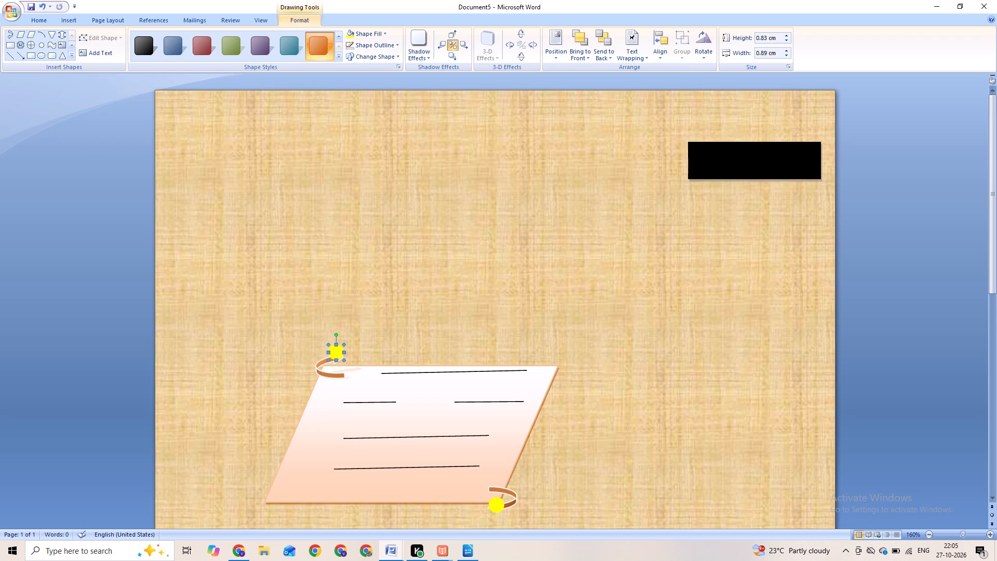
{"action": "left_click_drag", "start_coordinate": [336, 354], "coordinate": [337, 363]}
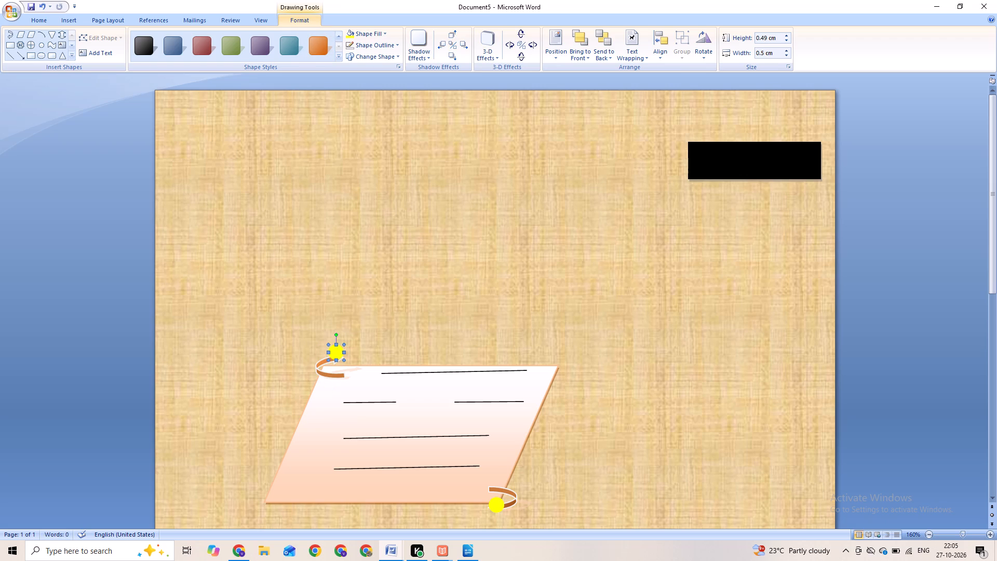
{"action": "left_click_drag", "start_coordinate": [340, 354], "coordinate": [338, 363]}
{"action": "left_click_drag", "start_coordinate": [338, 363], "coordinate": [338, 363]}
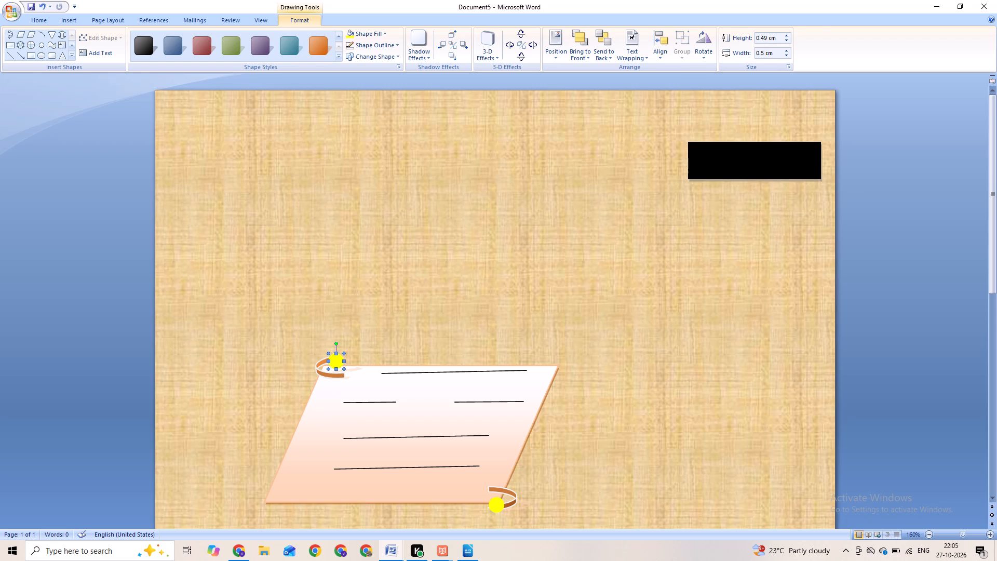
{"action": "left_click", "coordinate": [417, 313]}
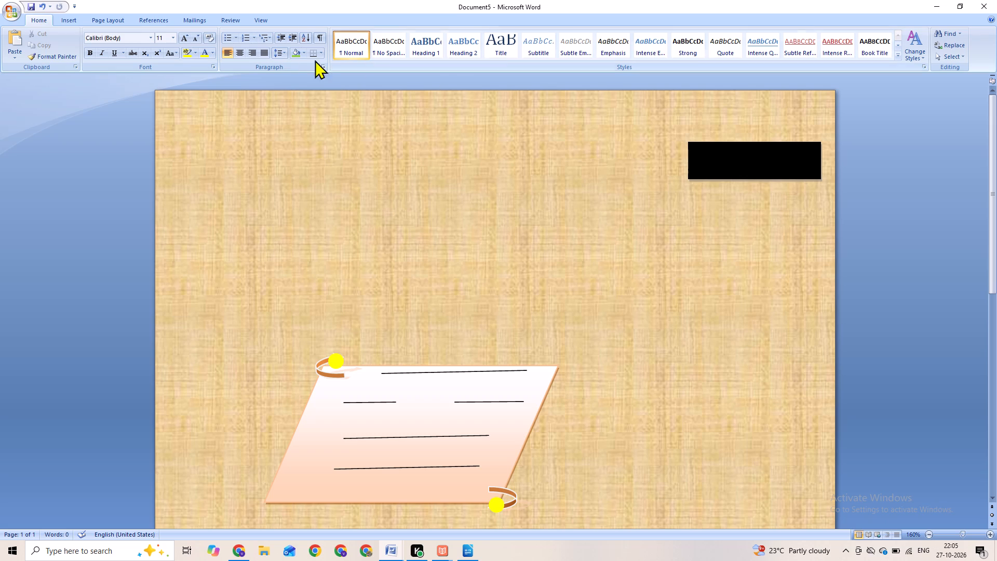
Start a WordArt in the first plain outlined style and enter the text Name.
{"action": "left_click", "coordinate": [68, 16]}
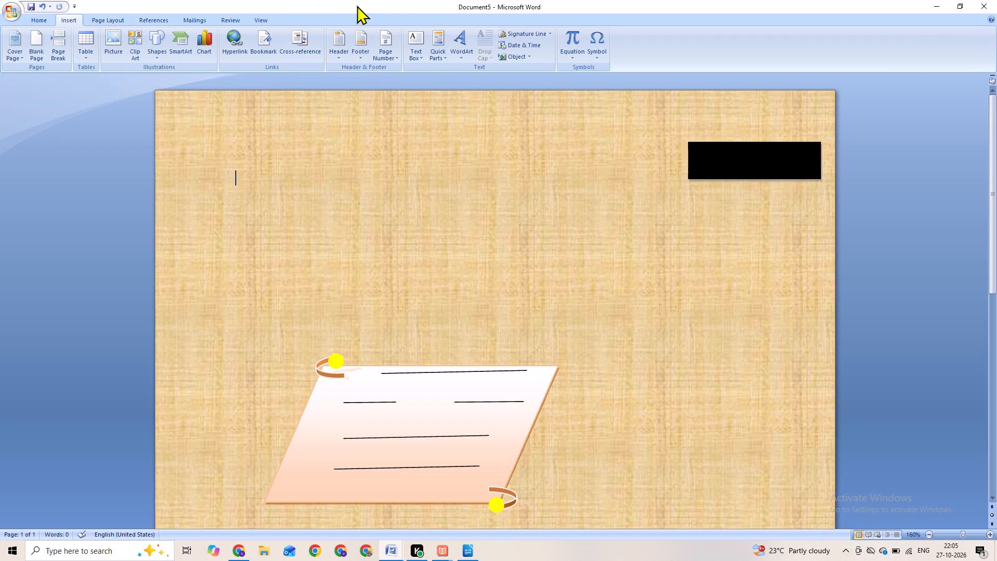
{"action": "left_click", "coordinate": [458, 35]}
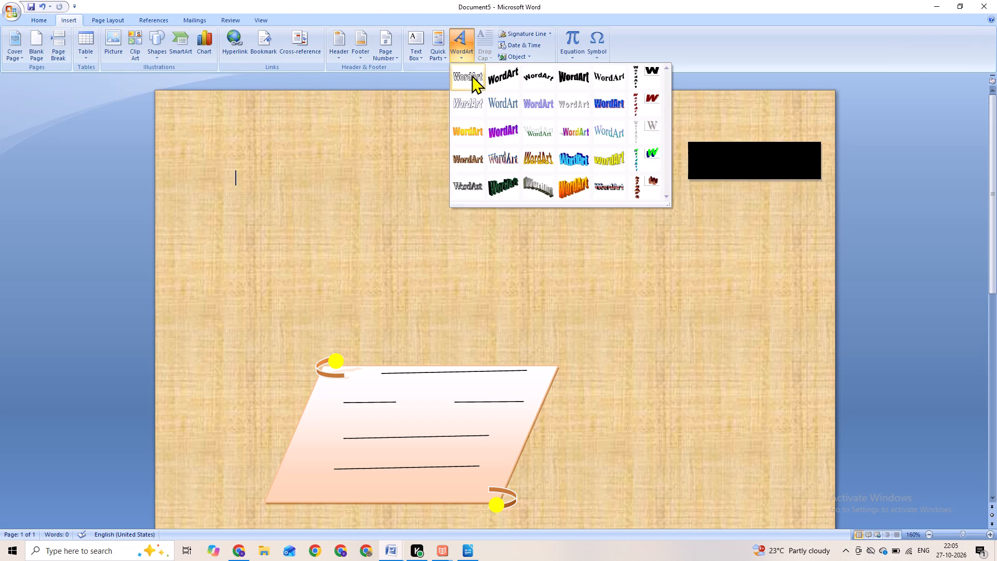
{"action": "left_click", "coordinate": [471, 75]}
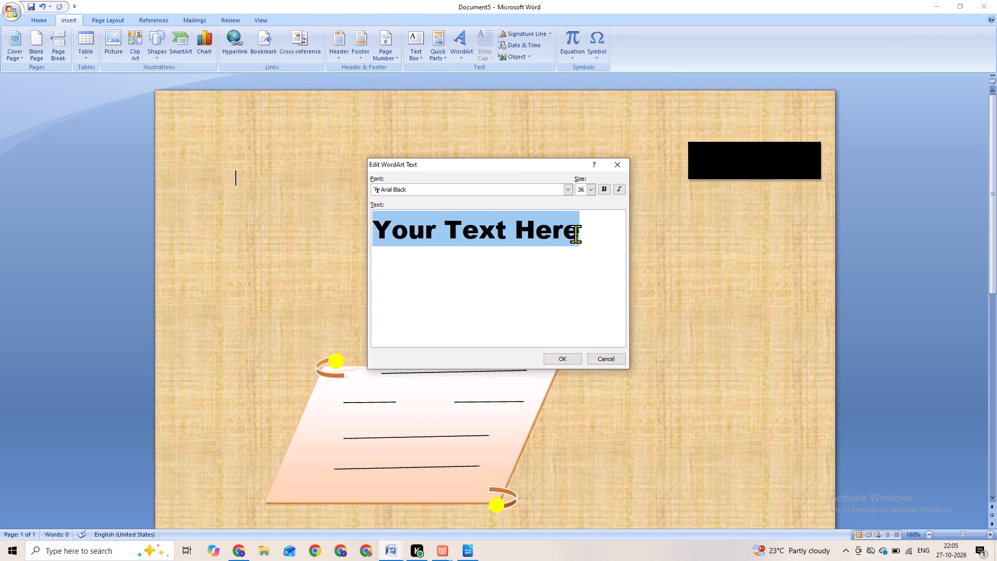
{"action": "key", "text": "BackSpace"}
{"action": "key", "text": "n"}
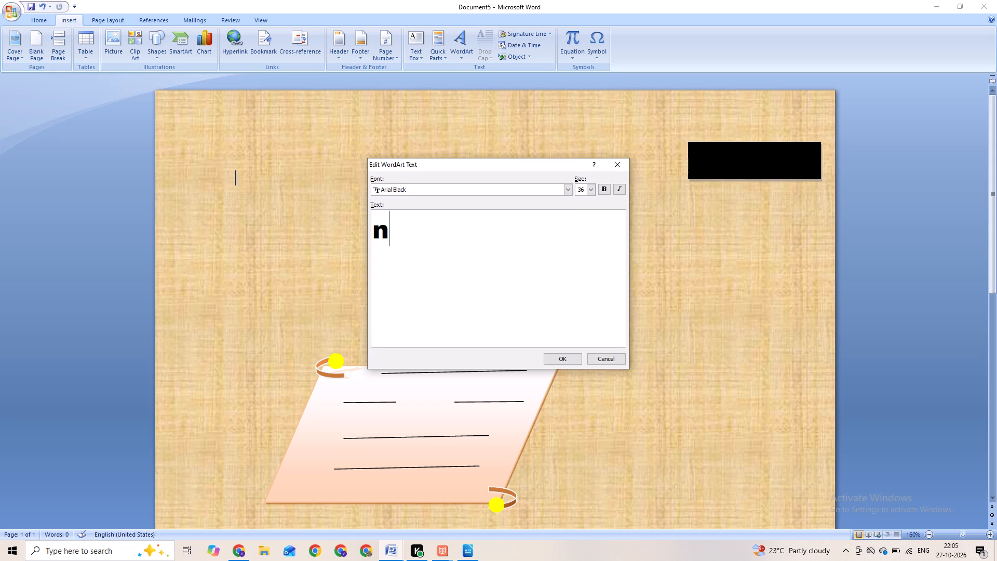
{"action": "key", "text": "BackSpace"}
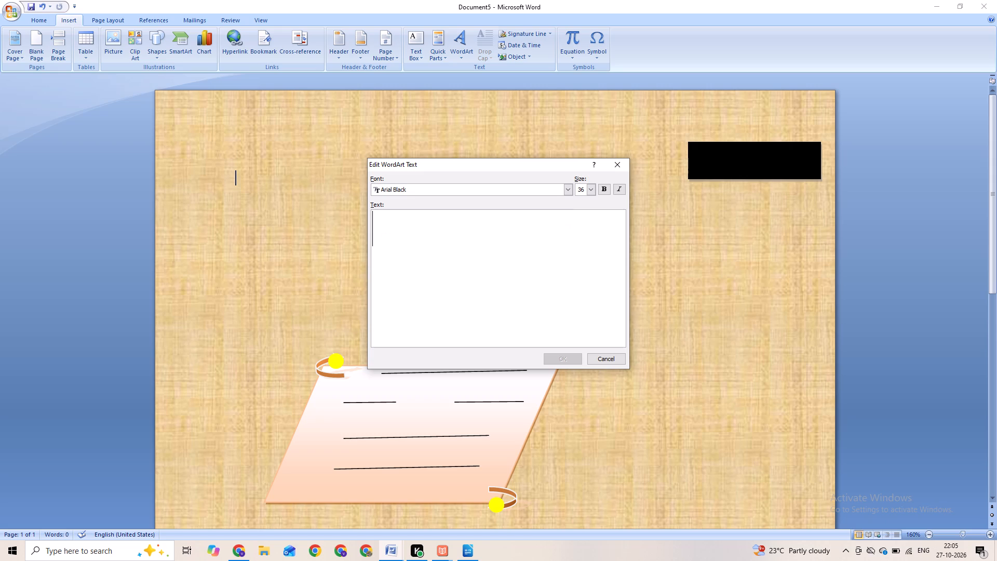
{"action": "key", "text": "shift+m"}
{"action": "key", "text": "shift+BackSpace"}
{"action": "key", "text": "shift+n"}
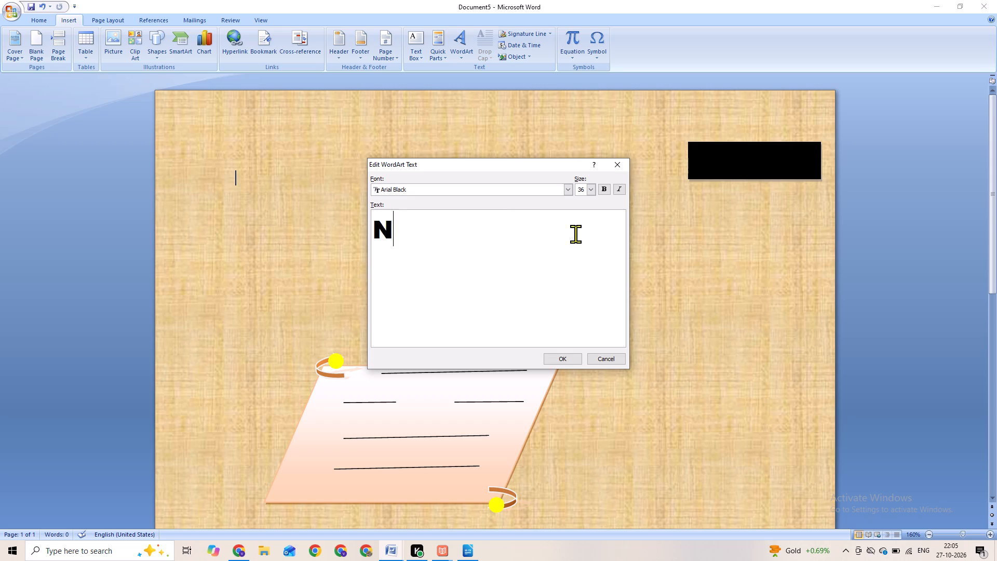
{"action": "key", "text": "a"}
{"action": "key", "text": "m"}
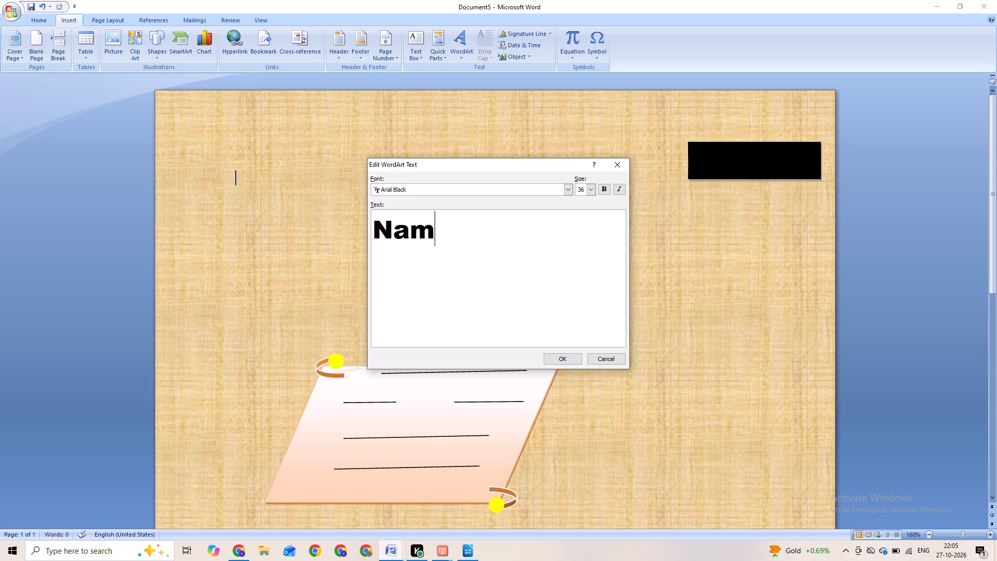
{"action": "key", "text": "e"}
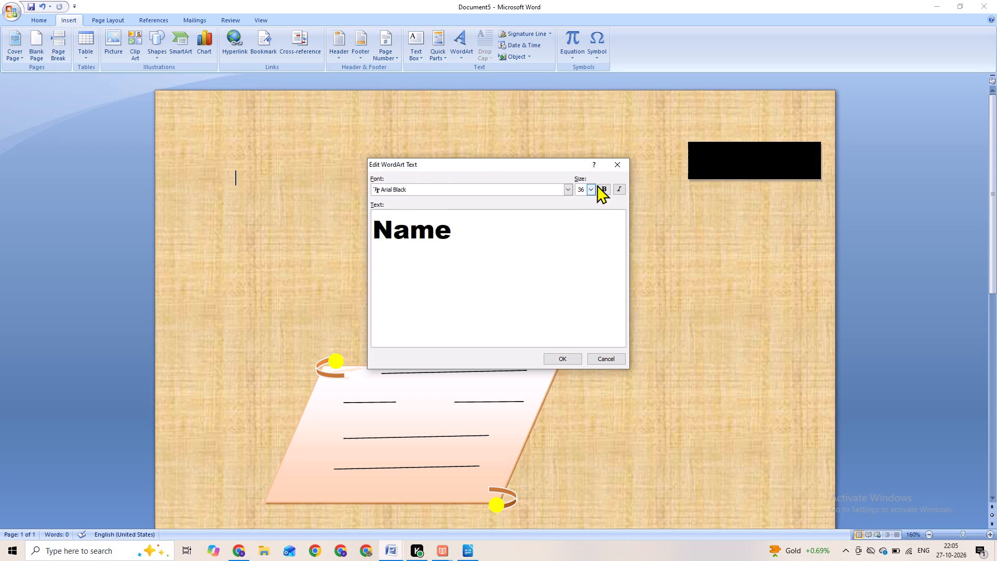
Set the WordArt text size to 20 and insert it on the page.
{"action": "left_click", "coordinate": [590, 190]}
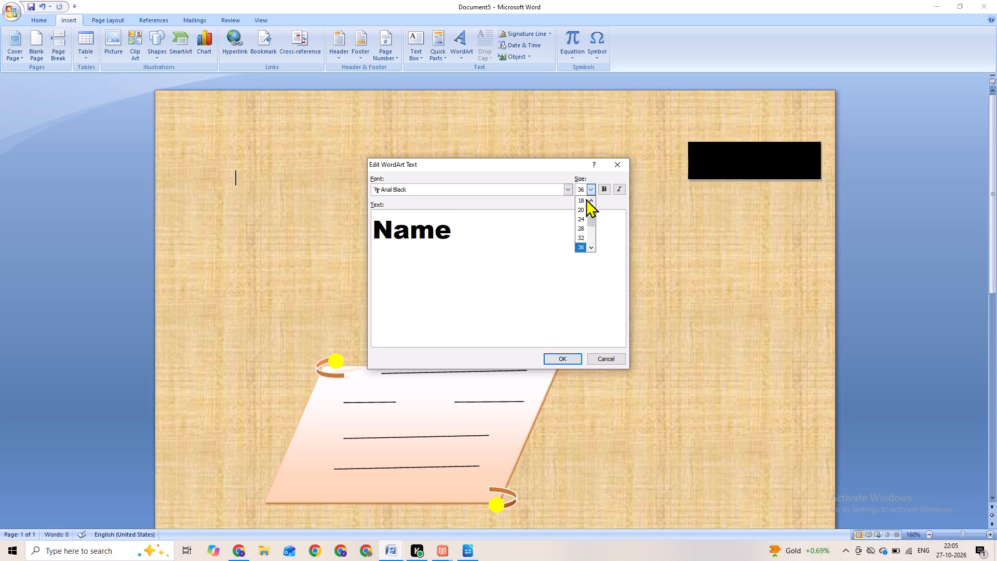
{"action": "left_click", "coordinate": [582, 209]}
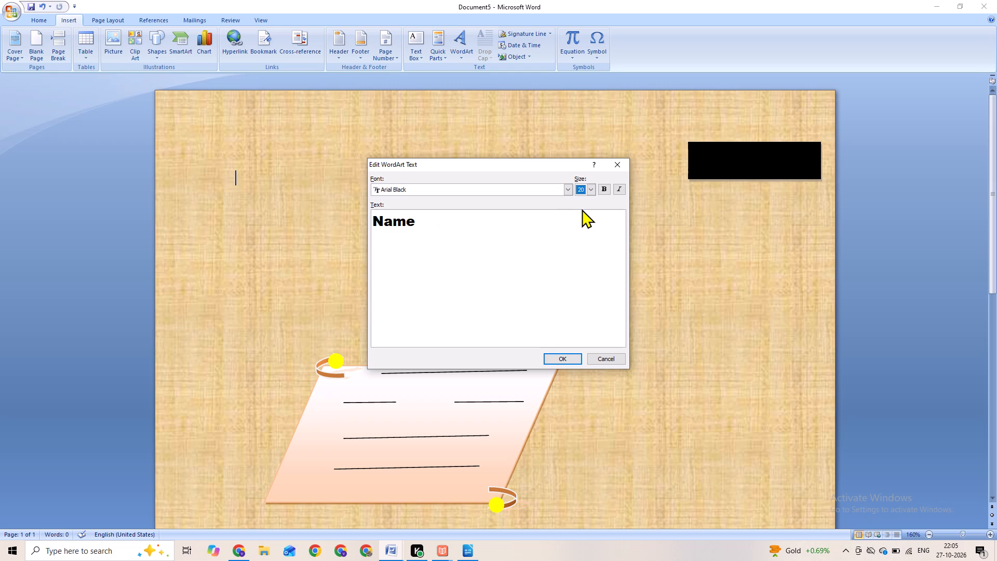
{"action": "left_click_drag", "start_coordinate": [421, 221], "coordinate": [419, 221]}
{"action": "left_click_drag", "start_coordinate": [419, 221], "coordinate": [371, 225]}
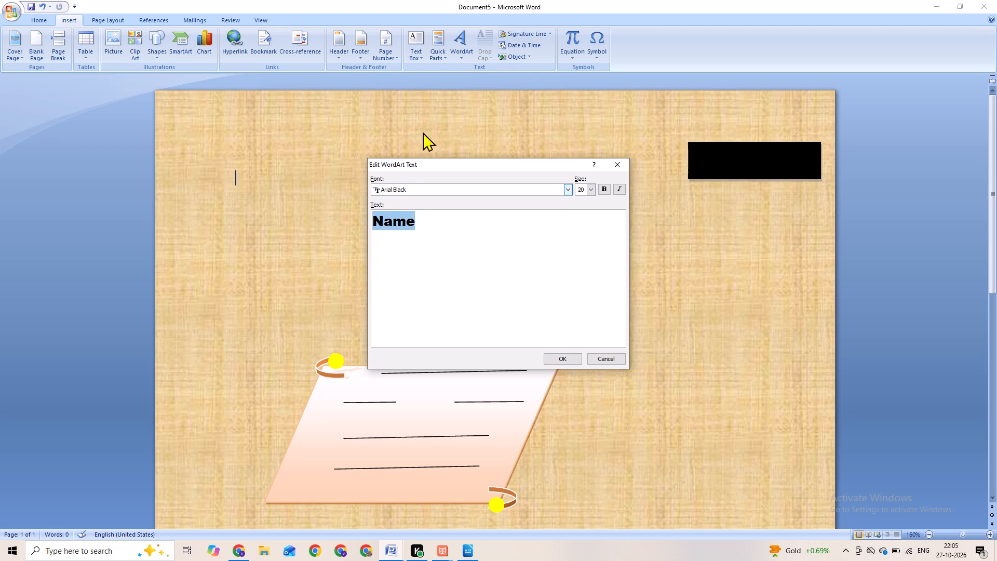
{"action": "left_click", "coordinate": [573, 357]}
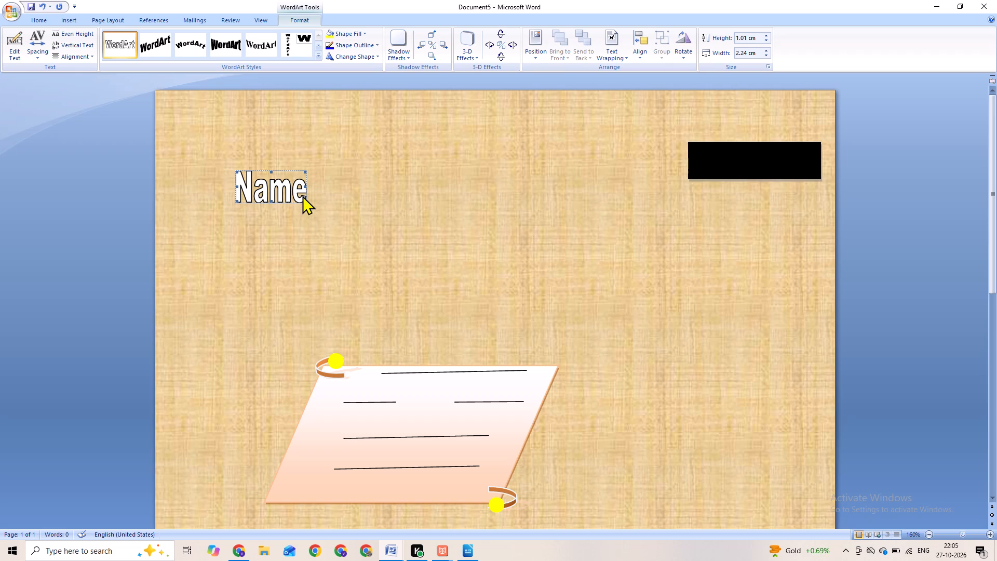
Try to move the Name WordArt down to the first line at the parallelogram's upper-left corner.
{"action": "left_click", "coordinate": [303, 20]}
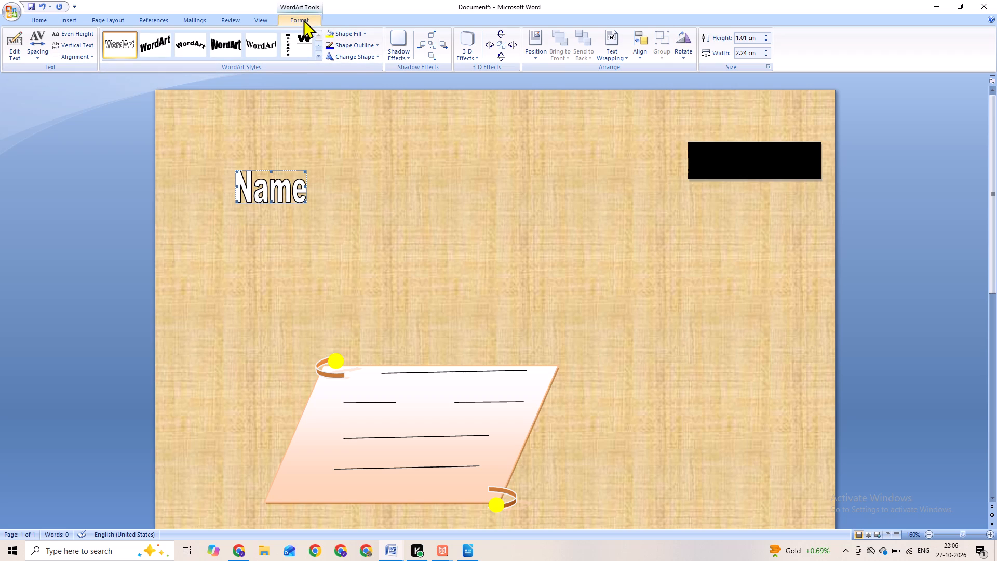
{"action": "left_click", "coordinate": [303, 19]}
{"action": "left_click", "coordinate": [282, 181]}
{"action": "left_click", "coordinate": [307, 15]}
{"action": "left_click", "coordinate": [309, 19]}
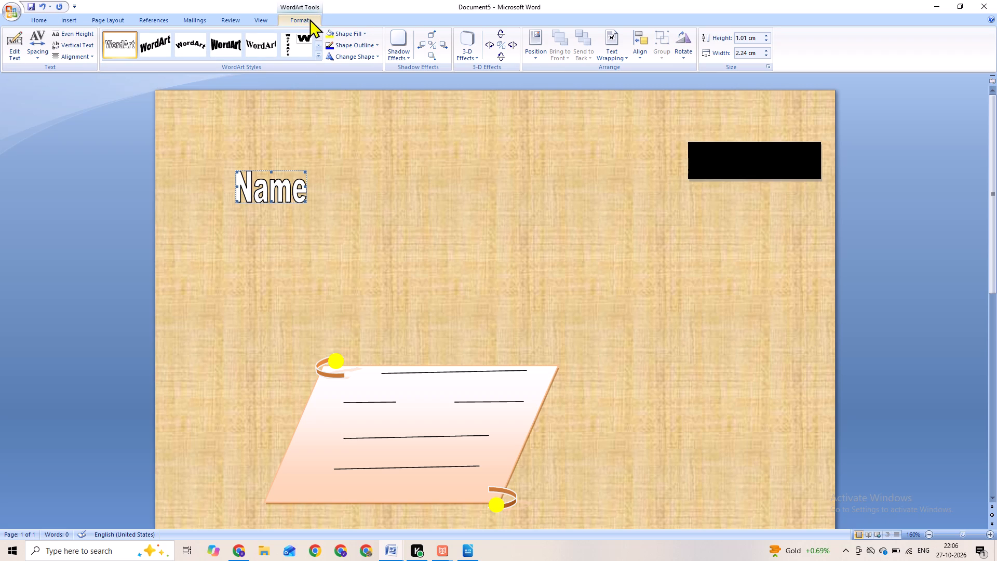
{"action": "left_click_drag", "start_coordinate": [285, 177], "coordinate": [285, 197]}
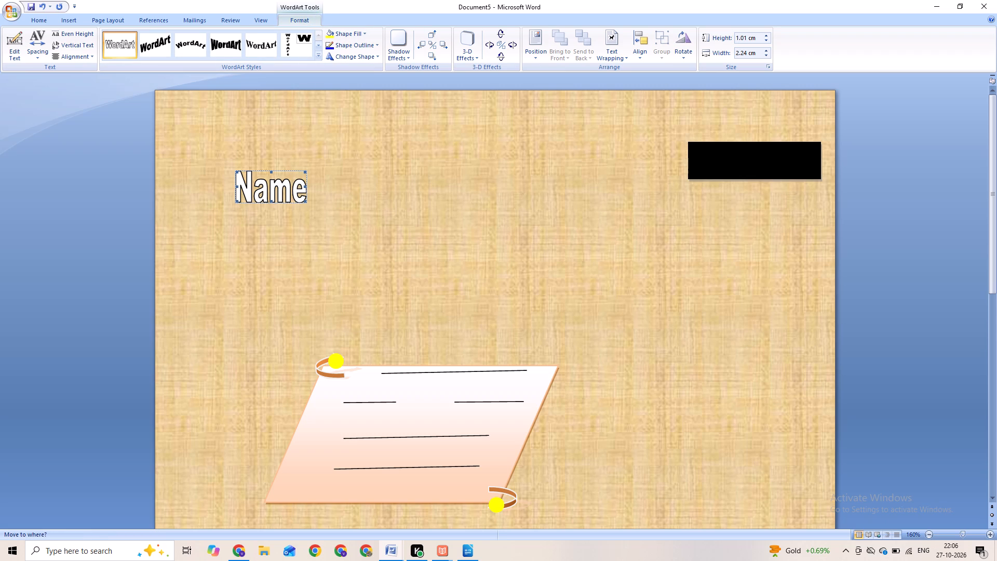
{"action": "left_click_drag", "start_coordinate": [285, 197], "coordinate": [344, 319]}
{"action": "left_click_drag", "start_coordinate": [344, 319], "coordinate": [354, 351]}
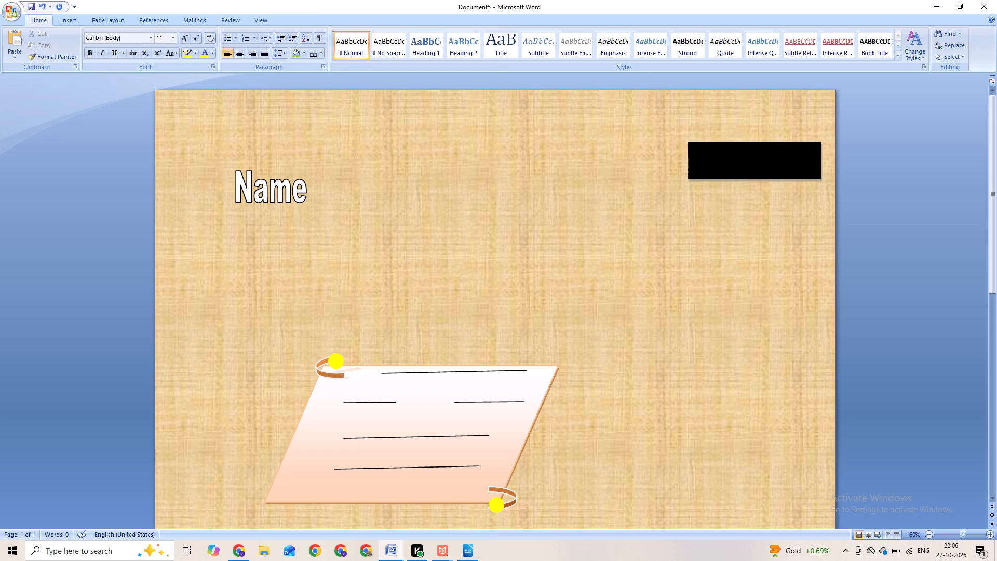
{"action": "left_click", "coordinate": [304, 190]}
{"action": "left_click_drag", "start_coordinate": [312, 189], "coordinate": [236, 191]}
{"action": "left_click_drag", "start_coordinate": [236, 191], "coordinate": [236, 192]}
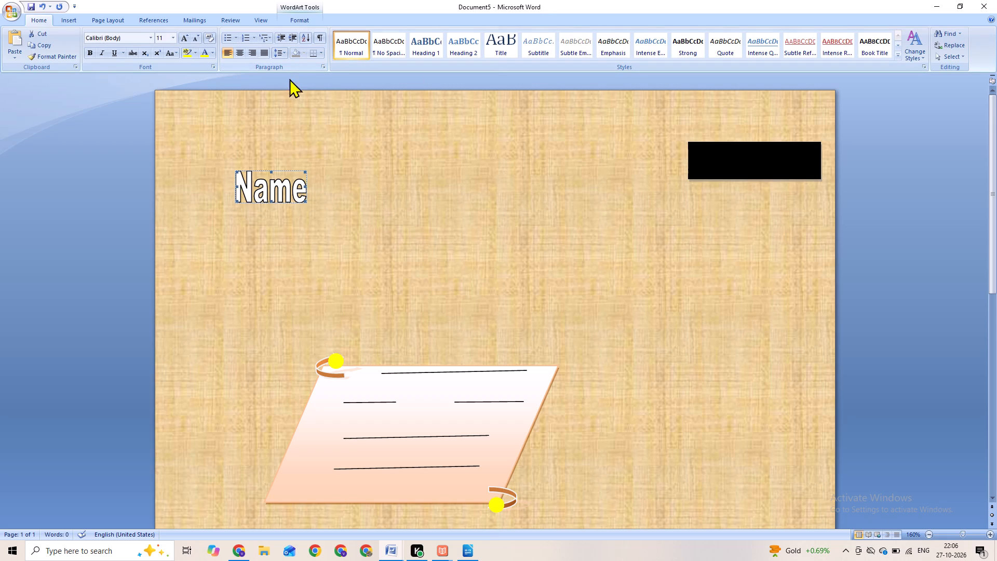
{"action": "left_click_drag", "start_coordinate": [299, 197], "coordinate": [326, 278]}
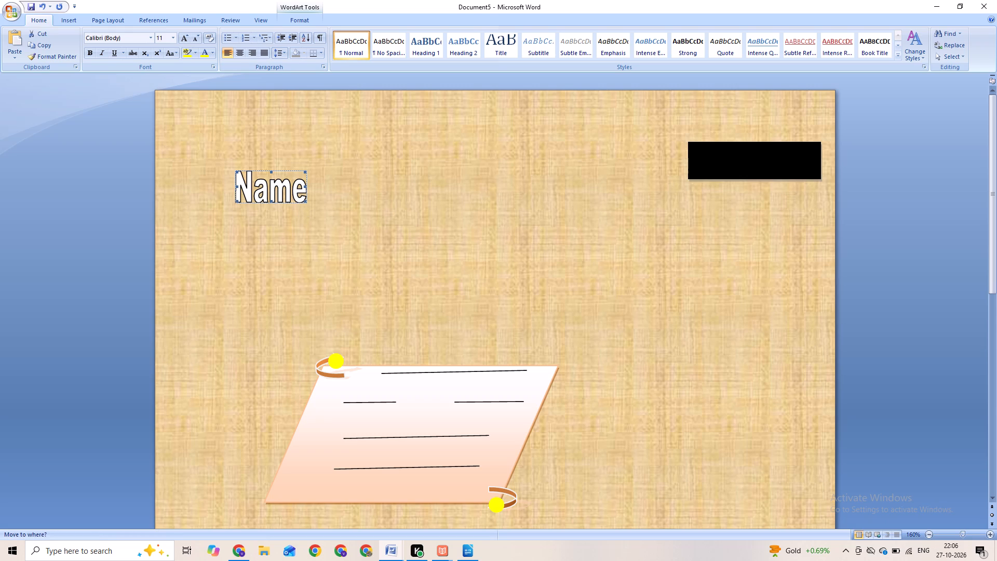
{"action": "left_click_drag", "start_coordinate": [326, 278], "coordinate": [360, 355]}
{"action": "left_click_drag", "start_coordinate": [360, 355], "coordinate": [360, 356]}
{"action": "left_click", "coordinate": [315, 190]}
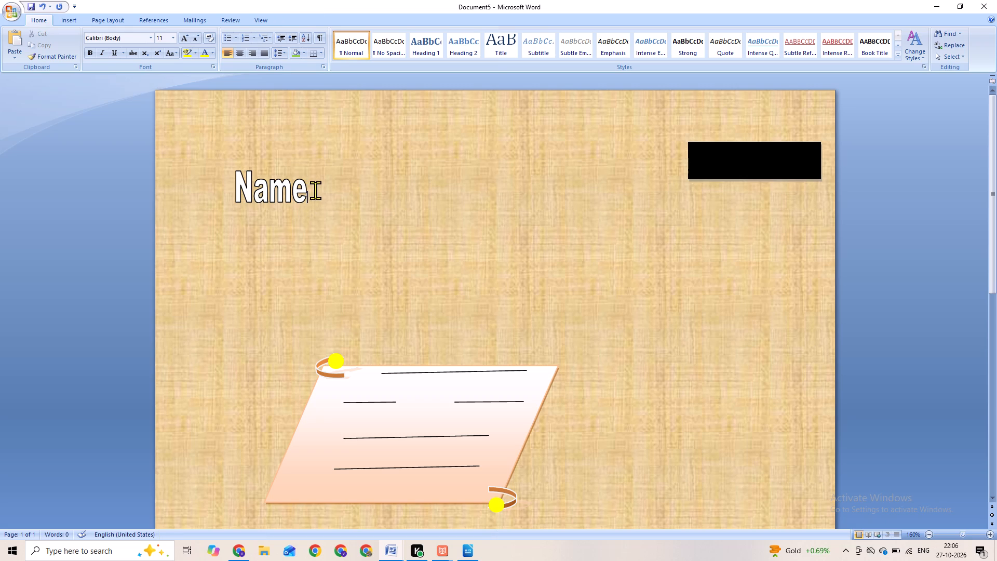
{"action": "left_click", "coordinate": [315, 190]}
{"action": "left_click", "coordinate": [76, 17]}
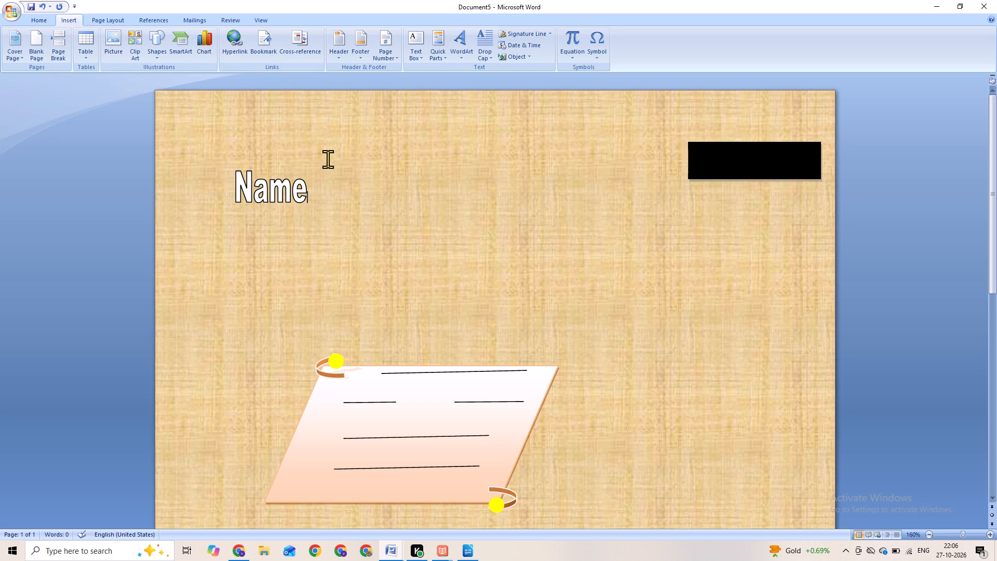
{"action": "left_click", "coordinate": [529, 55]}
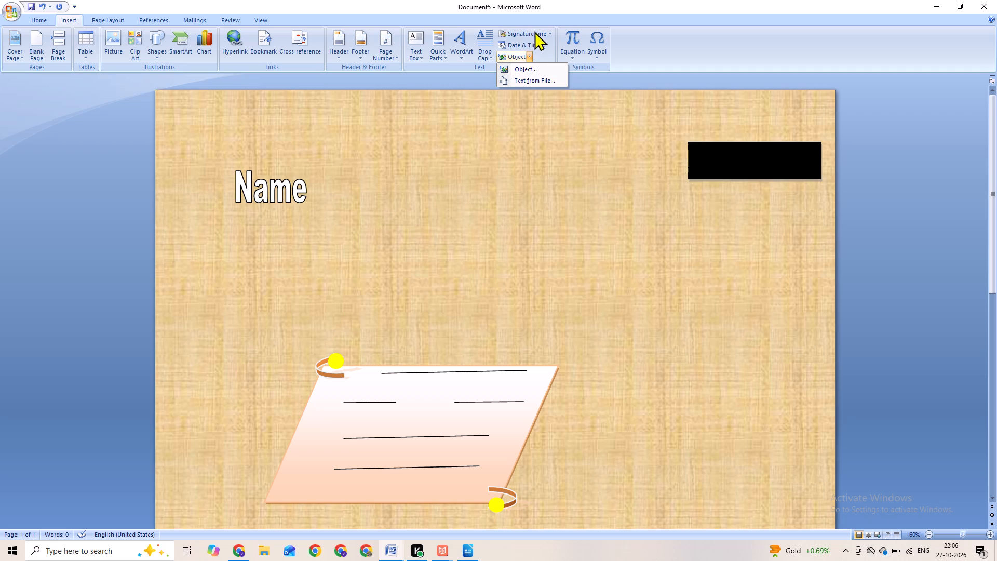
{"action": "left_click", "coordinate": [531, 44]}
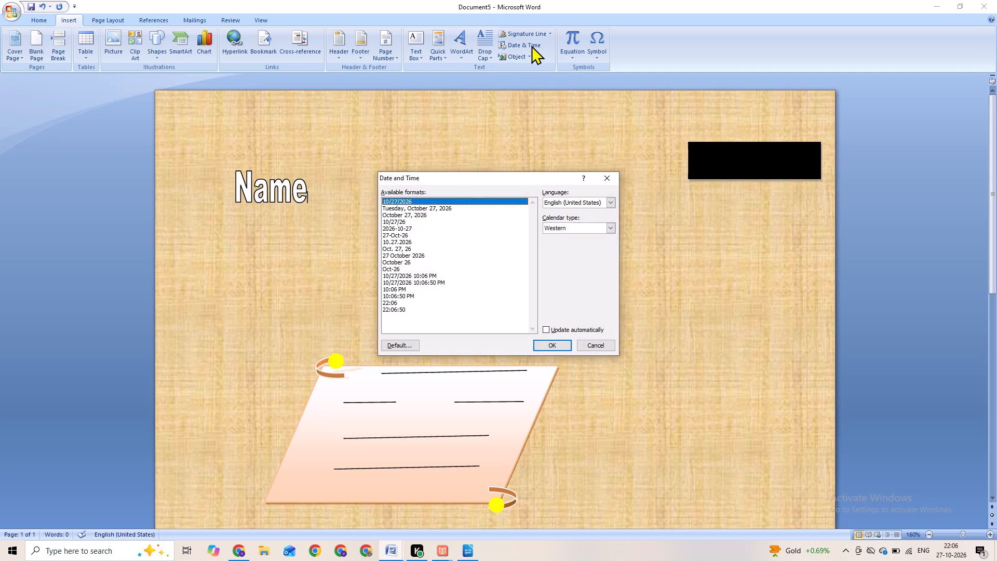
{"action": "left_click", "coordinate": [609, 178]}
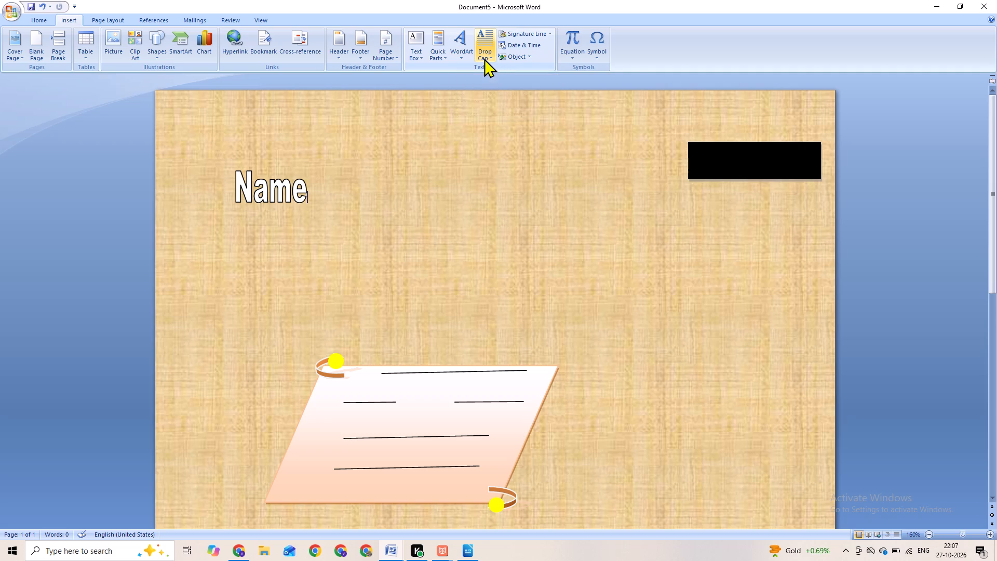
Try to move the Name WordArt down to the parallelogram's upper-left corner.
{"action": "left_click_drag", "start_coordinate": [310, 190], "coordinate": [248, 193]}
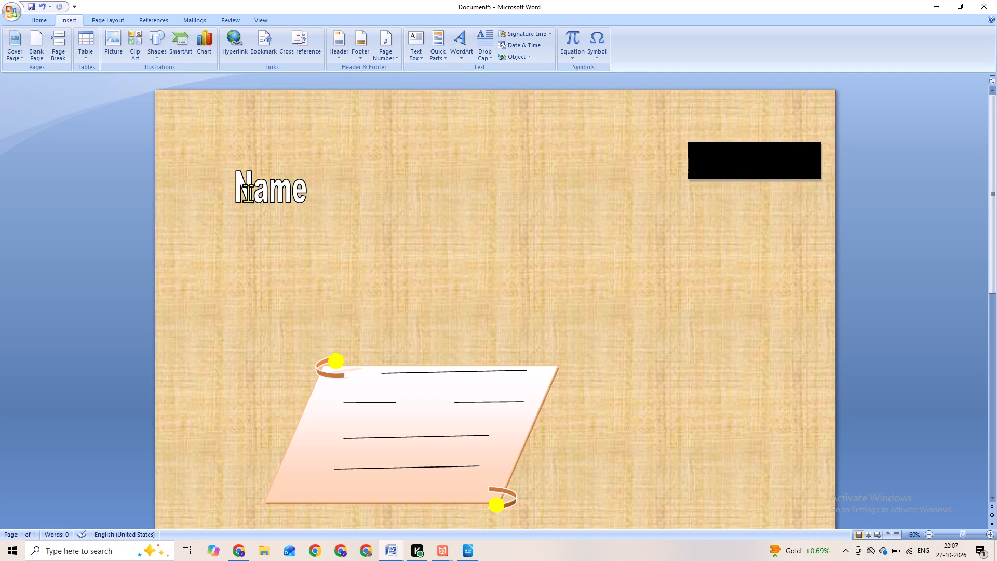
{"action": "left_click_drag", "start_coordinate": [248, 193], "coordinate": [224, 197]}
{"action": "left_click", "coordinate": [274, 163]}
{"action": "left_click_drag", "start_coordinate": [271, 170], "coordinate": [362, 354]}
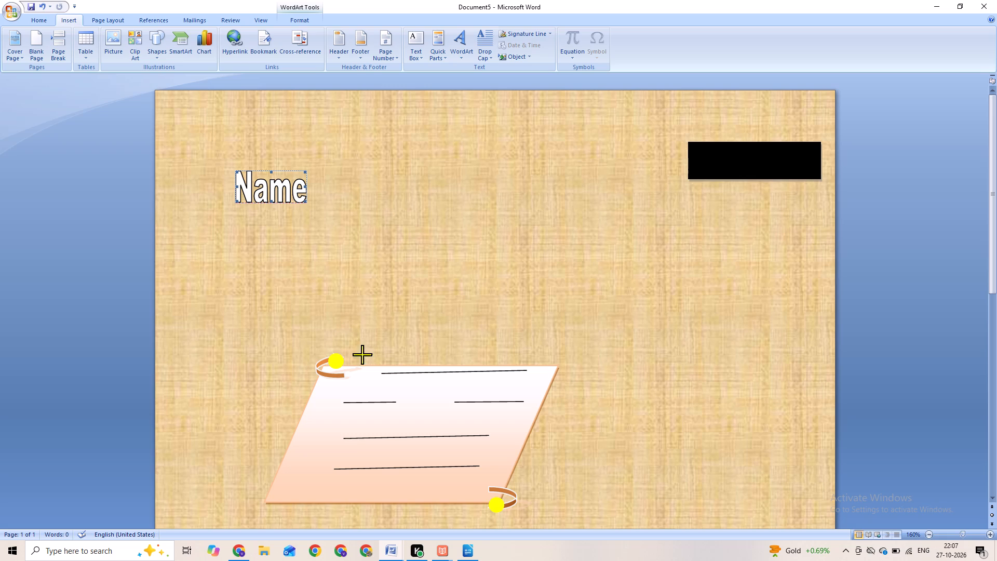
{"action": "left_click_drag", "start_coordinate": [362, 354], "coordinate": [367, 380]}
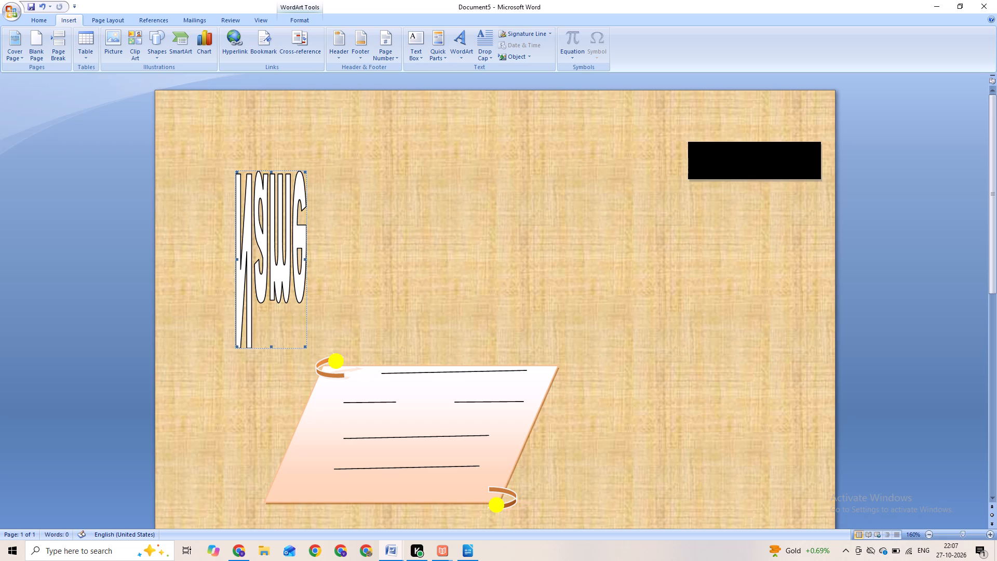
Delete the stretched Name WordArt from the page.
{"action": "left_click", "coordinate": [309, 270]}
{"action": "left_click", "coordinate": [301, 253]}
{"action": "key", "text": "BackSpace"}
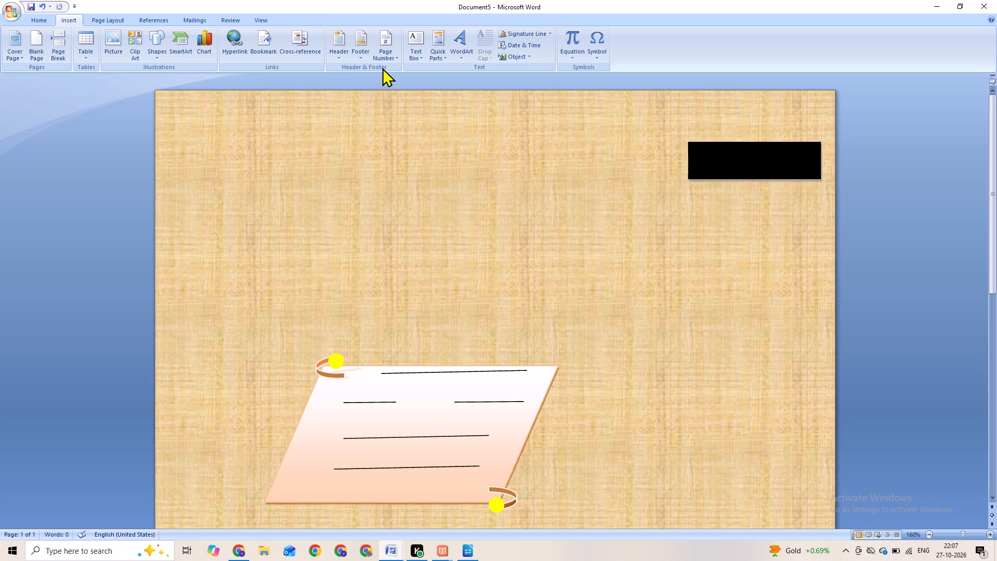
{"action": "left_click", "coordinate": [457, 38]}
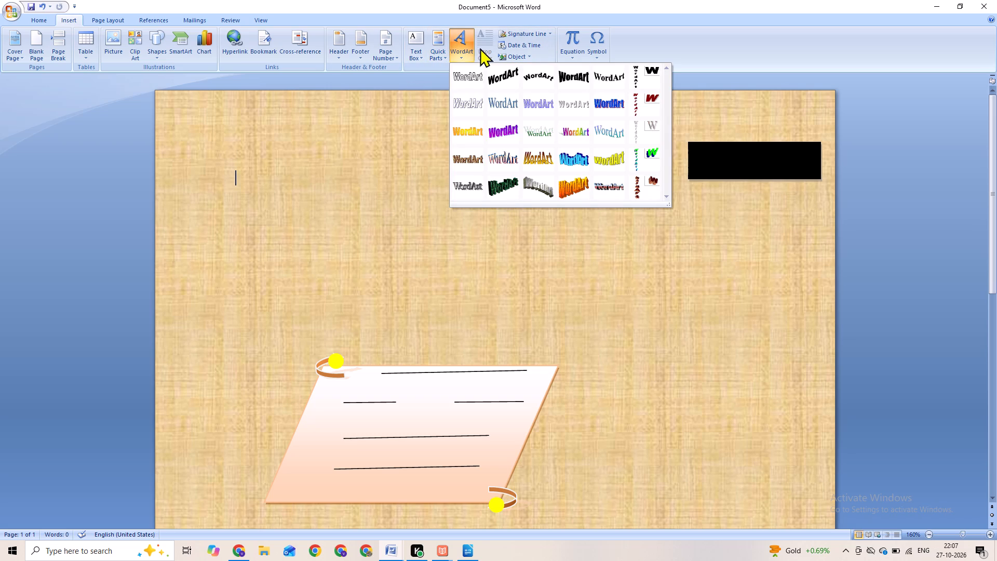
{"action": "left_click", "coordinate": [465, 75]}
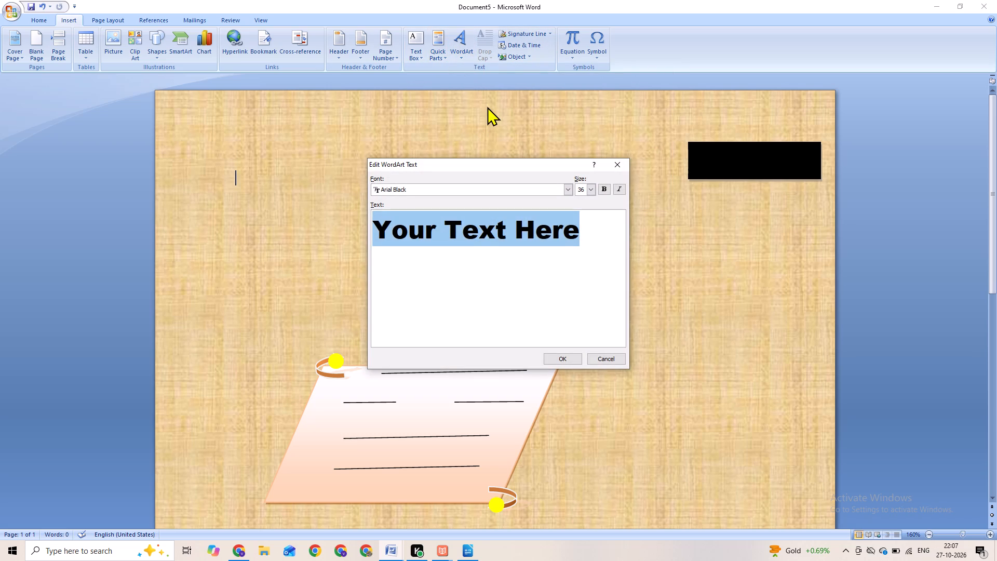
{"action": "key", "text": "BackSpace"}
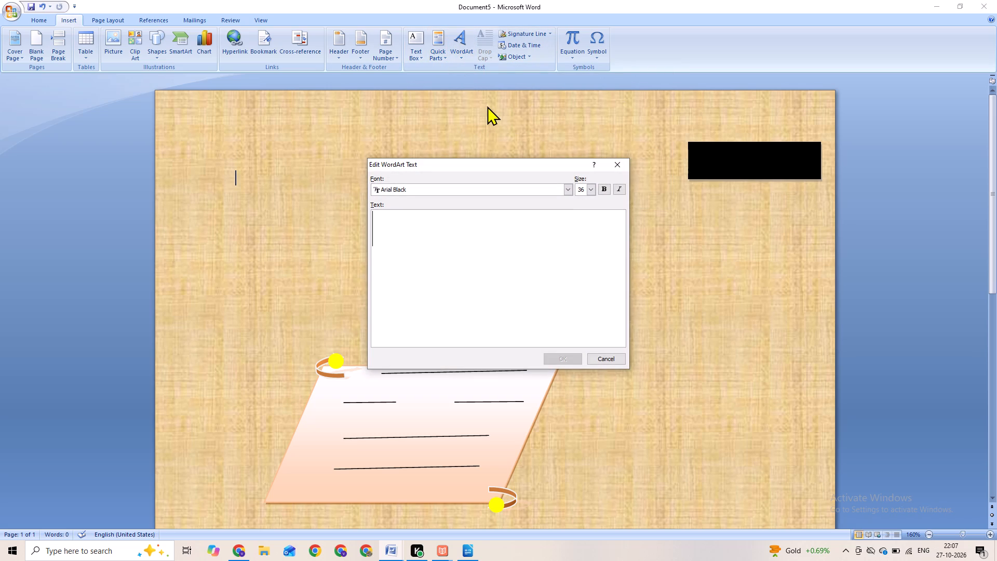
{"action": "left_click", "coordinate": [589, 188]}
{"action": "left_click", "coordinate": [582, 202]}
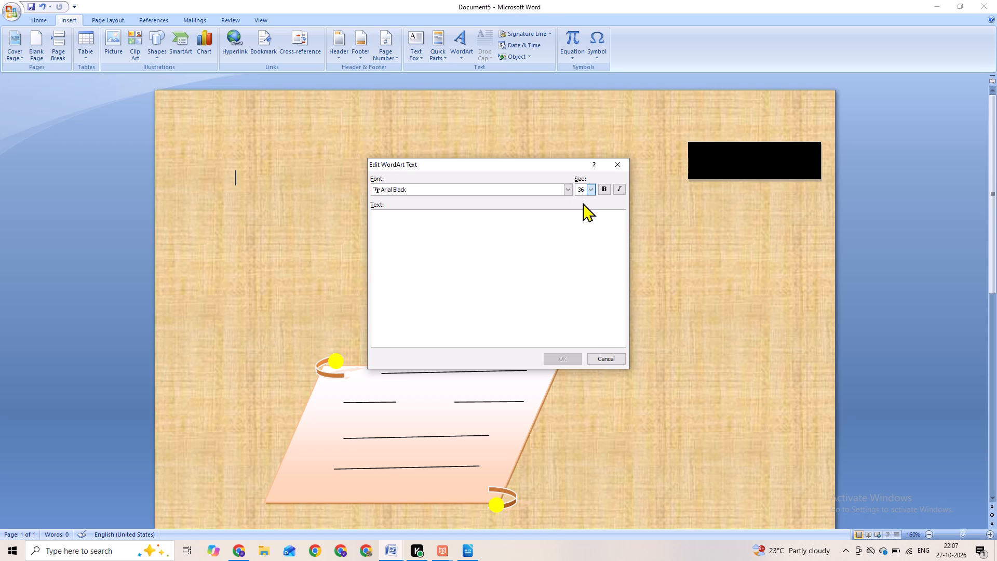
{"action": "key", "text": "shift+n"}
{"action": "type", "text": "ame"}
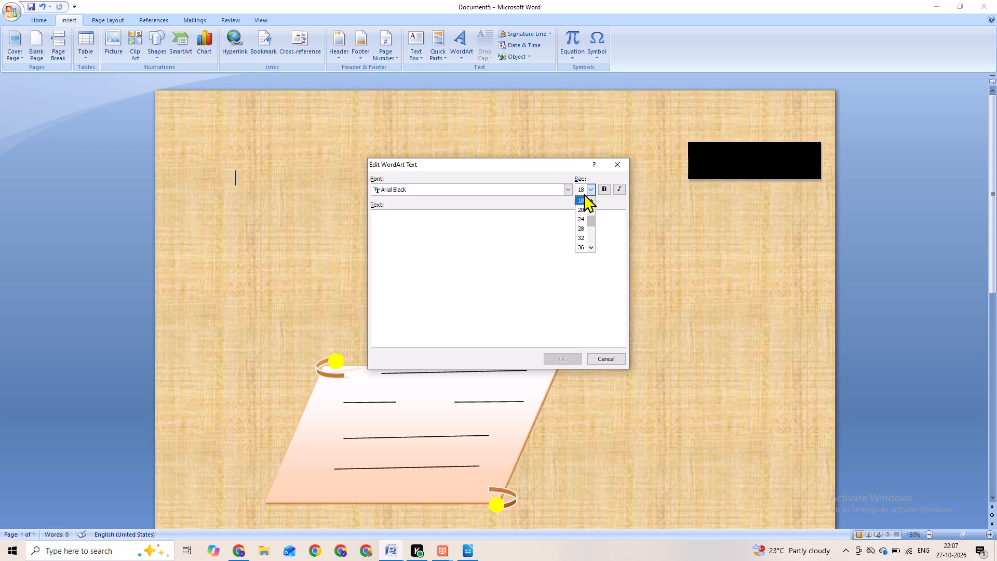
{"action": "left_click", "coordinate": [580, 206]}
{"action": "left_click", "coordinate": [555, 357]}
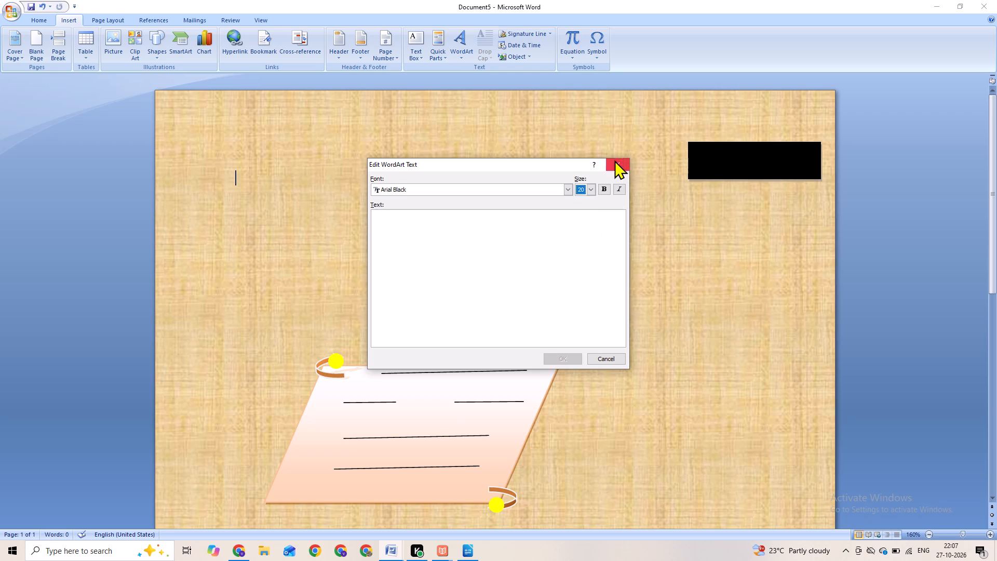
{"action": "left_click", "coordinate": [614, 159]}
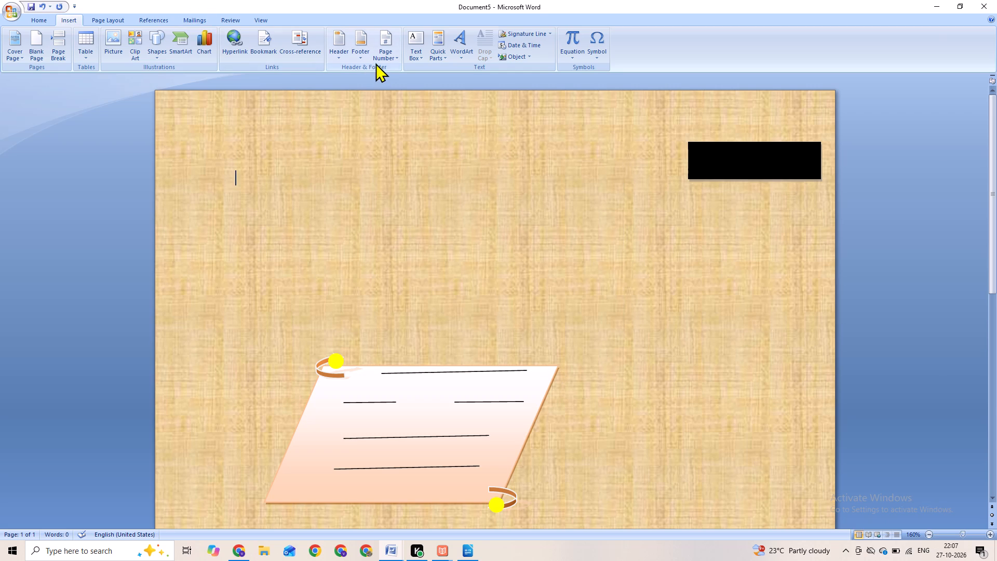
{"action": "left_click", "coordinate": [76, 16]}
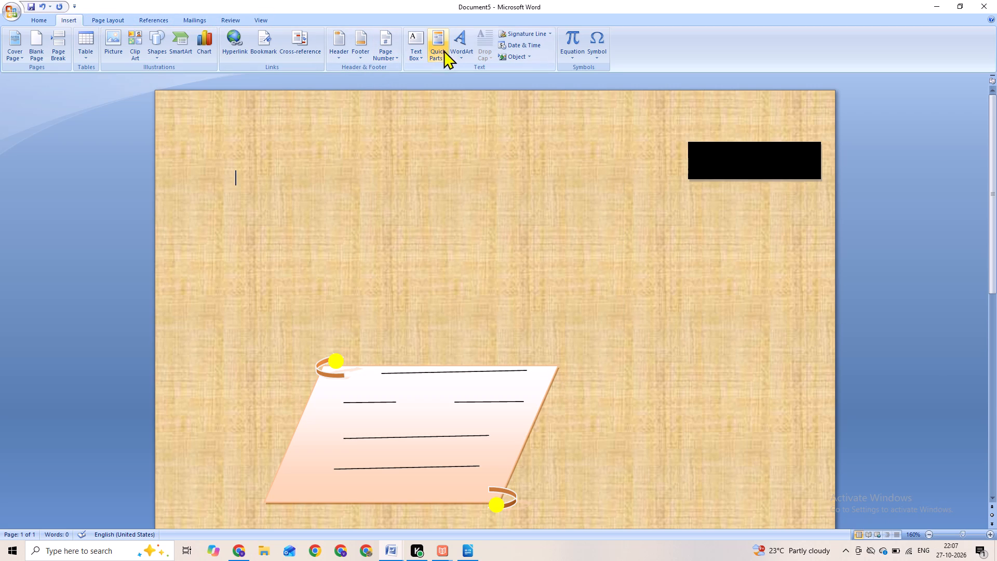
Insert a WordArt in the first plain outlined style with the text Name at size 20.
{"action": "left_click", "coordinate": [462, 44]}
{"action": "left_click", "coordinate": [455, 75]}
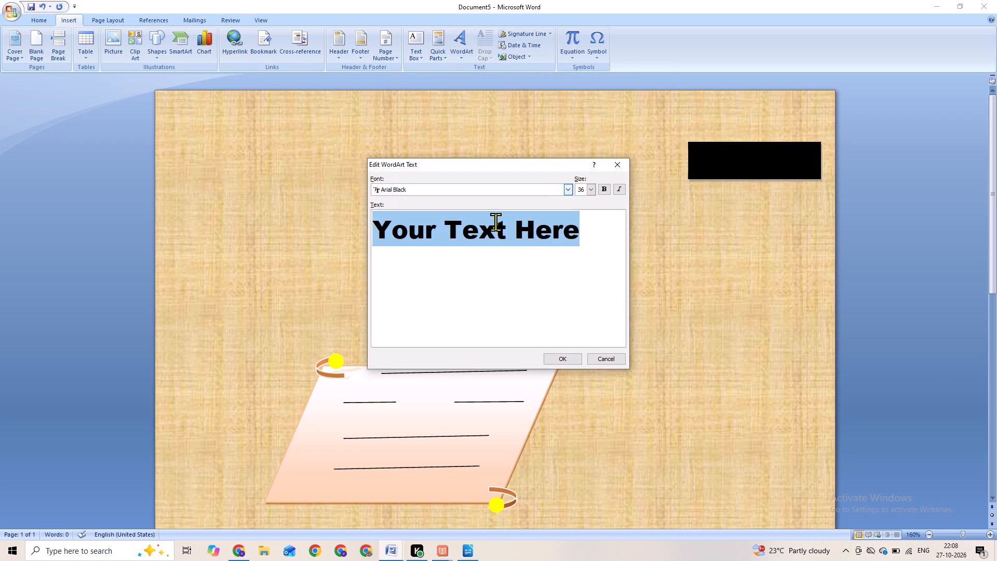
{"action": "key", "text": "BackSpace"}
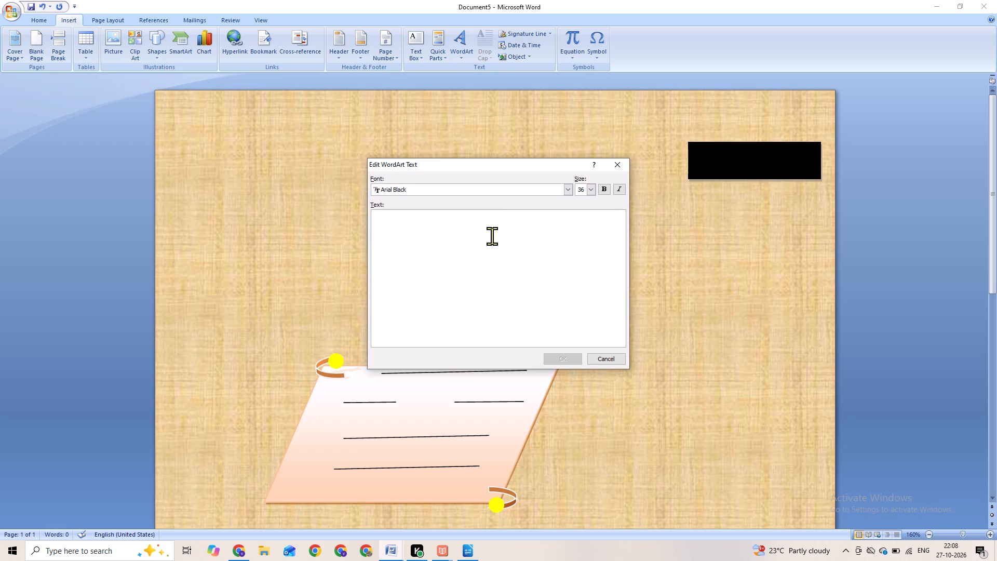
{"action": "key", "text": "shift+n"}
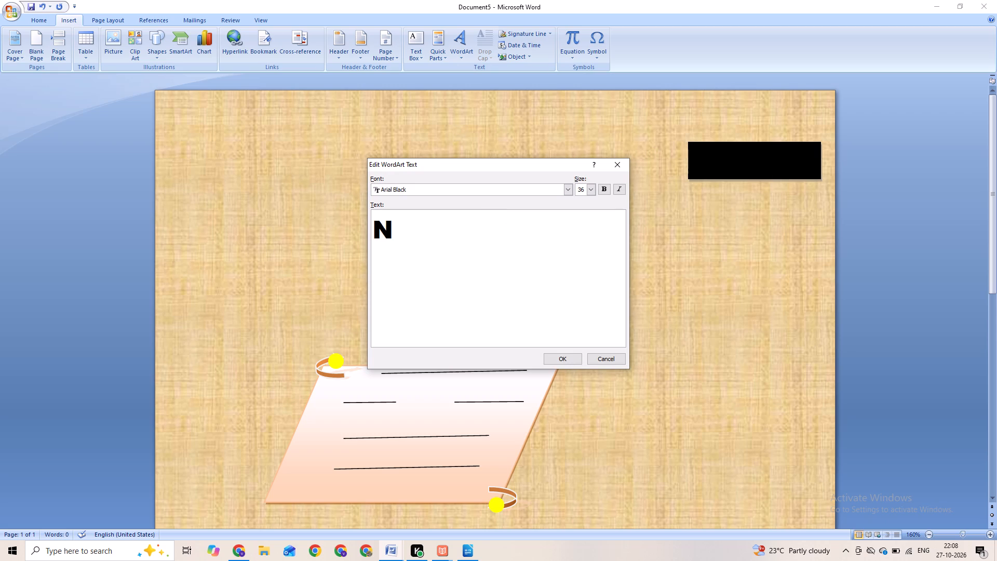
{"action": "type", "text": "ame"}
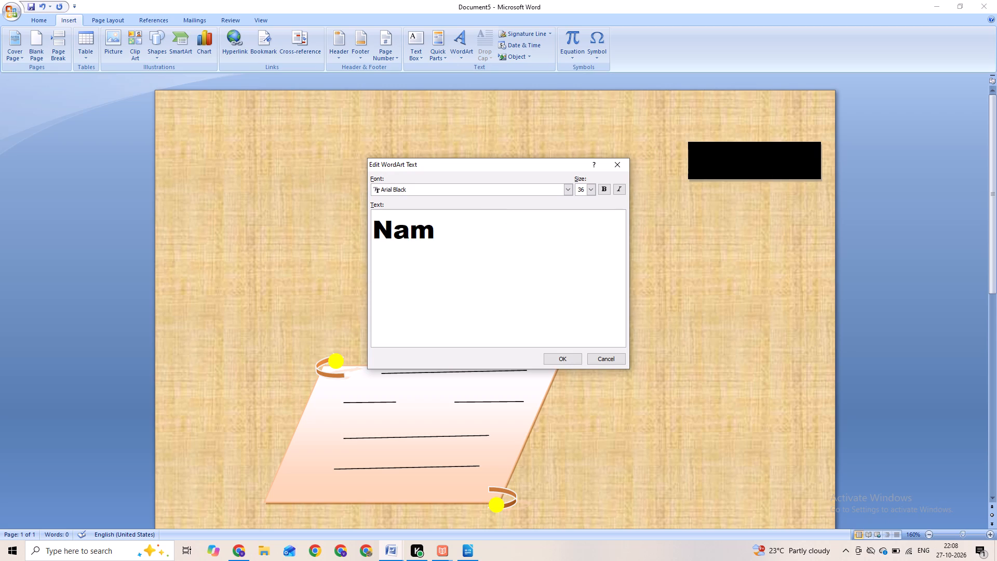
{"action": "left_click", "coordinate": [588, 190]}
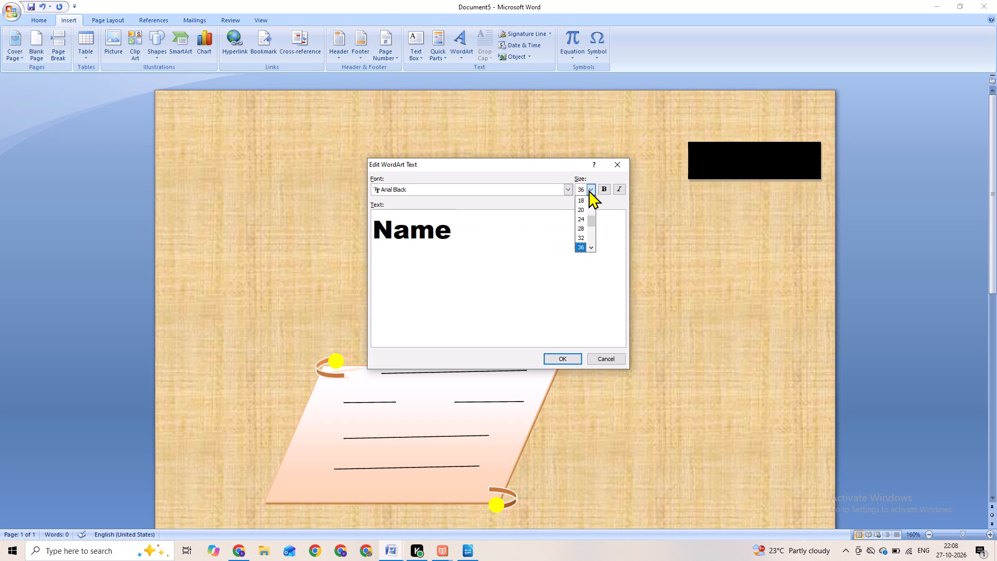
{"action": "left_click", "coordinate": [581, 205]}
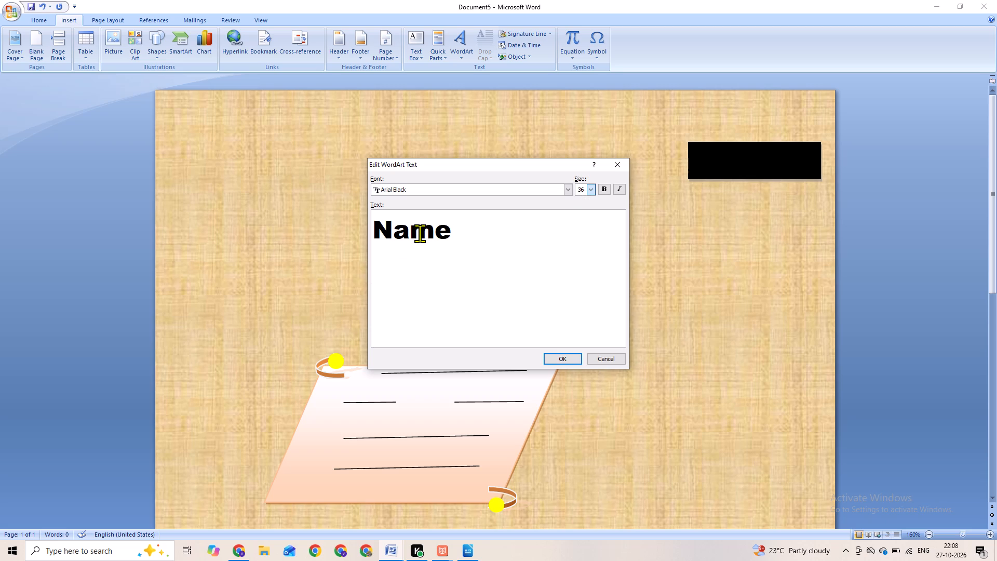
{"action": "left_click_drag", "start_coordinate": [419, 223], "coordinate": [368, 232]}
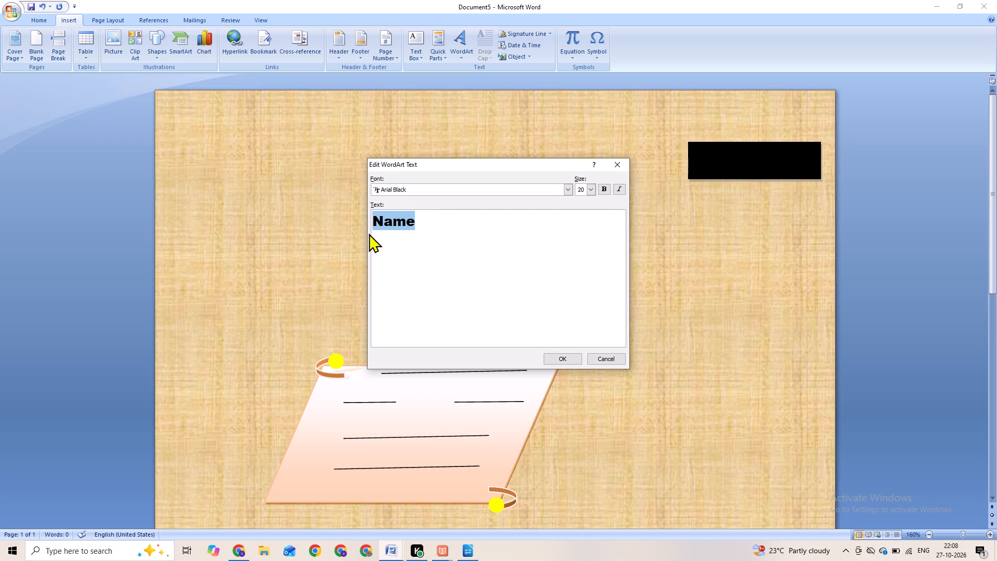
{"action": "left_click", "coordinate": [561, 363]}
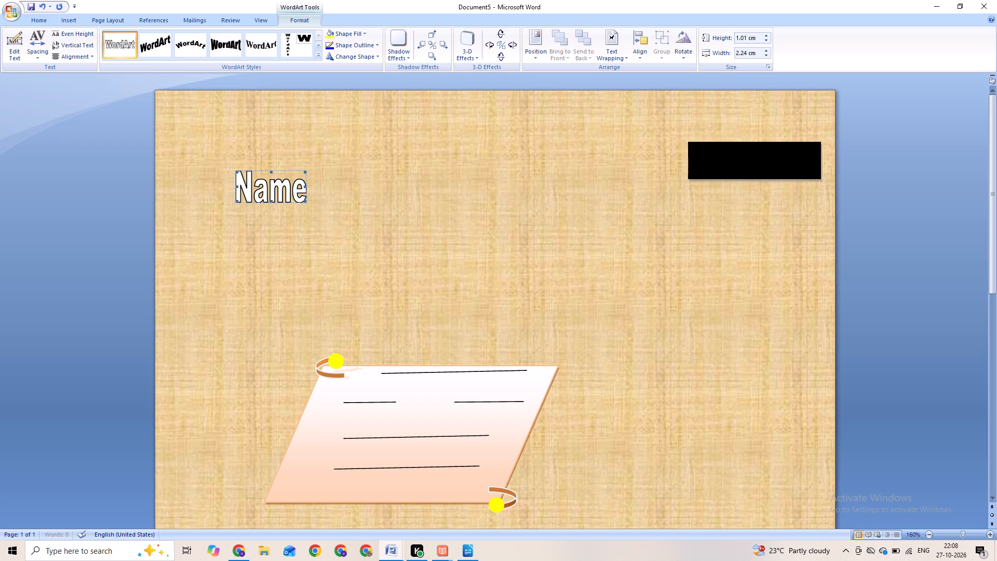
Set the text wrapping of the Name WordArt to In Front of Text.
{"action": "left_click_drag", "start_coordinate": [267, 177], "coordinate": [295, 227]}
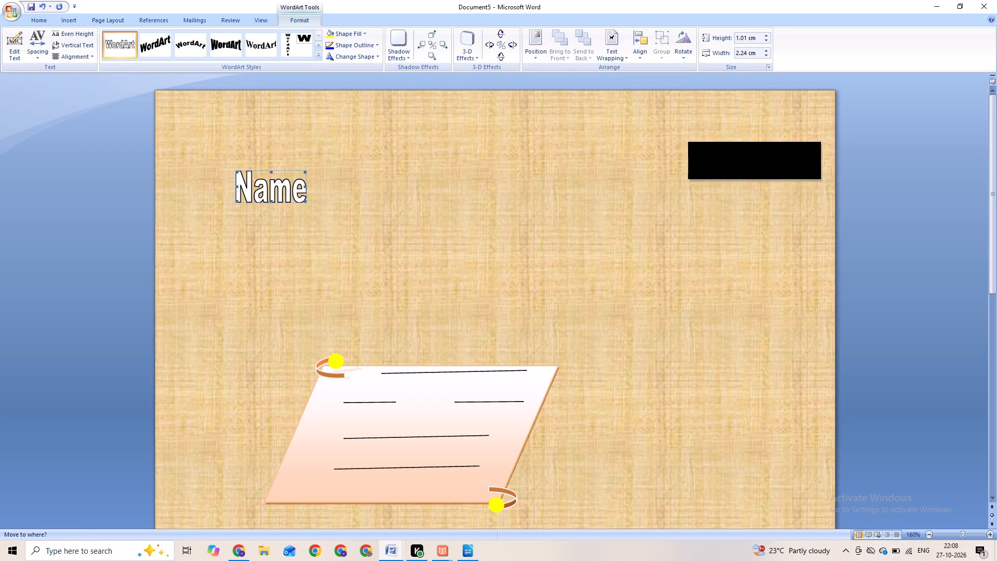
{"action": "left_click_drag", "start_coordinate": [295, 227], "coordinate": [286, 178]}
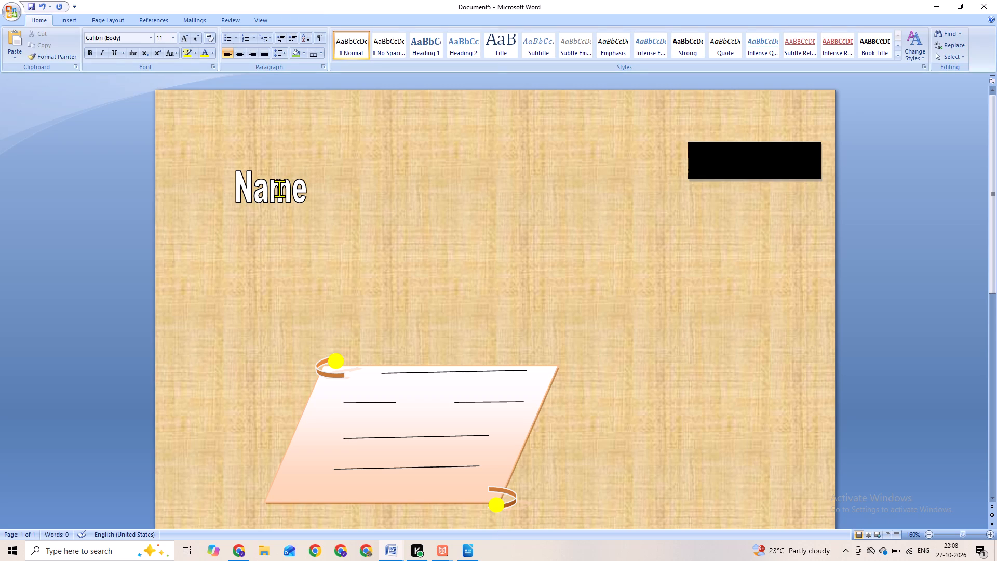
{"action": "left_click", "coordinate": [274, 194]}
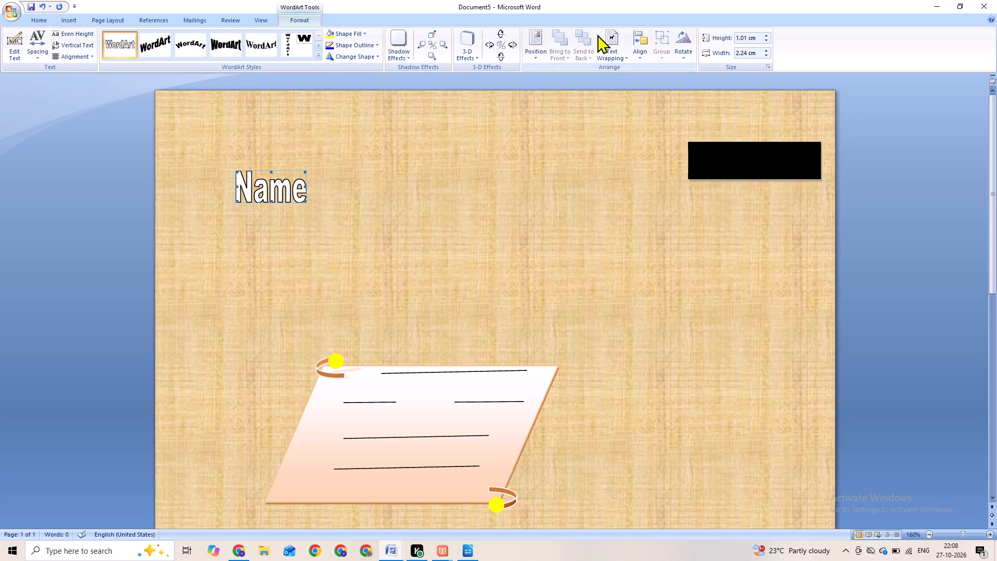
{"action": "left_click", "coordinate": [611, 33]}
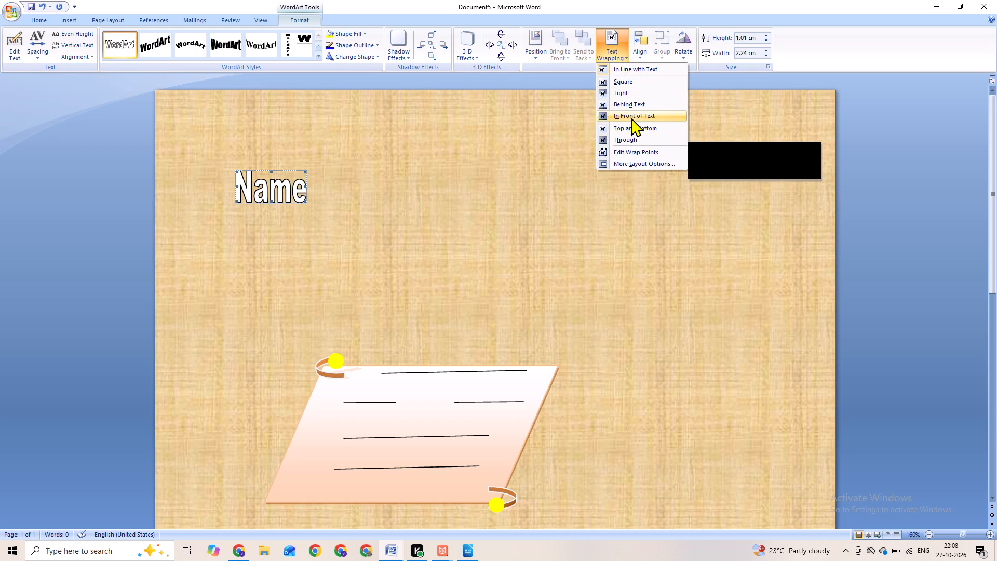
{"action": "left_click", "coordinate": [632, 113]}
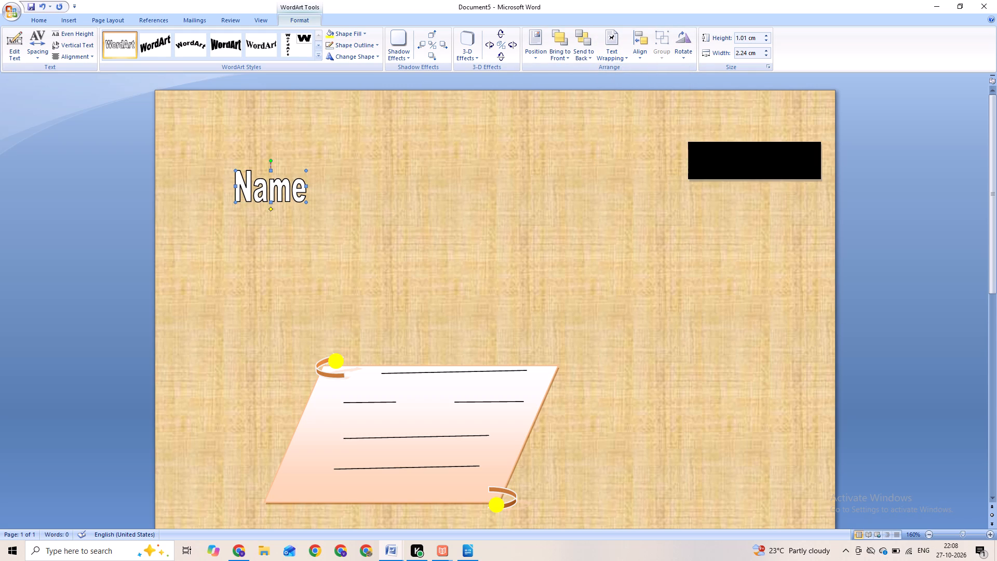
Move the Name WordArt down the page to just above the parallelogram's upper-left corner.
{"action": "left_click_drag", "start_coordinate": [268, 193], "coordinate": [355, 325]}
{"action": "left_click_drag", "start_coordinate": [355, 325], "coordinate": [365, 335]}
{"action": "left_click_drag", "start_coordinate": [365, 335], "coordinate": [370, 384]}
{"action": "left_click_drag", "start_coordinate": [370, 384], "coordinate": [371, 386]}
{"action": "left_click_drag", "start_coordinate": [401, 387], "coordinate": [385, 384]}
{"action": "left_click_drag", "start_coordinate": [370, 378], "coordinate": [370, 371]}
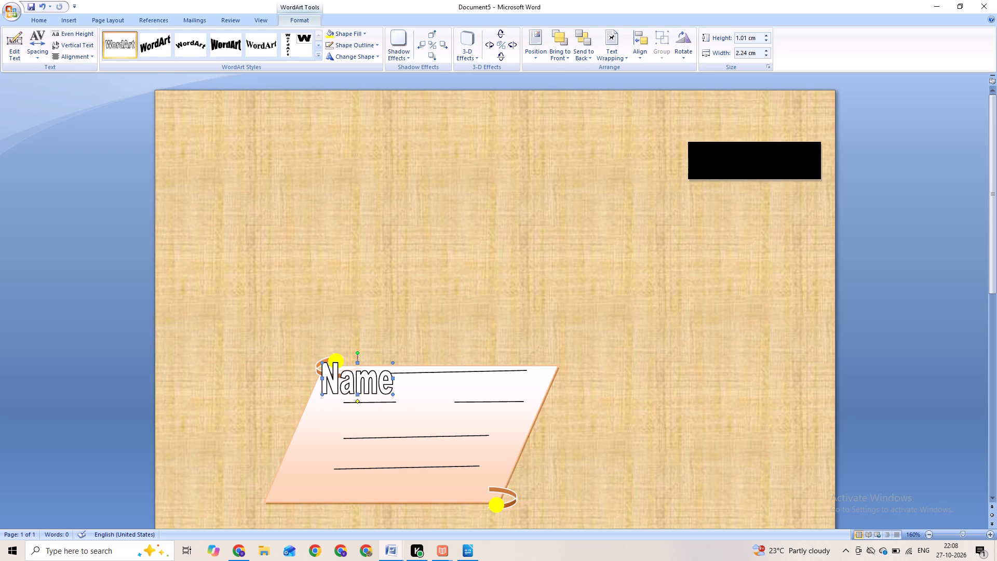
{"action": "left_click_drag", "start_coordinate": [370, 371], "coordinate": [367, 296]}
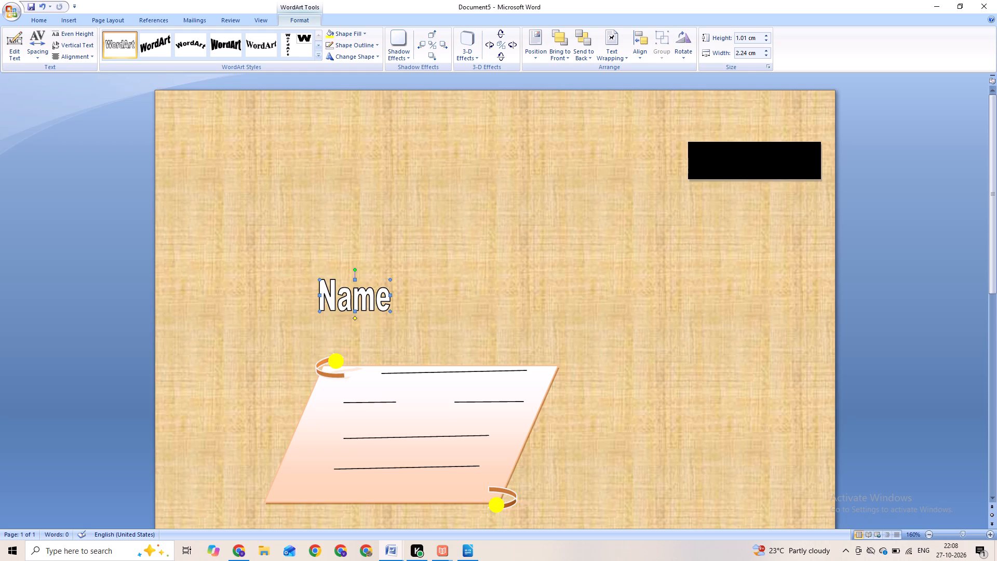
Reduce the height of the Name WordArt to about 0.48 cm.
{"action": "left_click_drag", "start_coordinate": [356, 280], "coordinate": [357, 290]}
{"action": "left_click_drag", "start_coordinate": [355, 311], "coordinate": [355, 304]}
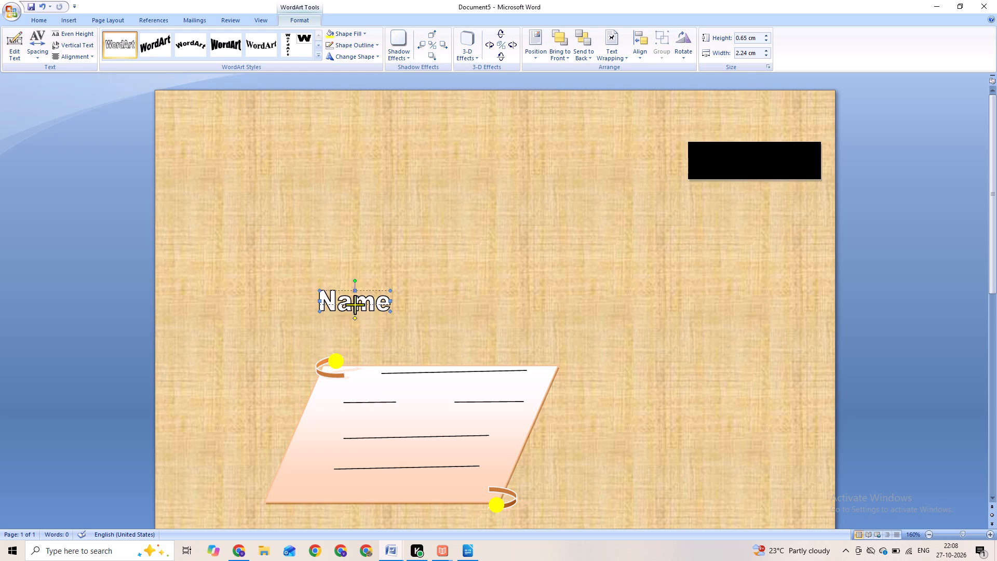
{"action": "left_click_drag", "start_coordinate": [355, 304], "coordinate": [355, 305]}
Move the Name WordArt slightly left and narrow it to about 1.86 cm wide.
{"action": "left_click_drag", "start_coordinate": [379, 303], "coordinate": [366, 302]}
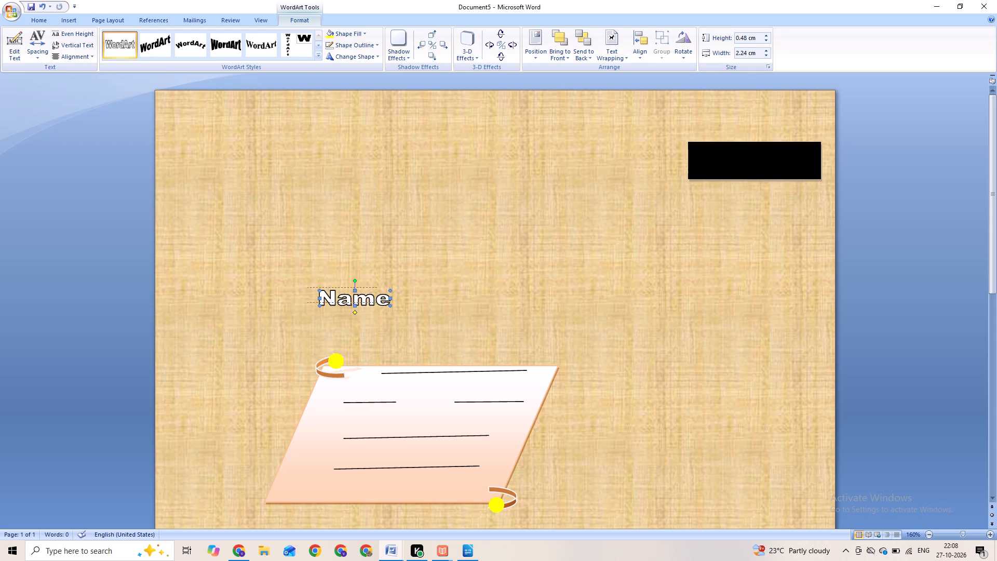
{"action": "left_click_drag", "start_coordinate": [366, 302], "coordinate": [342, 307]}
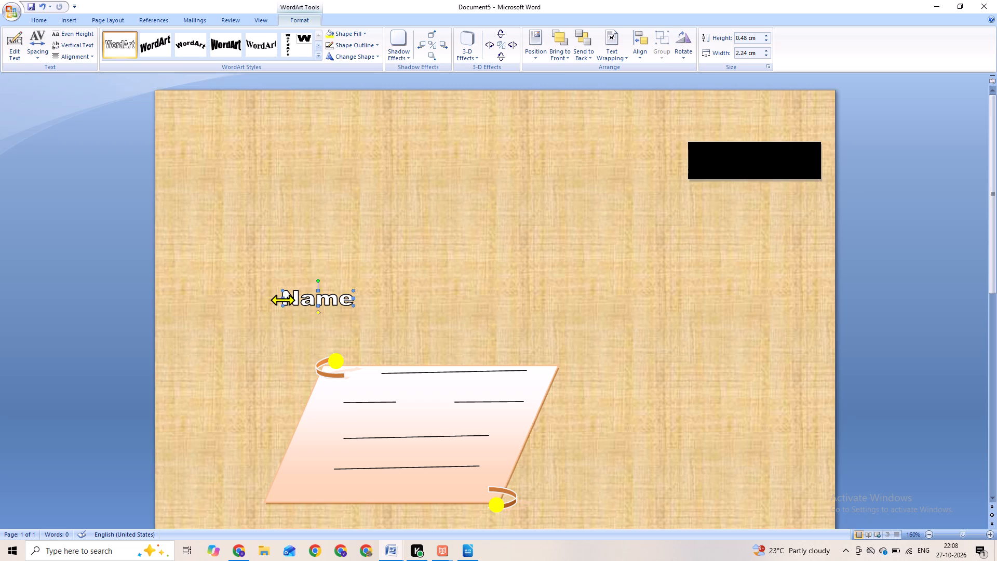
{"action": "left_click_drag", "start_coordinate": [283, 300], "coordinate": [294, 300]}
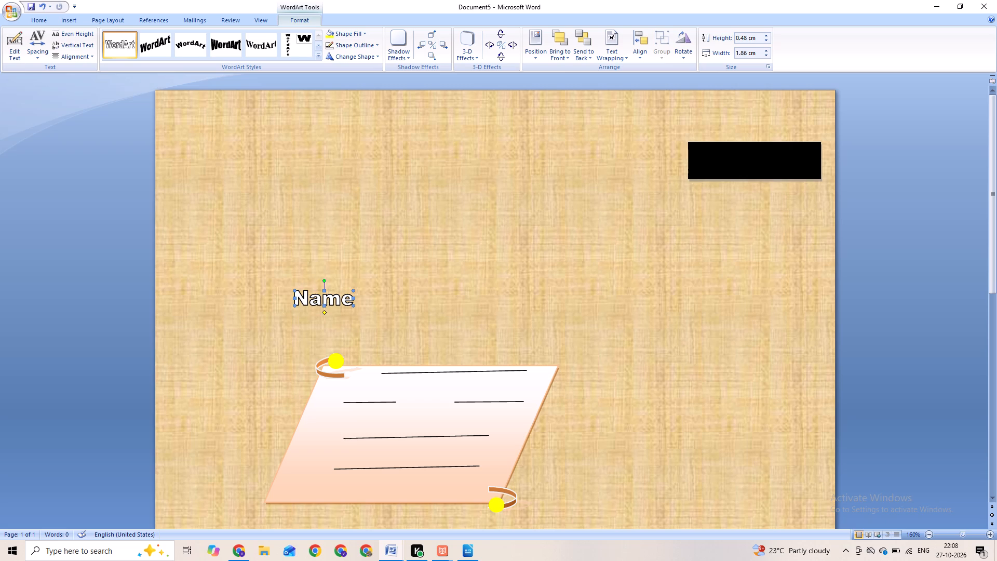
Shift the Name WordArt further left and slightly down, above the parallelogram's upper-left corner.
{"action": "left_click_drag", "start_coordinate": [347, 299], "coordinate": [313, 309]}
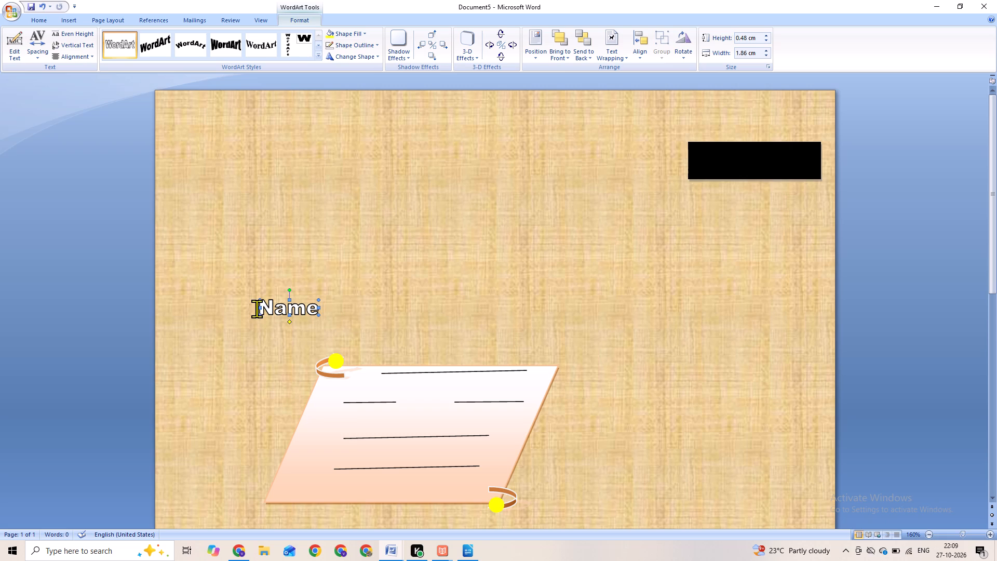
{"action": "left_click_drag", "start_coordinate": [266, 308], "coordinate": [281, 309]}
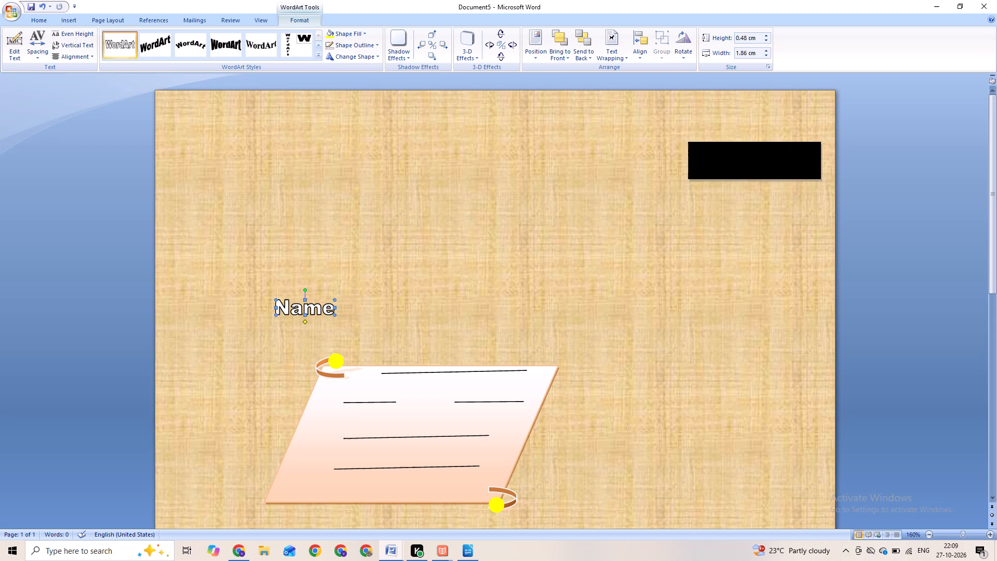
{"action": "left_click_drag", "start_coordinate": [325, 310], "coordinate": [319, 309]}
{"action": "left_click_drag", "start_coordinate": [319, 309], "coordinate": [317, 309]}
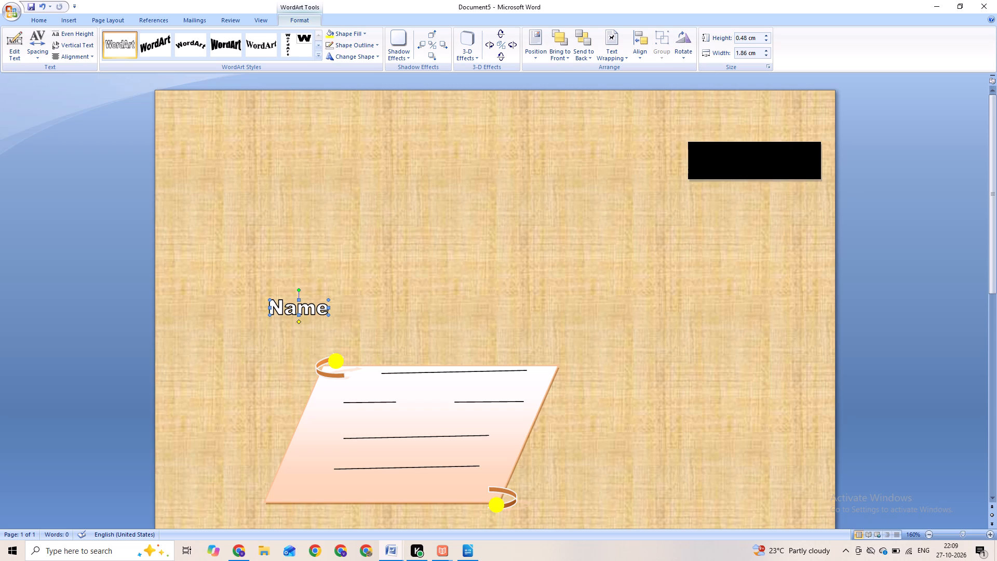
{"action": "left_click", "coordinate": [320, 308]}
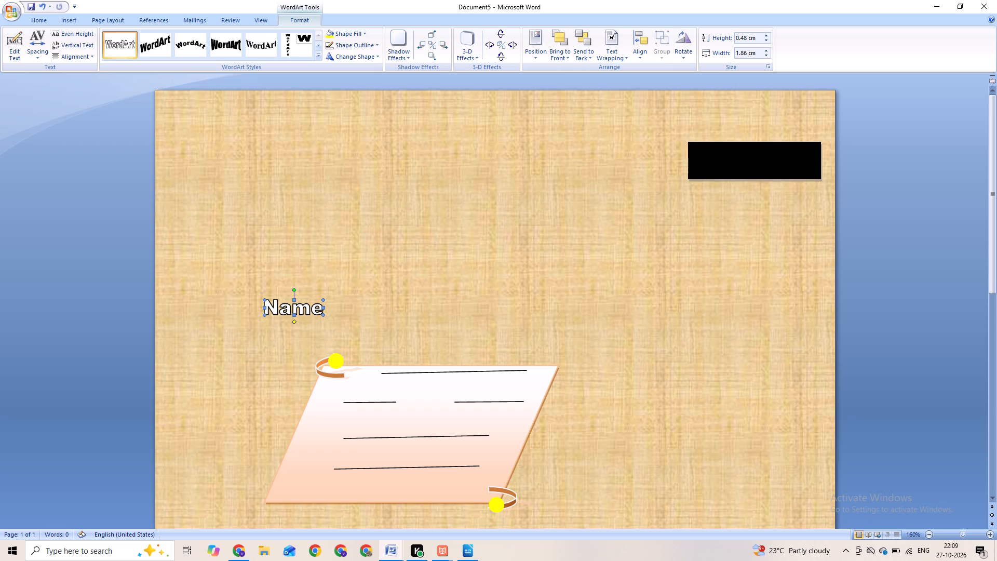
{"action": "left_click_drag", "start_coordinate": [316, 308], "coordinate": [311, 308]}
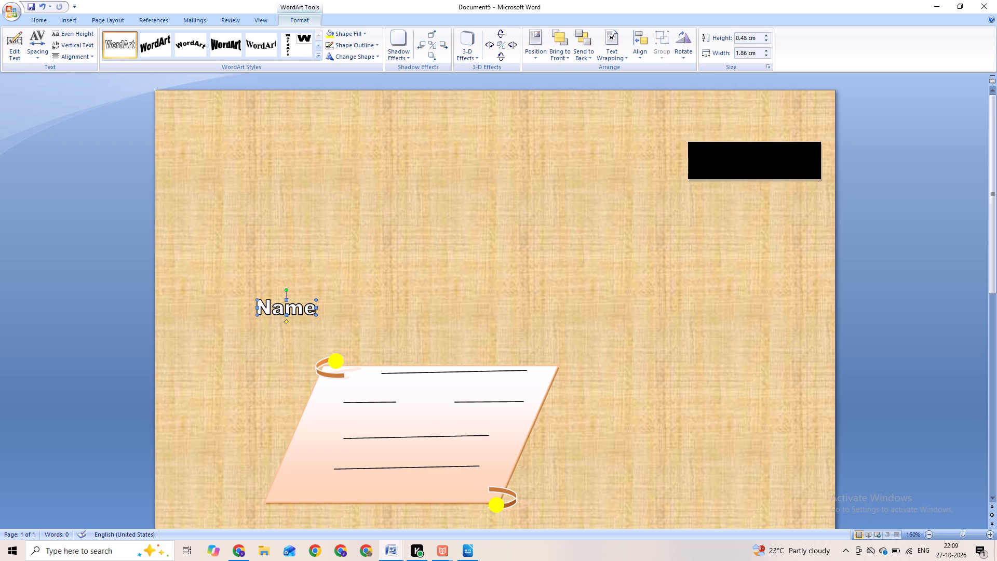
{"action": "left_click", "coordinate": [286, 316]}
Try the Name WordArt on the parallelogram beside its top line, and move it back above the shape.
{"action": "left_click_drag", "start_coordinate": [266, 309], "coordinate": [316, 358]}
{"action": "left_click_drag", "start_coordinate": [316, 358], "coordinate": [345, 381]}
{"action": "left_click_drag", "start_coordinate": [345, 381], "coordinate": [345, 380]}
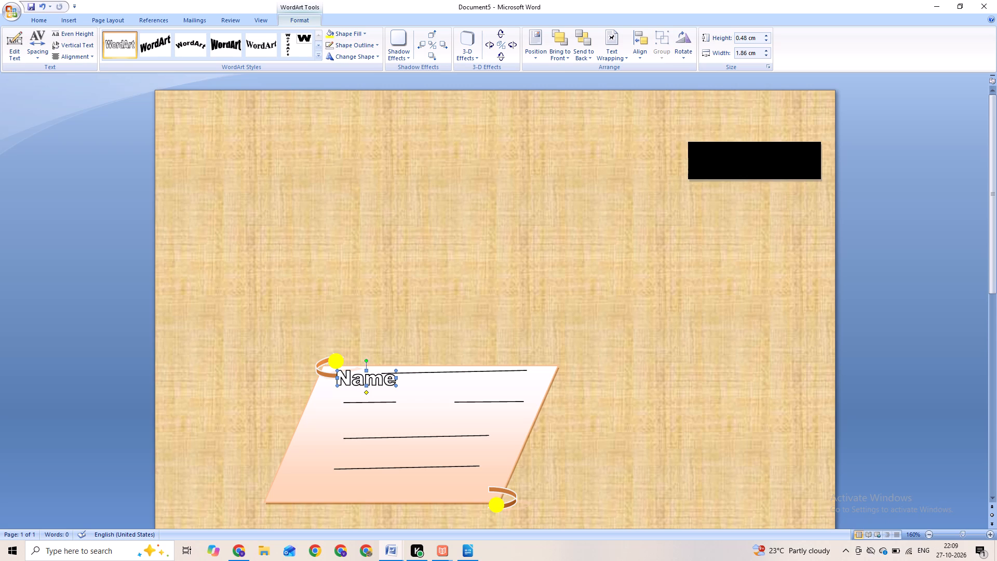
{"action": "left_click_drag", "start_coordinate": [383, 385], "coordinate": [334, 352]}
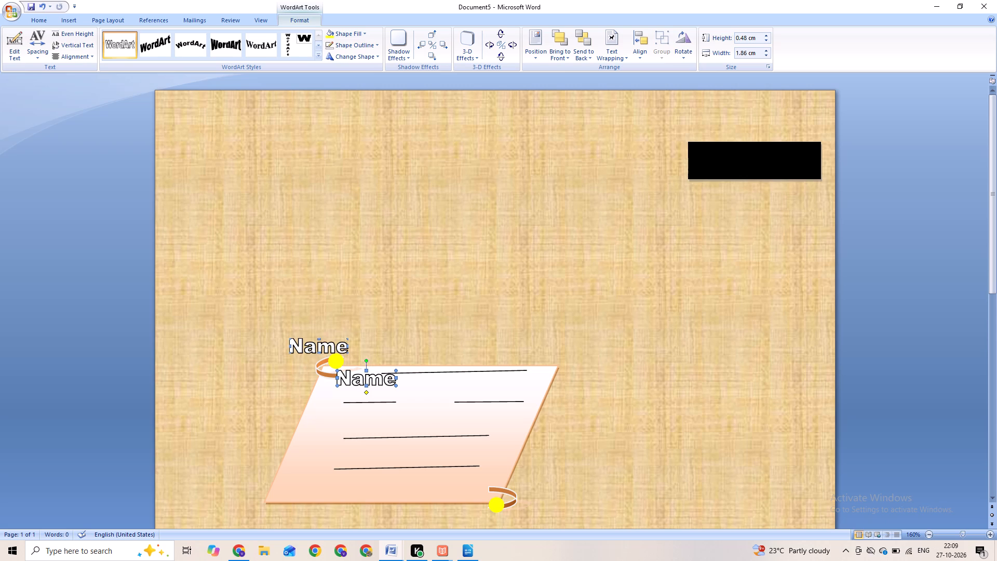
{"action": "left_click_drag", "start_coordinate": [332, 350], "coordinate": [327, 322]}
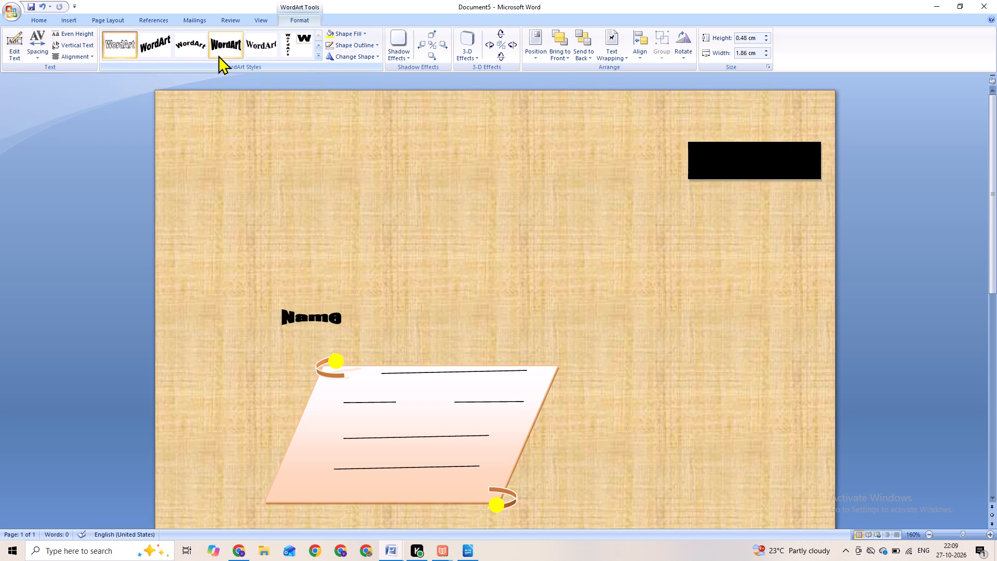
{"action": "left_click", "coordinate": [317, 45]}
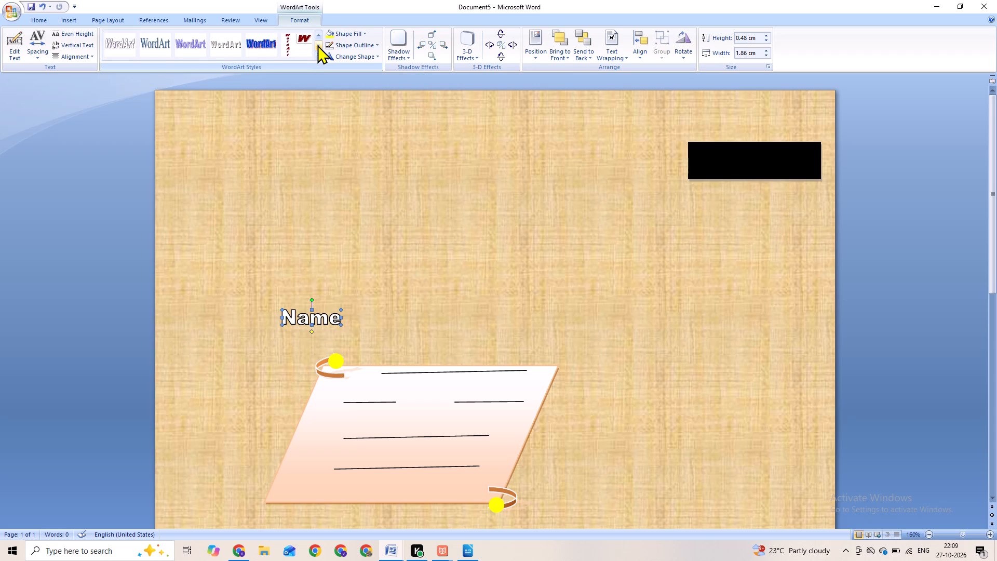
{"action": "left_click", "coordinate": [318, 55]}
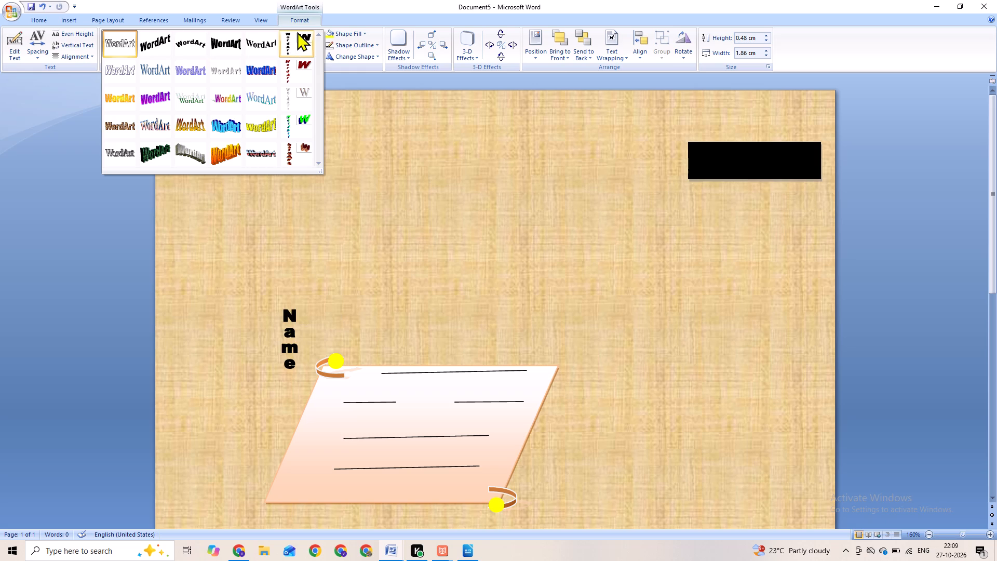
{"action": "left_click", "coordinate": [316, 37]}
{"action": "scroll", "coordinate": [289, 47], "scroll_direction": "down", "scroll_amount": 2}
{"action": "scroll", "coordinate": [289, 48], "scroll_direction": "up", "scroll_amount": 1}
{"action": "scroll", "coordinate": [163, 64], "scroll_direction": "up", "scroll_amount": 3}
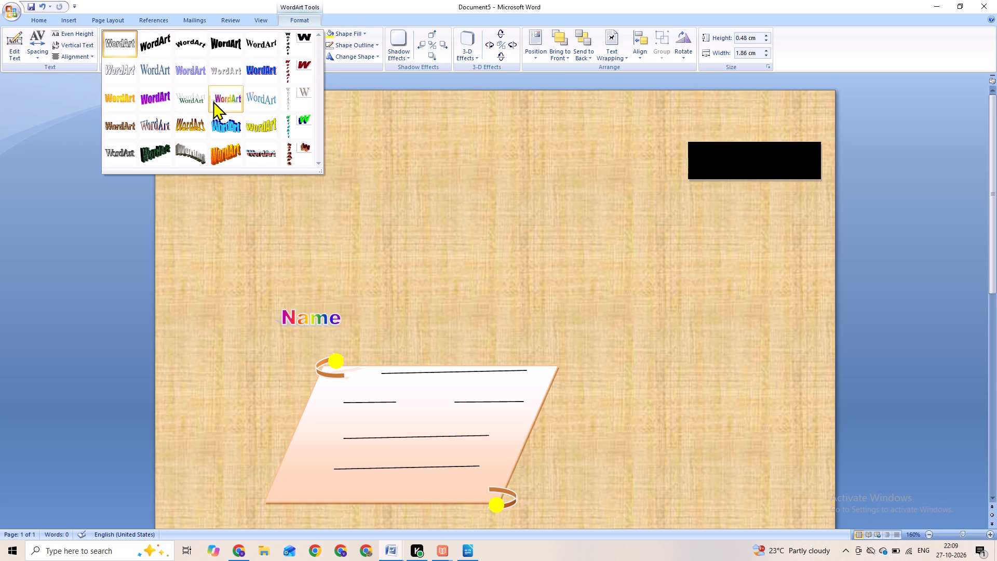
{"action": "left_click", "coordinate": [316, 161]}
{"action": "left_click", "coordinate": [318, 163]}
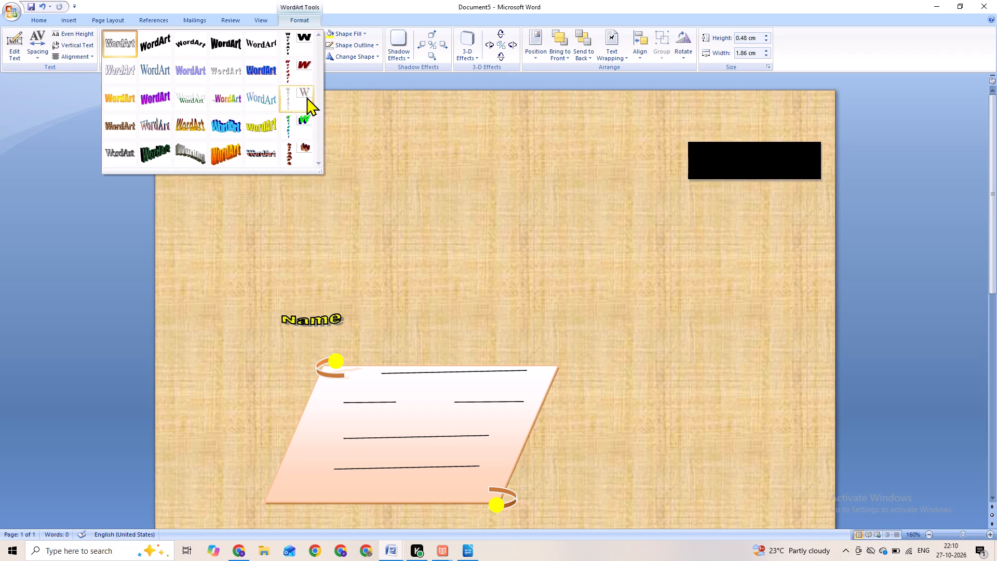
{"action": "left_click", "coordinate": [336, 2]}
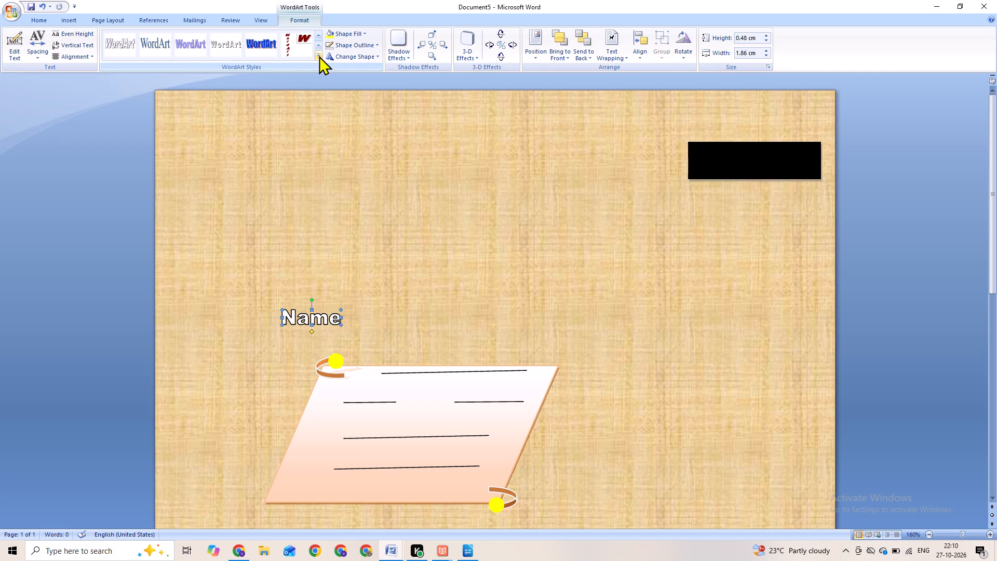
Apply the slanted outlined WordArt style with a shadow, first in the second row, to the Name WordArt.
{"action": "scroll", "coordinate": [319, 56], "scroll_direction": "down", "scroll_amount": 2}
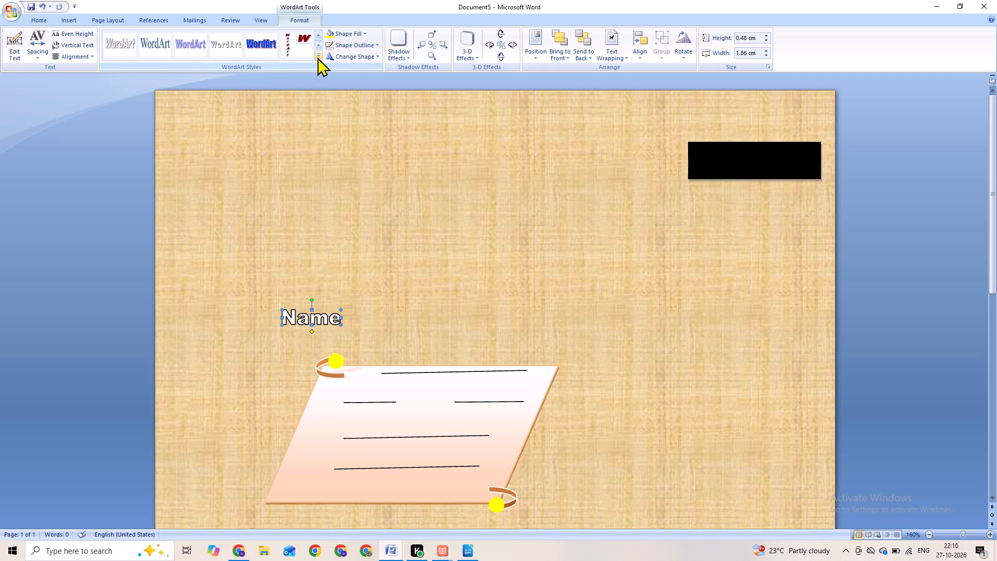
{"action": "left_click", "coordinate": [317, 56]}
{"action": "scroll", "coordinate": [317, 57], "scroll_direction": "down", "scroll_amount": 3}
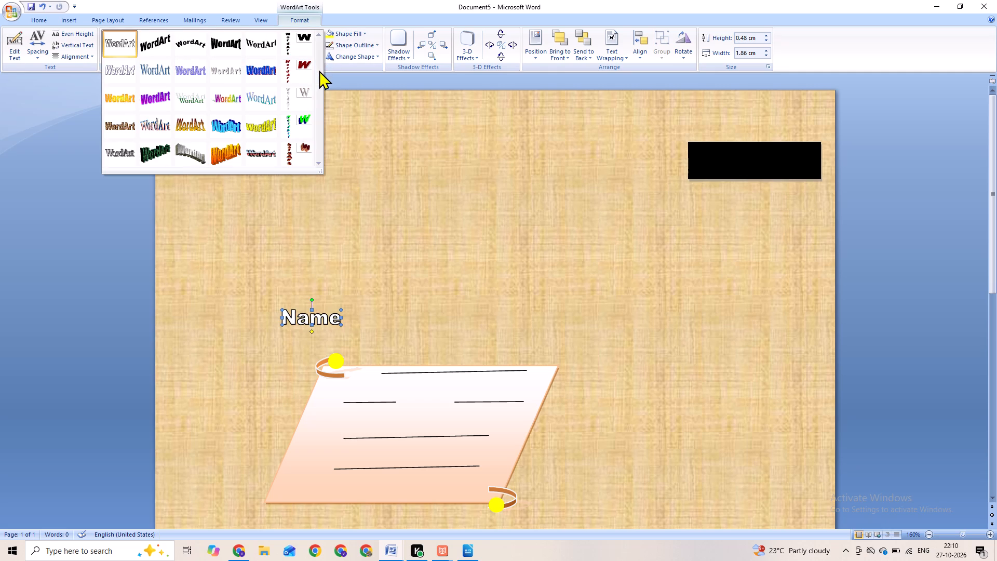
{"action": "left_click", "coordinate": [125, 72]}
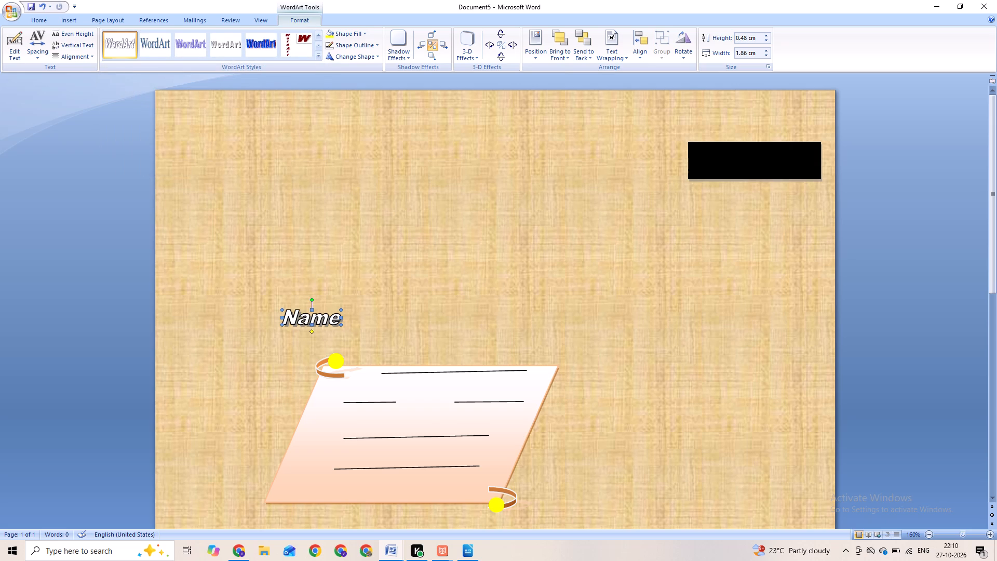
Move the Name WordArt slightly up and right, above the parallelogram's upper-left corner.
{"action": "left_click_drag", "start_coordinate": [301, 309], "coordinate": [304, 328]}
{"action": "left_click_drag", "start_coordinate": [303, 326], "coordinate": [303, 314]}
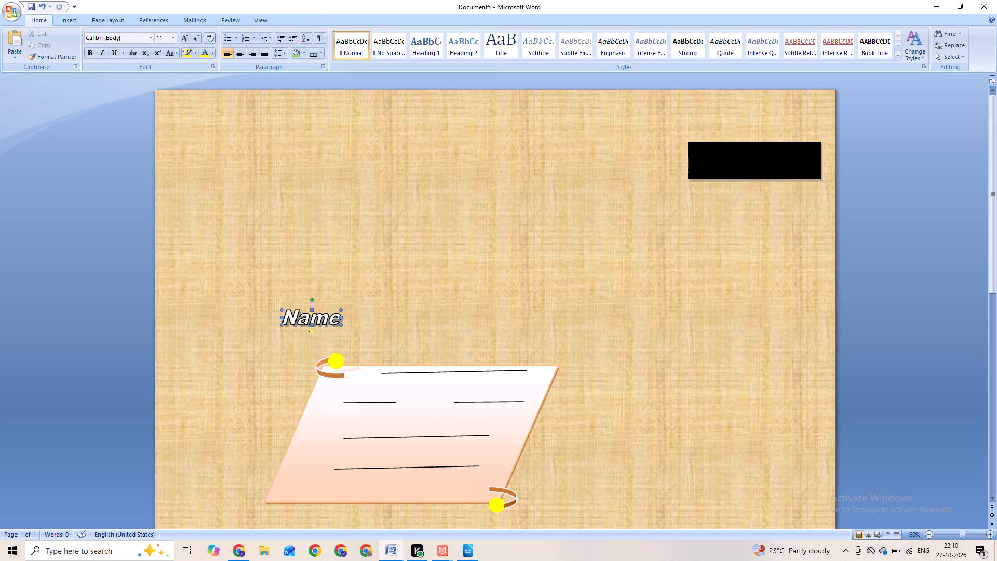
{"action": "left_click_drag", "start_coordinate": [303, 314], "coordinate": [303, 314]}
{"action": "left_click_drag", "start_coordinate": [285, 311], "coordinate": [293, 309]}
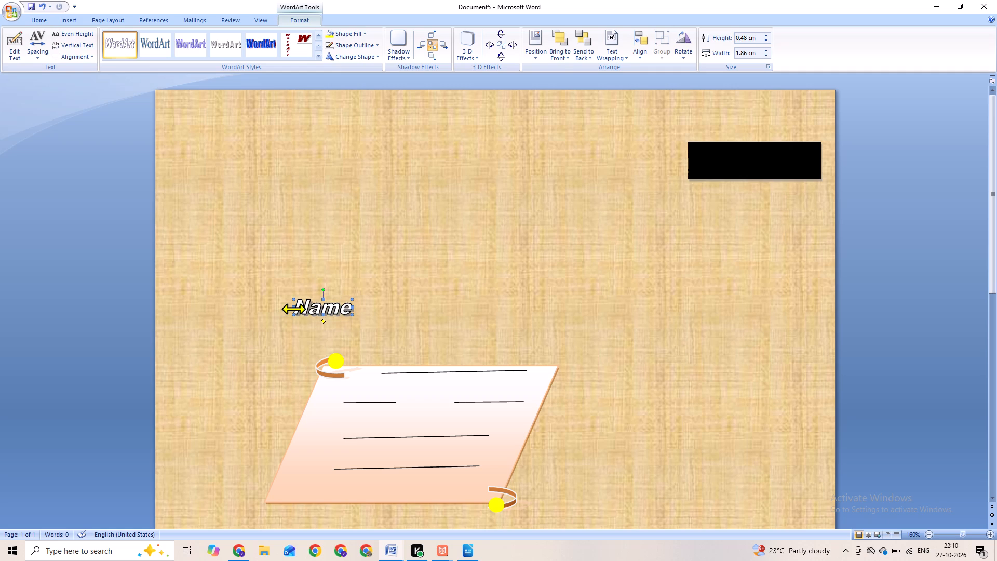
{"action": "left_click", "coordinate": [304, 308]}
{"action": "left_click", "coordinate": [318, 306]}
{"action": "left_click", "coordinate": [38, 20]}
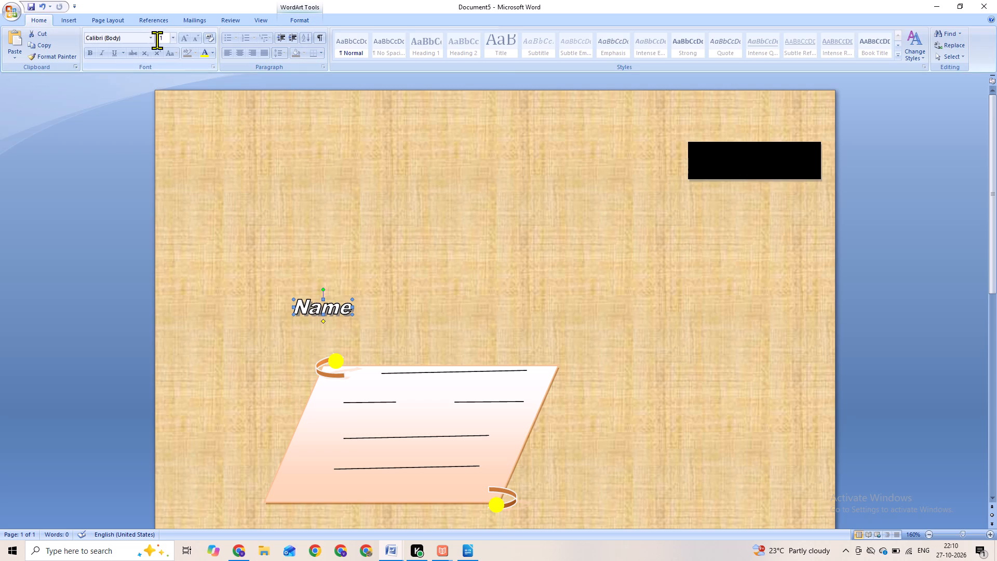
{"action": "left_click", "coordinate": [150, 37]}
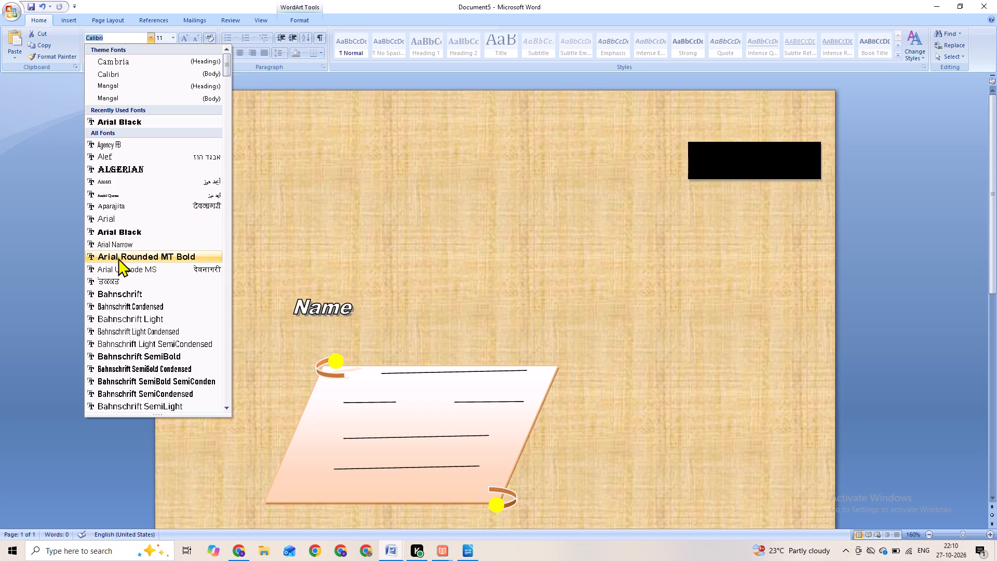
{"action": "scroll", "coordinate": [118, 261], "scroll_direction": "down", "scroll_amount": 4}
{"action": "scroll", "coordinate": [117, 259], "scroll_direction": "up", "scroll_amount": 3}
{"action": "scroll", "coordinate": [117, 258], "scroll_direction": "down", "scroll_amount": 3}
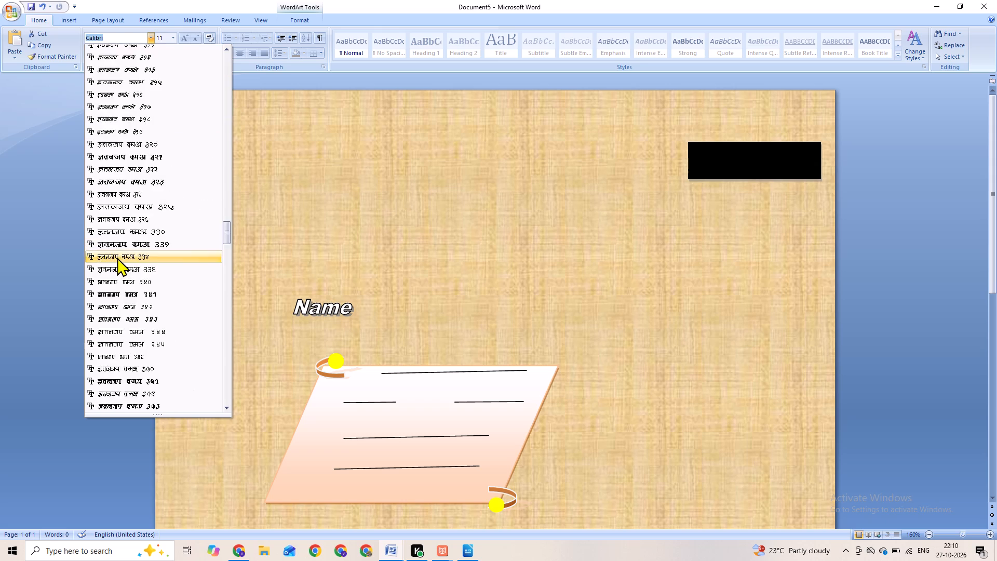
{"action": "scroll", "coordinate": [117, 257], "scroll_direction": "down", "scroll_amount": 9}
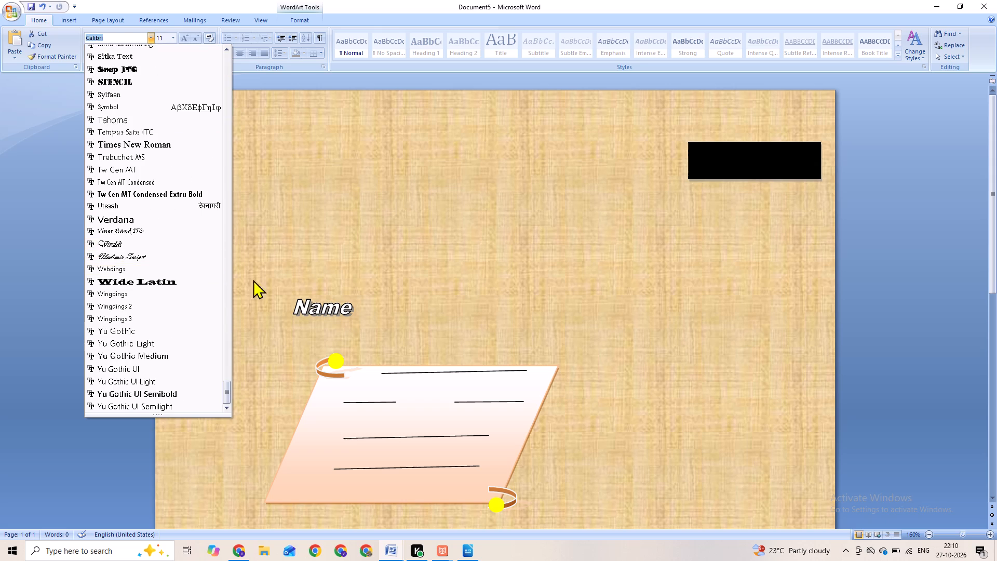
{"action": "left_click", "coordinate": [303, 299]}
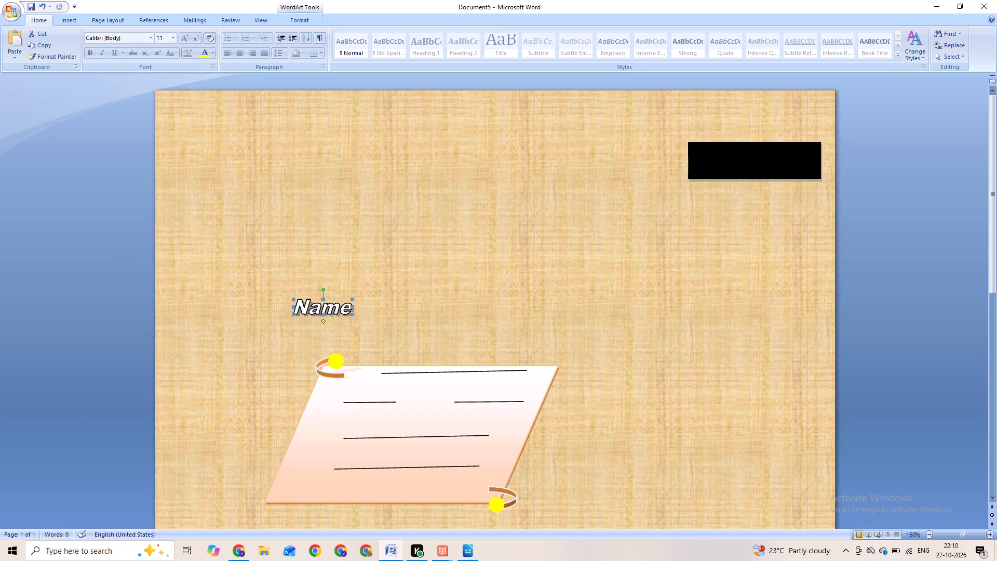
Set the font size to 9 with the Name WordArt selected.
{"action": "left_click", "coordinate": [173, 37]}
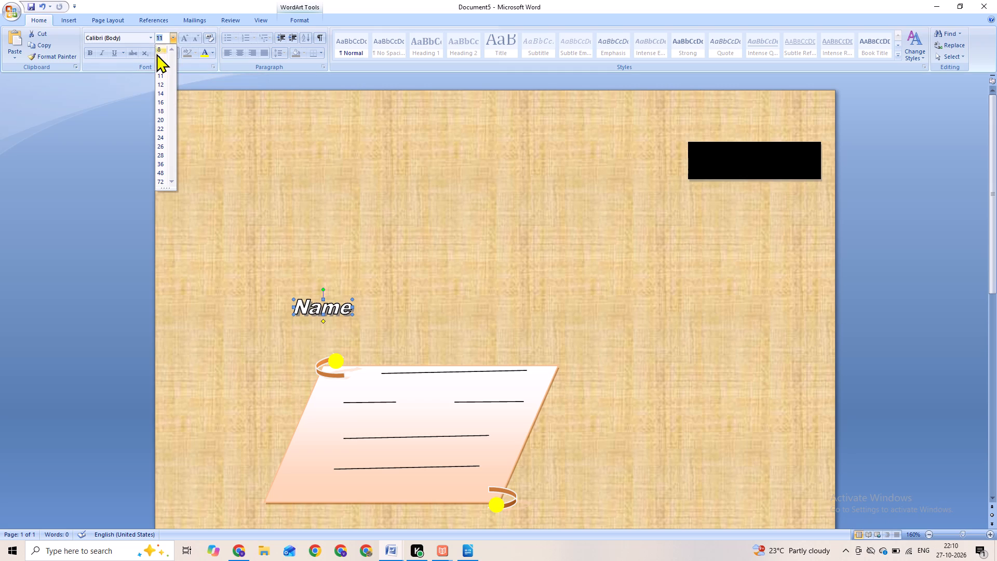
{"action": "left_click", "coordinate": [158, 58]}
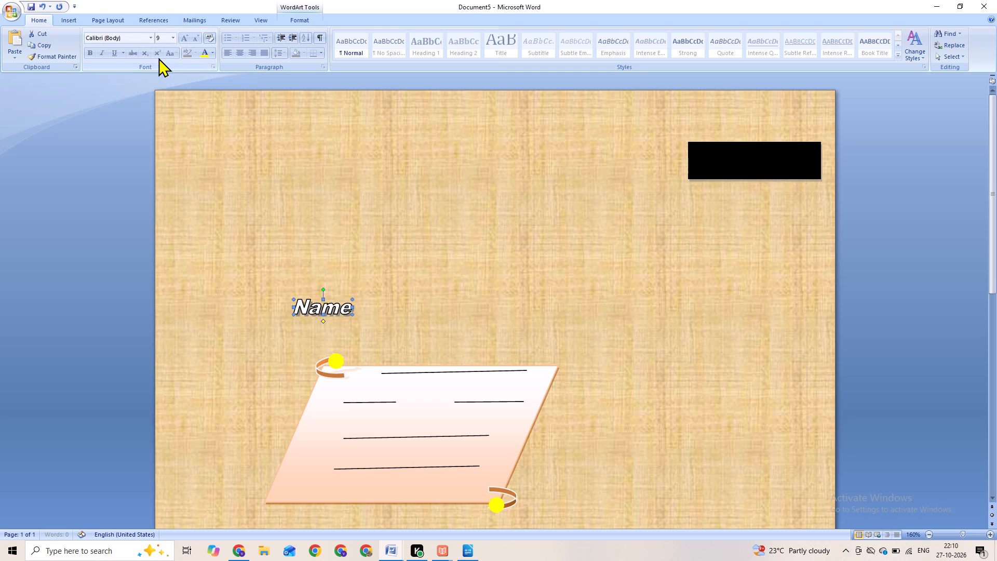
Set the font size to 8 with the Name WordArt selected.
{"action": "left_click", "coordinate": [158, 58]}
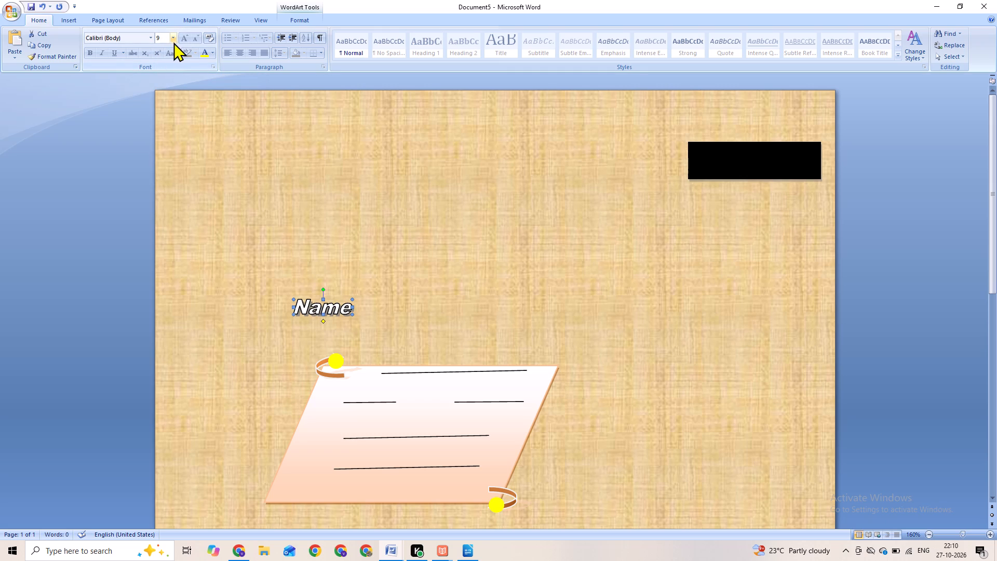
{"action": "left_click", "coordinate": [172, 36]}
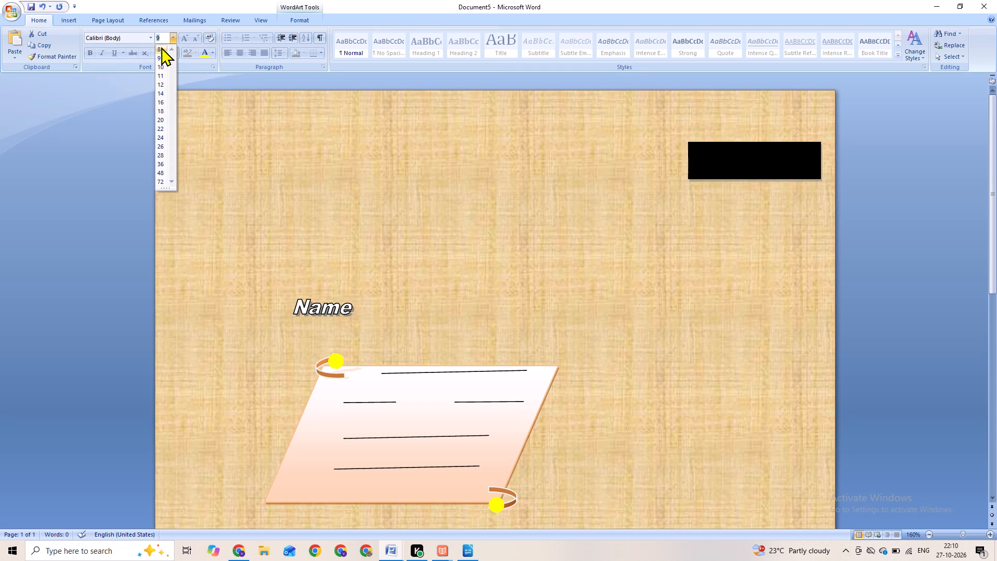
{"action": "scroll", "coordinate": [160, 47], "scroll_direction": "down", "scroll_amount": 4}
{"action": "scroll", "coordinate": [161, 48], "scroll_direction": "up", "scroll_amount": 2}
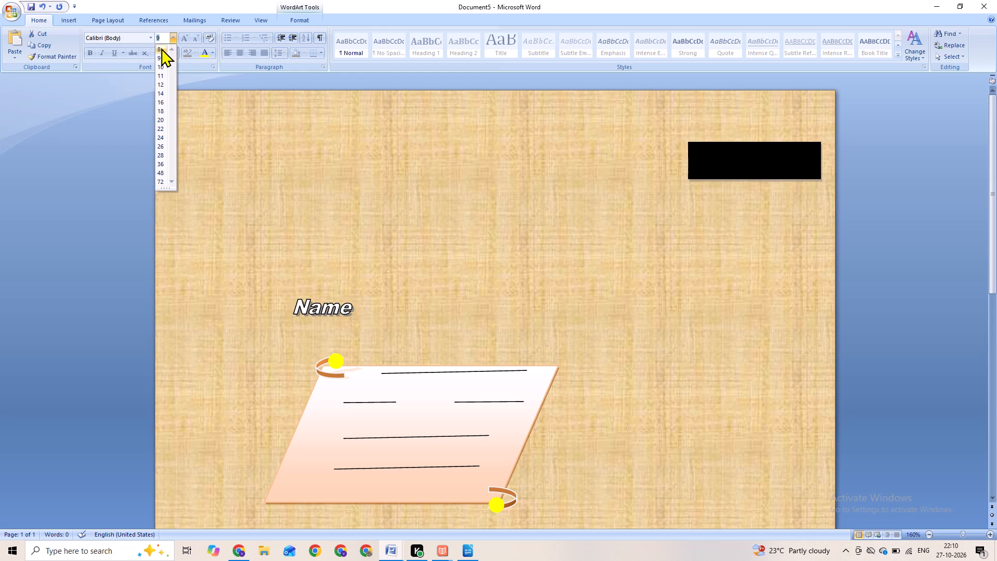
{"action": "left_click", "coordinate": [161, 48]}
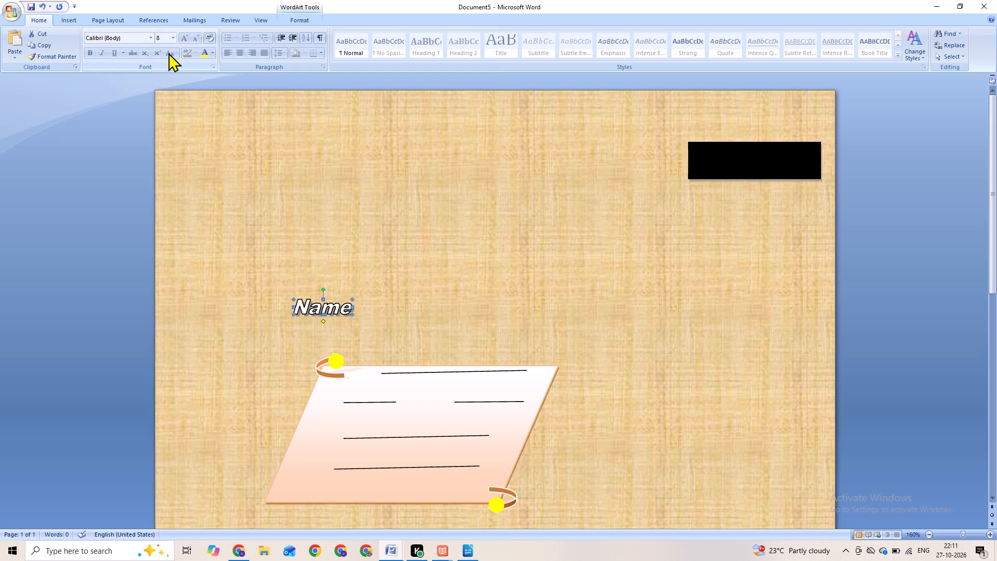
Try italic and underline on the Name WordArt, and clear the formatting.
{"action": "left_click", "coordinate": [102, 54]}
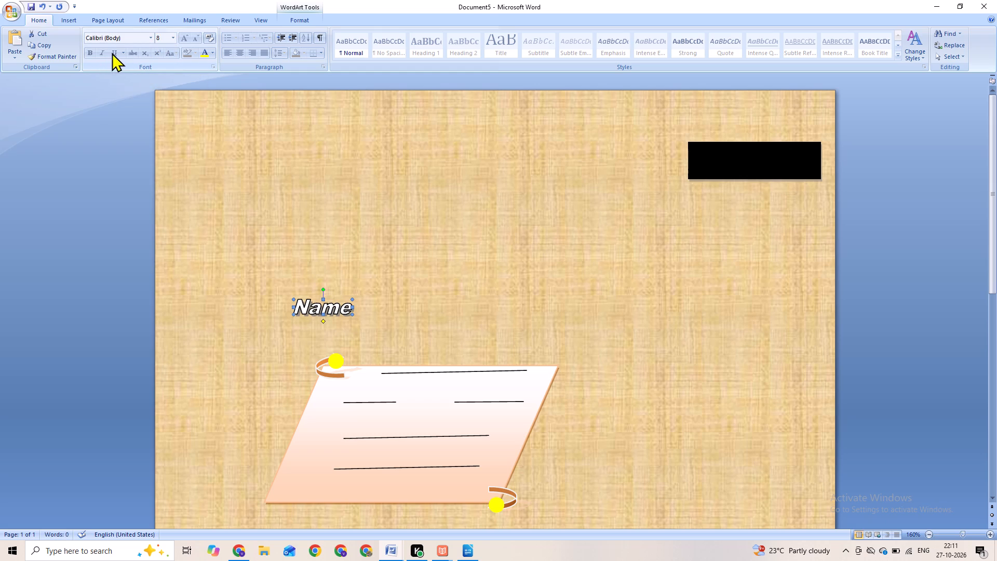
{"action": "left_click", "coordinate": [113, 52]}
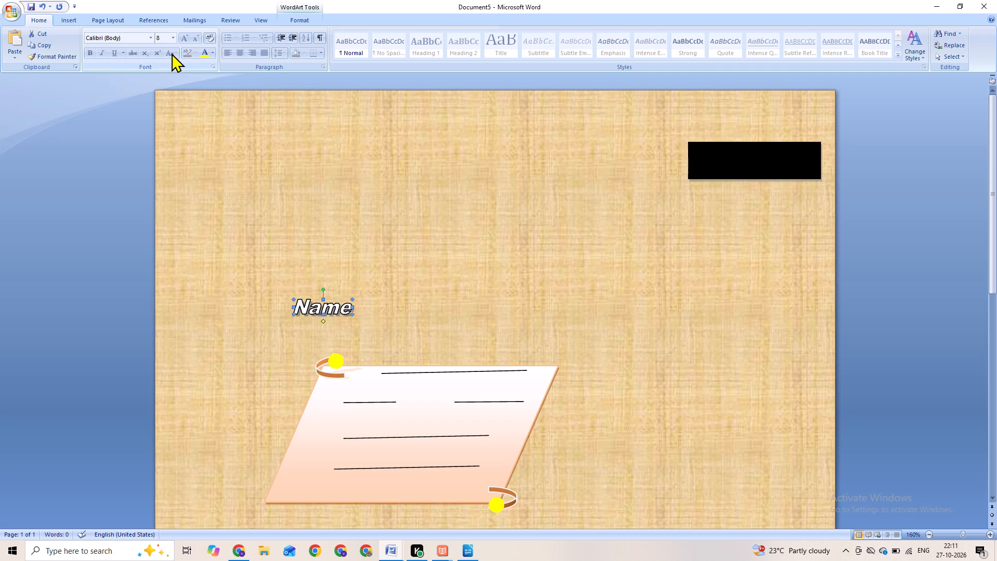
{"action": "left_click", "coordinate": [171, 53]}
{"action": "left_click", "coordinate": [211, 37]}
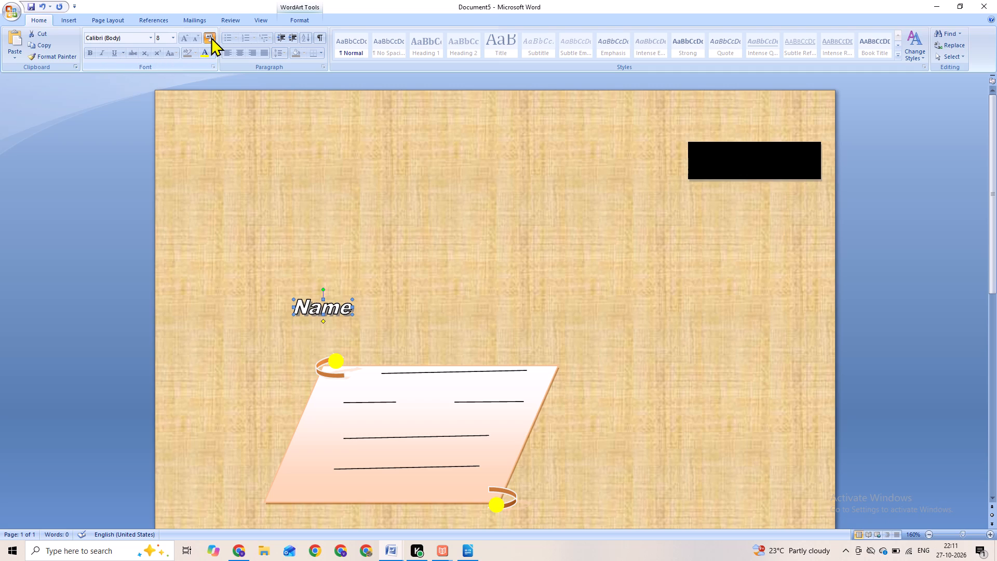
{"action": "left_click", "coordinate": [211, 37]}
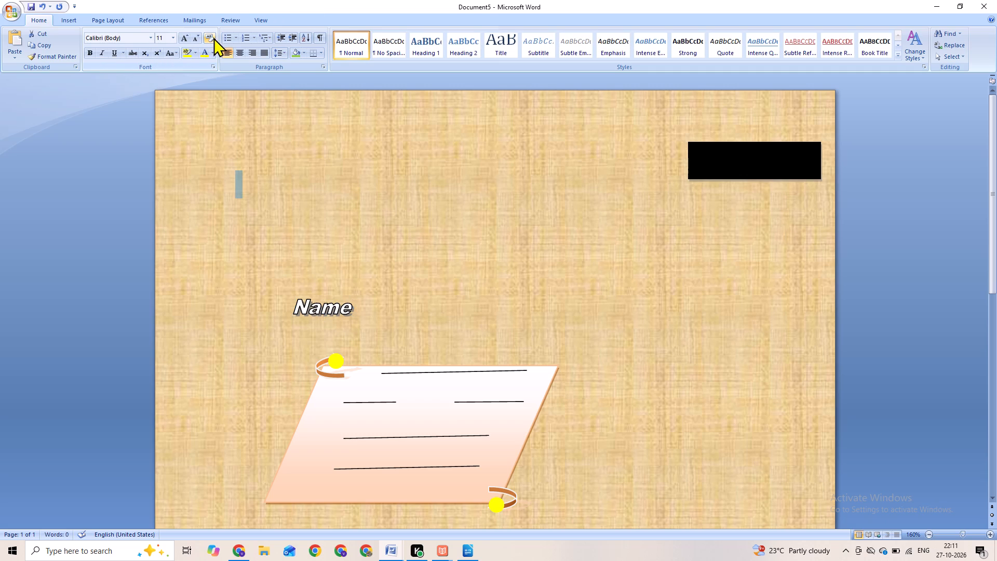
{"action": "left_click", "coordinate": [250, 167]}
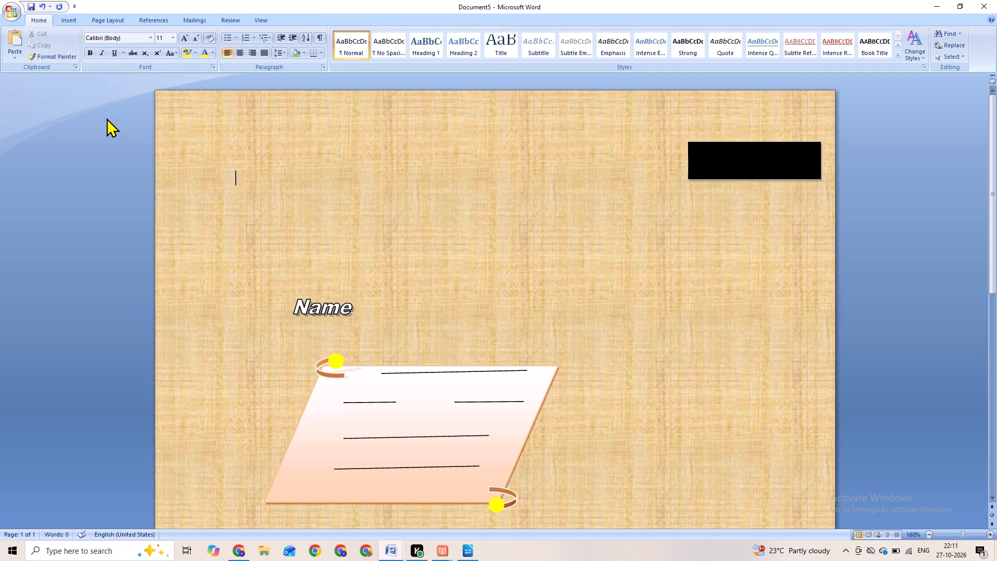
{"action": "left_click", "coordinate": [106, 118]}
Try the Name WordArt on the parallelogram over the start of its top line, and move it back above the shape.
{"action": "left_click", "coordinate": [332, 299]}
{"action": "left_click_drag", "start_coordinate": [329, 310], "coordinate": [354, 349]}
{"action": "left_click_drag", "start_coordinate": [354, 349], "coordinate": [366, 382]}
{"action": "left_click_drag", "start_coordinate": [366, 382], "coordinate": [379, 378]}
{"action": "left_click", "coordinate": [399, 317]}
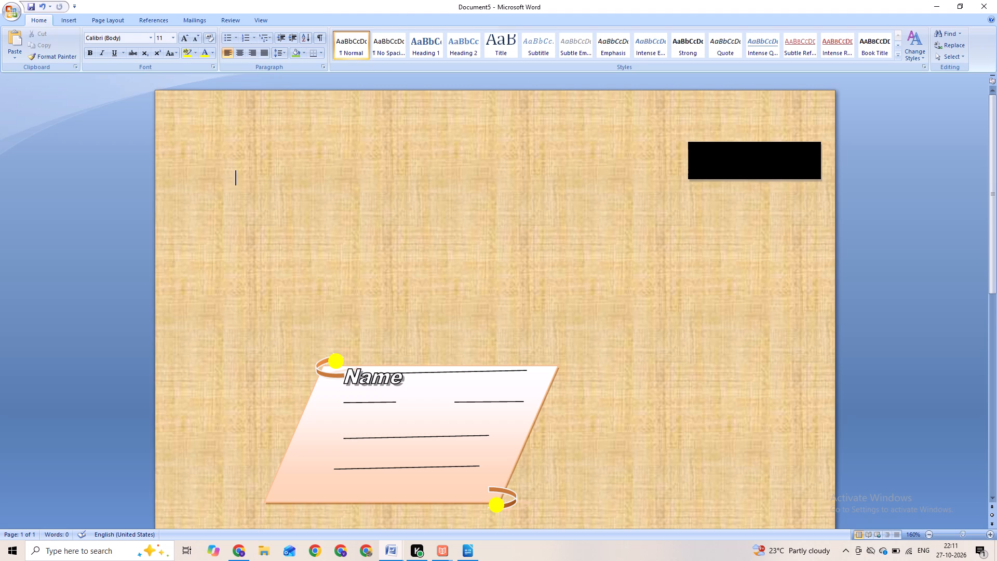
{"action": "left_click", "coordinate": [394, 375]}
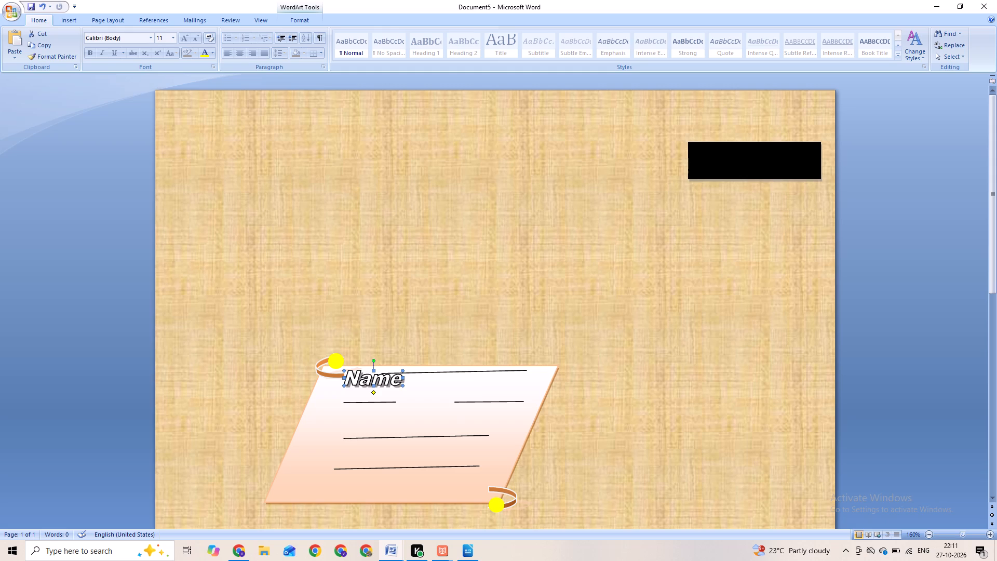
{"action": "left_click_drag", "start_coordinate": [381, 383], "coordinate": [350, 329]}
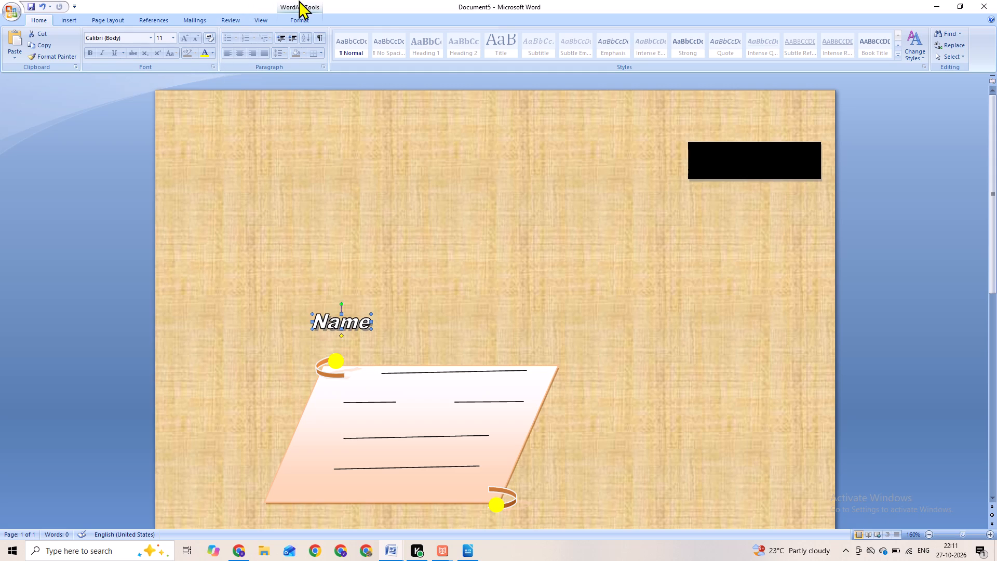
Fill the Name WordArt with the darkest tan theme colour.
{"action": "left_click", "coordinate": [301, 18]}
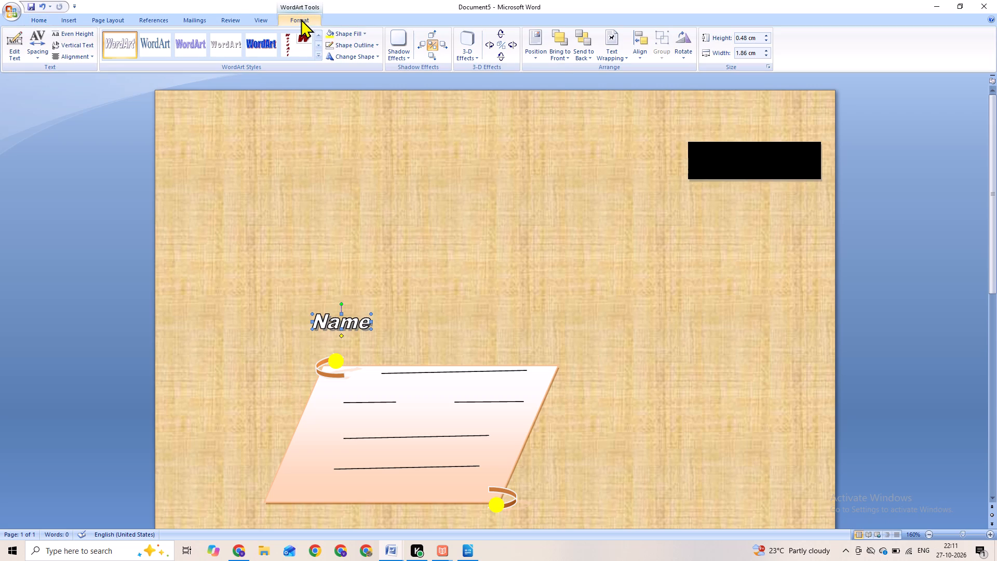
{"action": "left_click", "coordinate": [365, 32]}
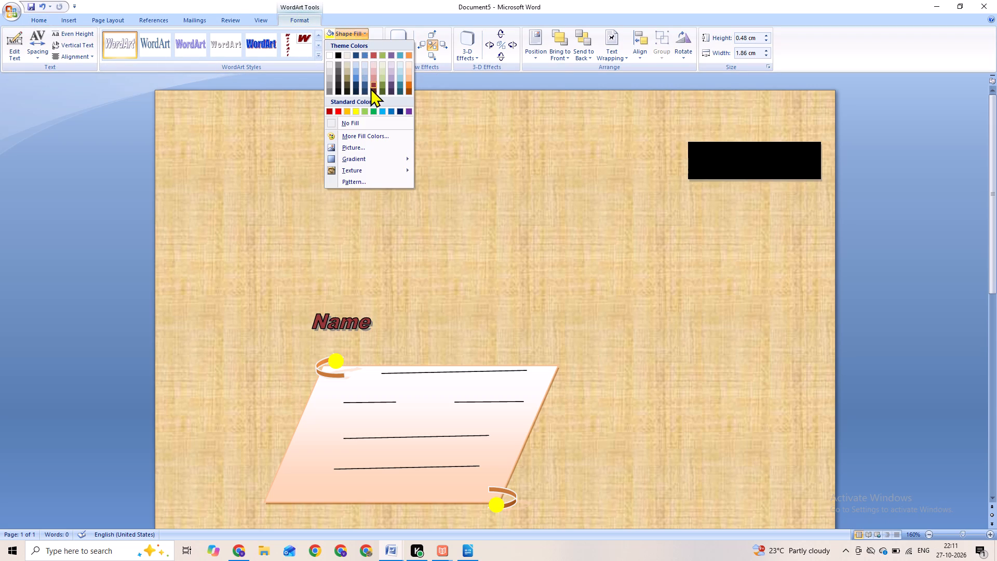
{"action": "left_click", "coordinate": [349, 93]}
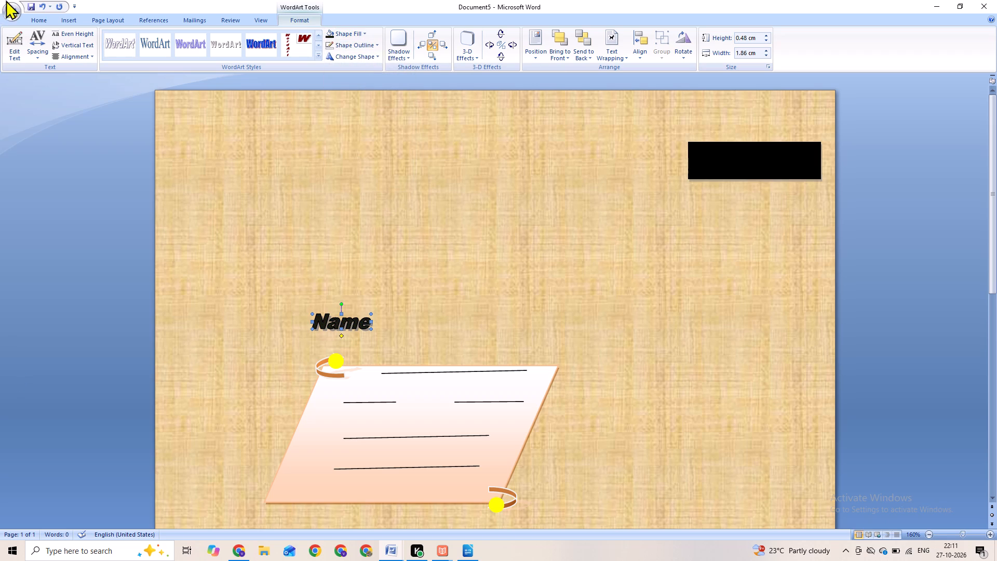
Move the Name WordArt to the upper middle of the page and narrow it to about 1.61 cm wide.
{"action": "left_click_drag", "start_coordinate": [325, 322], "coordinate": [442, 236]}
{"action": "left_click_drag", "start_coordinate": [442, 236], "coordinate": [435, 225]}
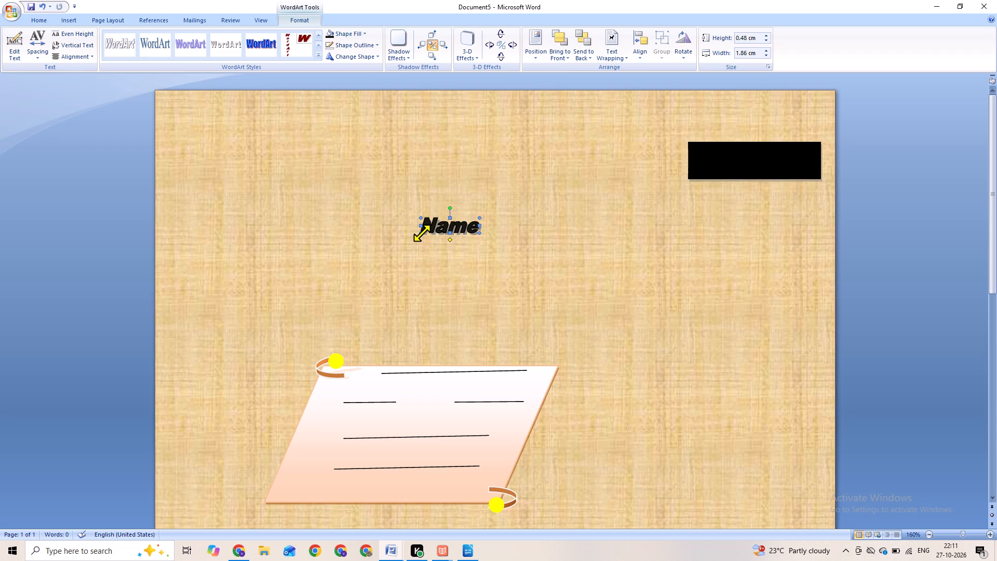
{"action": "left_click_drag", "start_coordinate": [422, 233], "coordinate": [385, 230]}
{"action": "left_click_drag", "start_coordinate": [385, 230], "coordinate": [428, 232]}
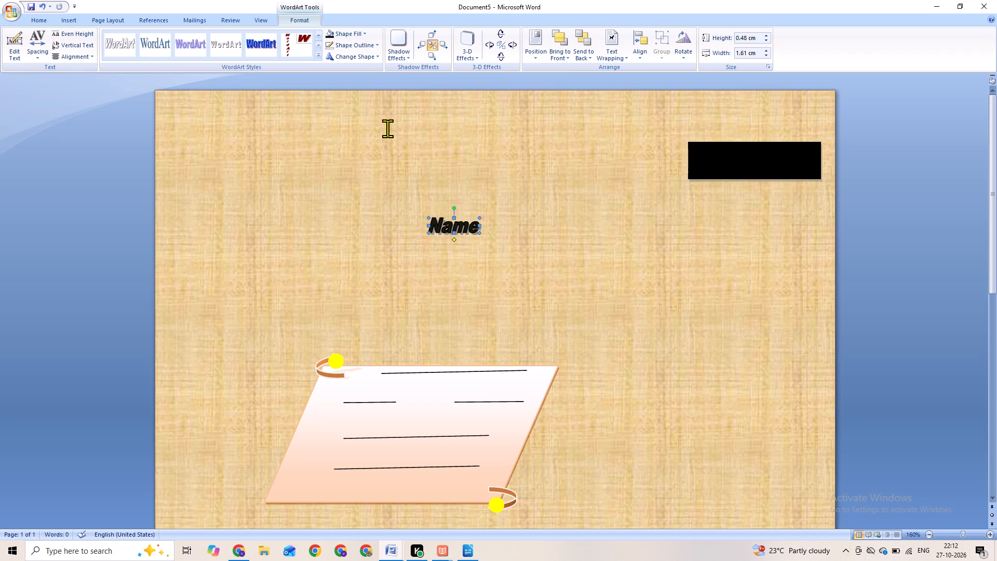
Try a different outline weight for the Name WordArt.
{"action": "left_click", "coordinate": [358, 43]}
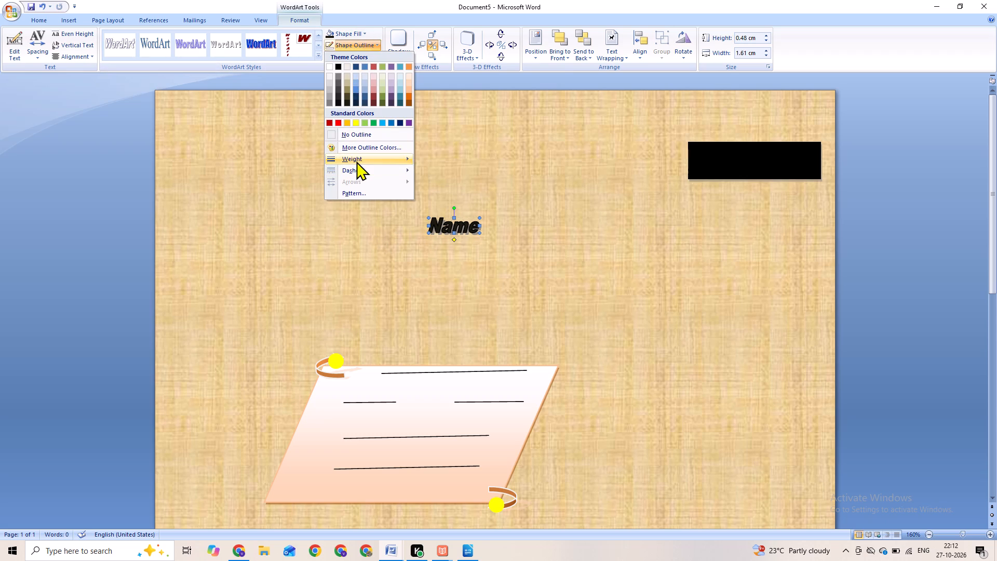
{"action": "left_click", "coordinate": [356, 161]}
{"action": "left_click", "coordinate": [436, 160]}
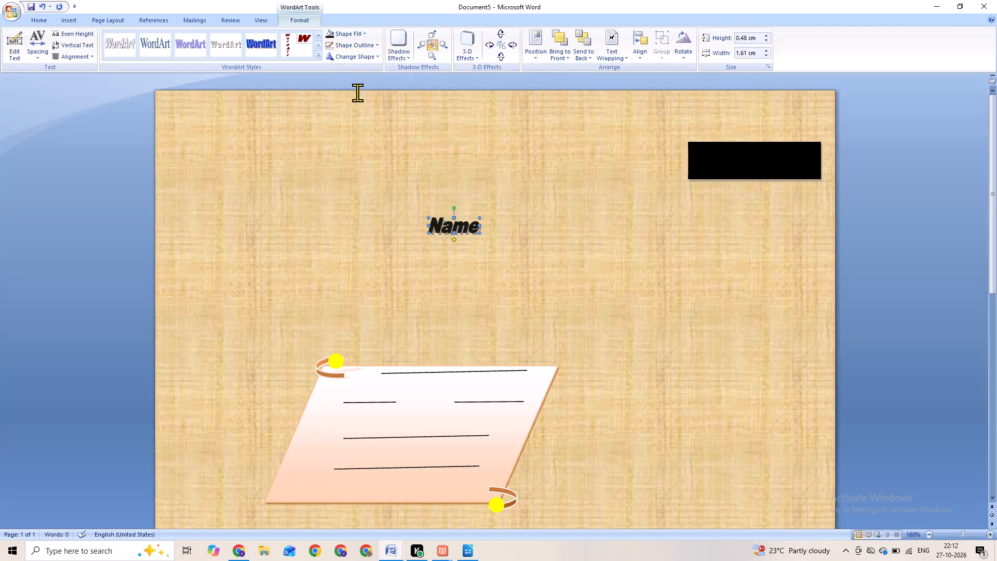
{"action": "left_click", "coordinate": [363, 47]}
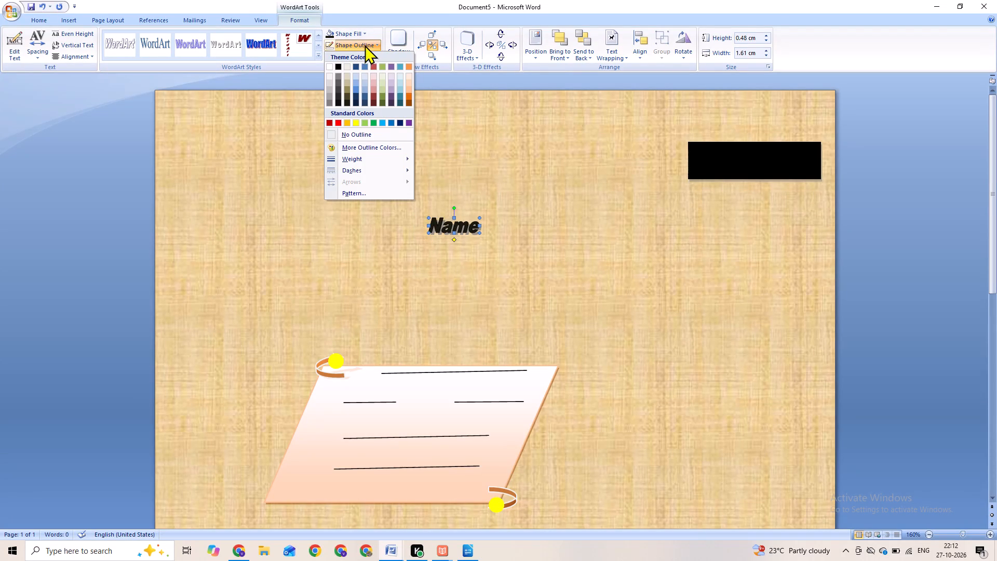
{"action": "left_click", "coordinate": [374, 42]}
Fill the Name WordArt with black and remove its outline.
{"action": "left_click", "coordinate": [359, 34]}
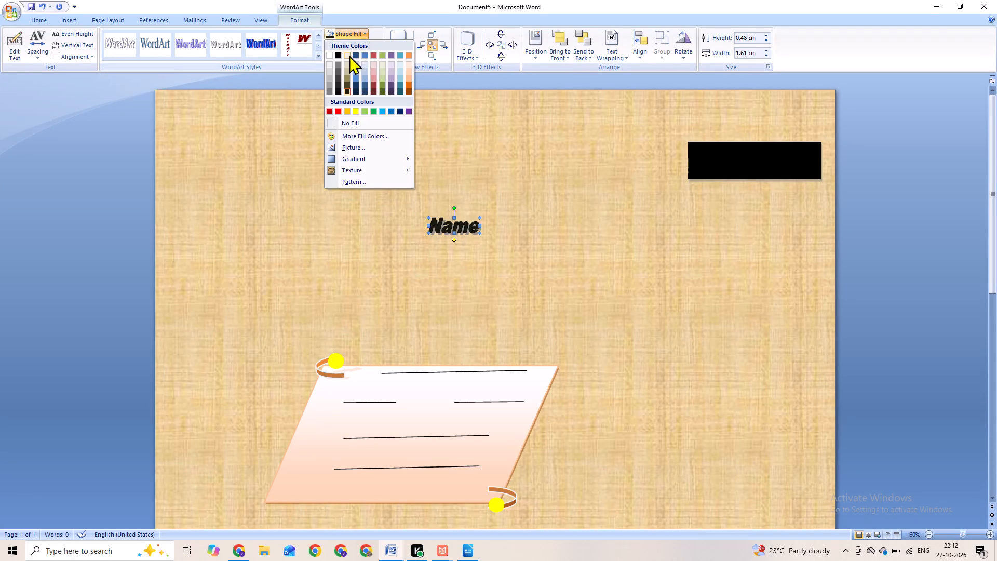
{"action": "left_click", "coordinate": [338, 56]}
{"action": "left_click", "coordinate": [347, 45]}
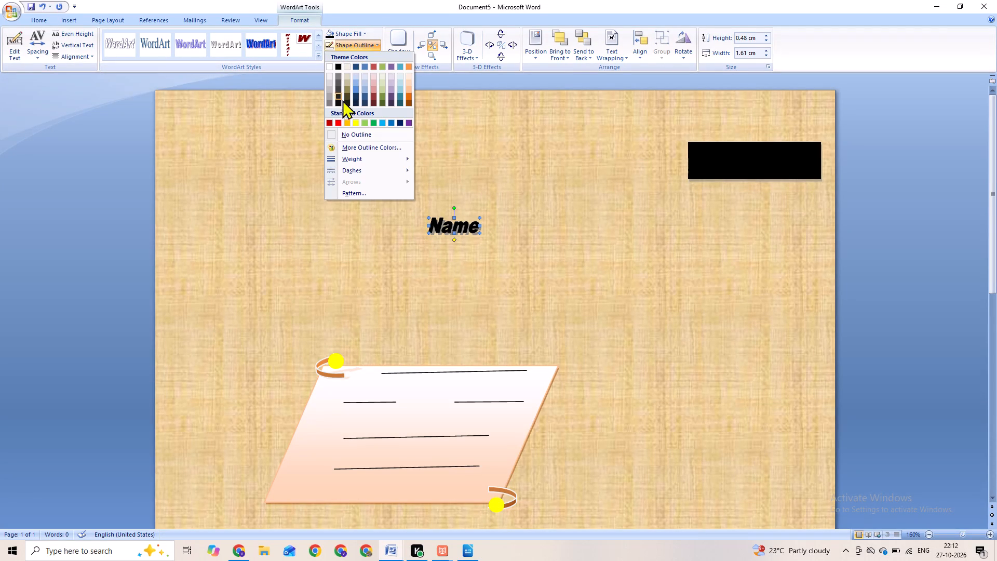
{"action": "left_click", "coordinate": [346, 138]}
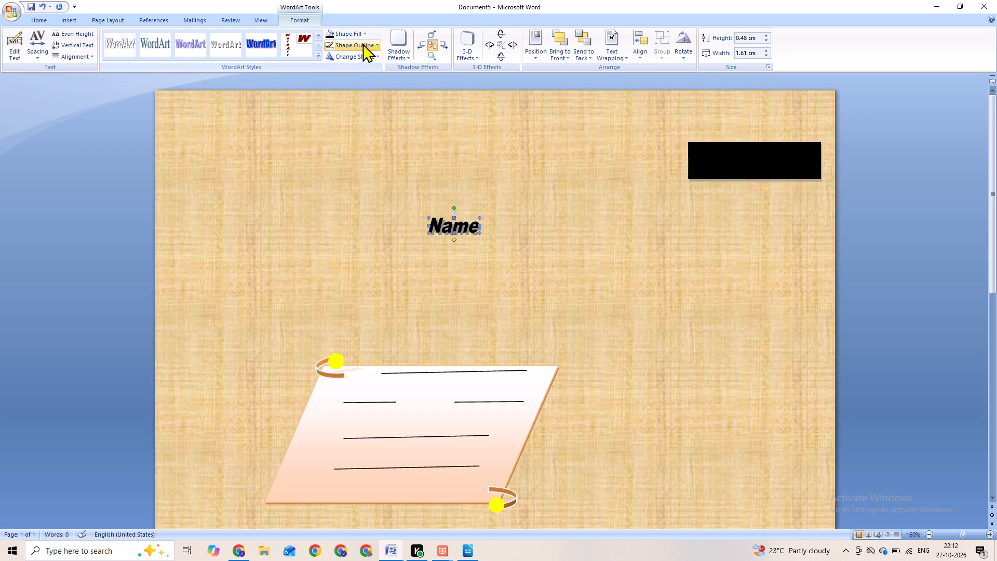
{"action": "left_click", "coordinate": [365, 58]}
{"action": "left_click", "coordinate": [358, 56]}
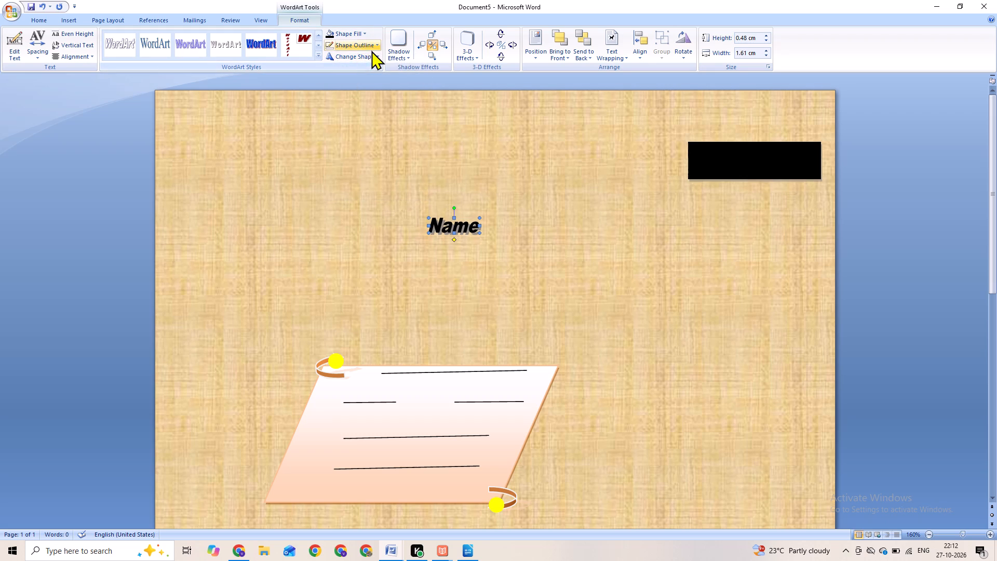
{"action": "left_click", "coordinate": [373, 47]}
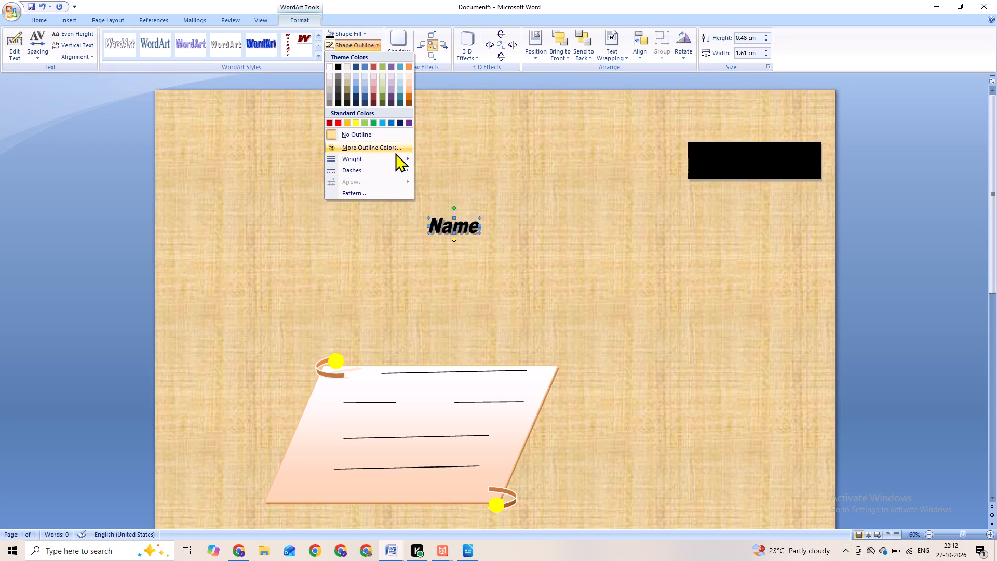
{"action": "left_click", "coordinate": [470, 167]}
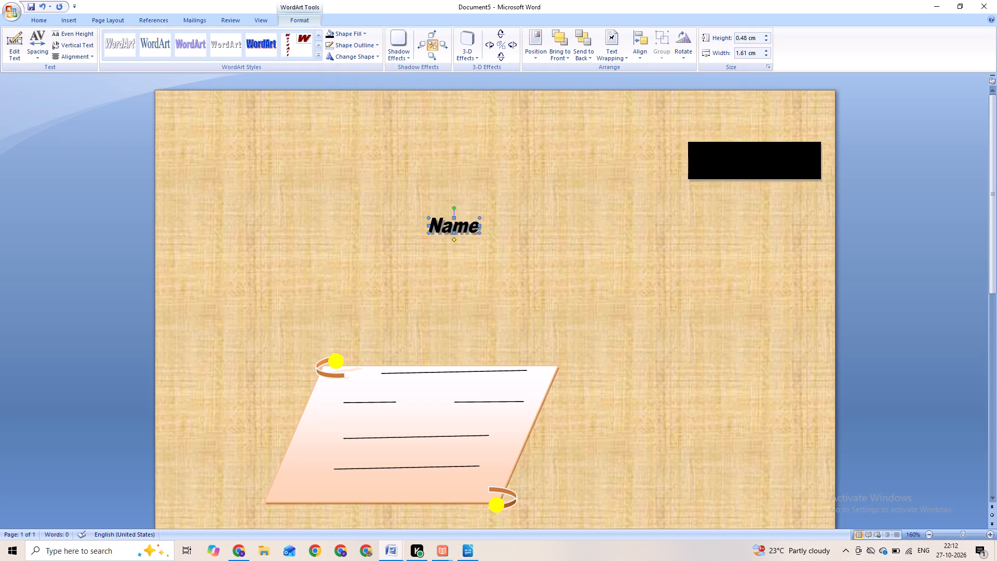
Shrink the Name WordArt to about 0.28 cm high and 1.25 cm wide.
{"action": "left_click_drag", "start_coordinate": [429, 231], "coordinate": [440, 226]}
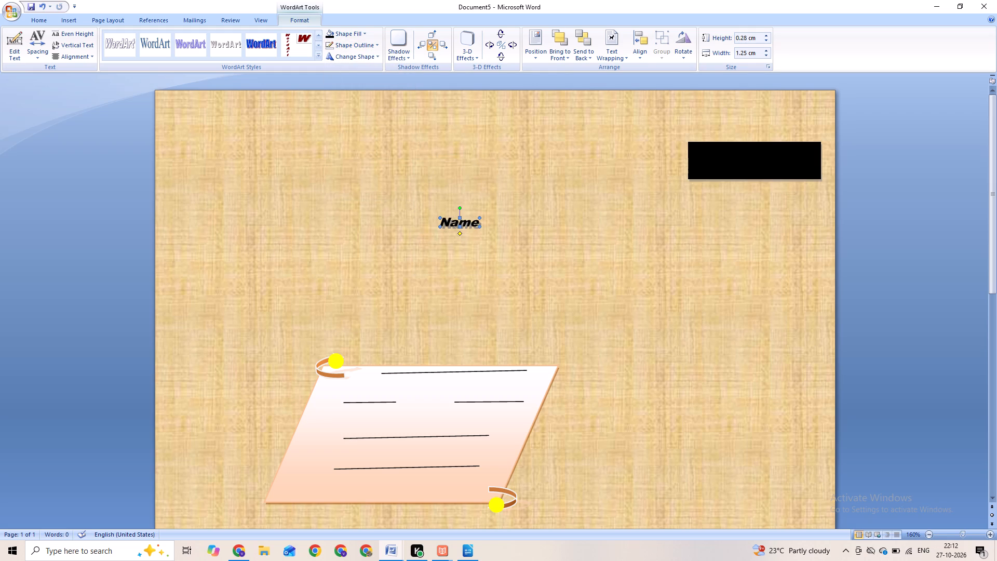
Change the Name WordArt's font to Arial and choose a smaller font size.
{"action": "right_click", "coordinate": [450, 224]}
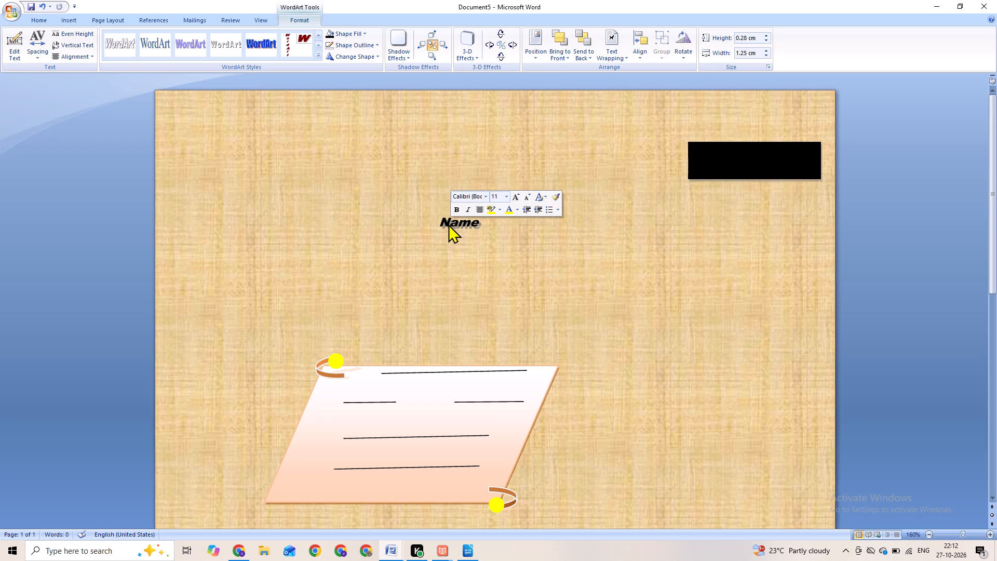
{"action": "right_click", "coordinate": [443, 219]}
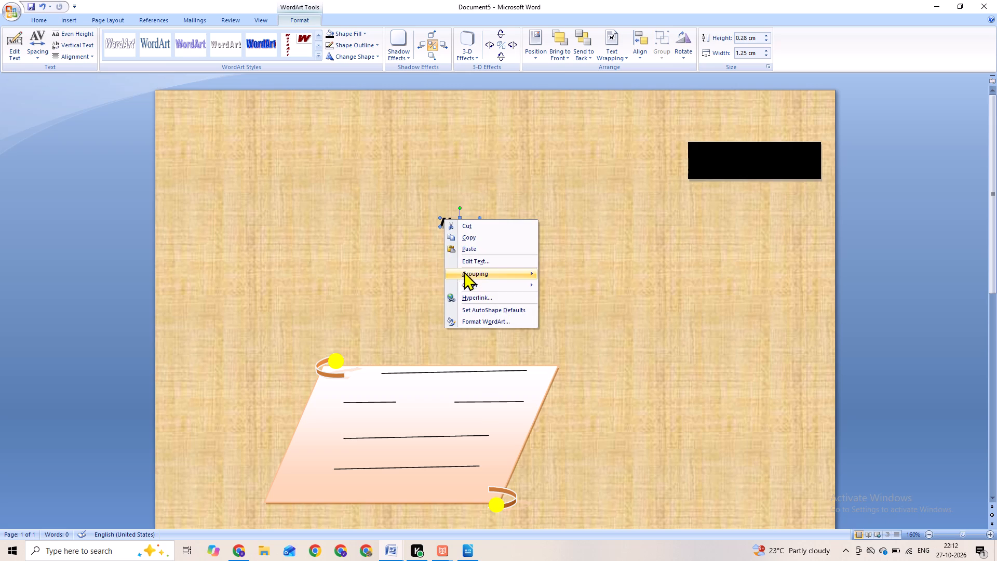
{"action": "left_click", "coordinate": [466, 263]}
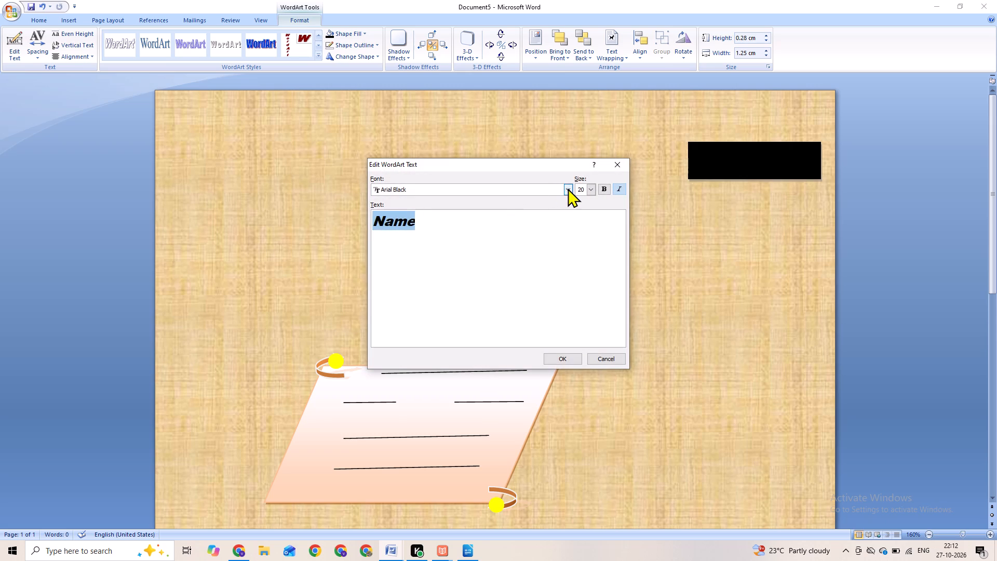
{"action": "left_click", "coordinate": [568, 188]}
{"action": "left_click", "coordinate": [433, 246]}
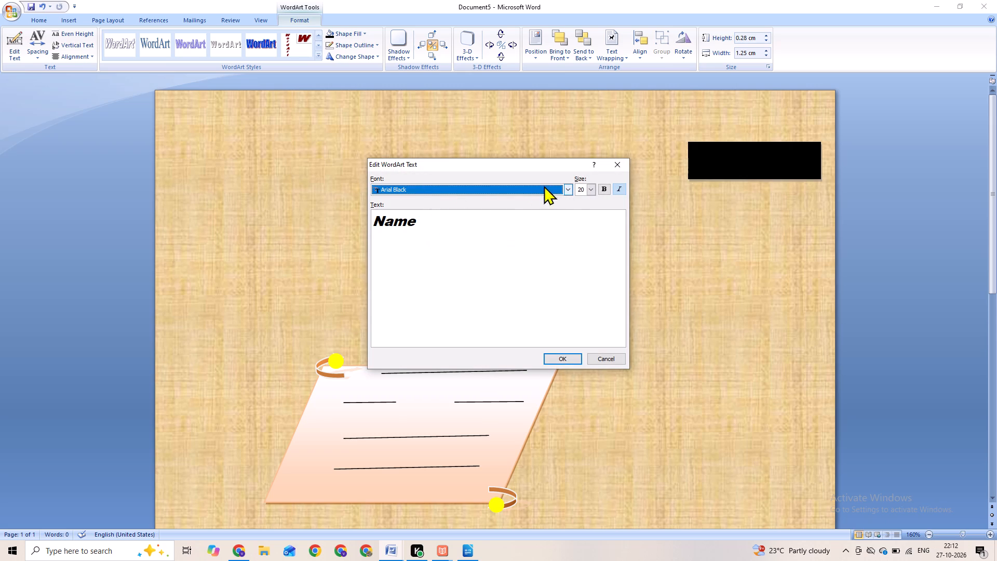
{"action": "left_click", "coordinate": [571, 186]}
{"action": "left_click", "coordinate": [434, 237]}
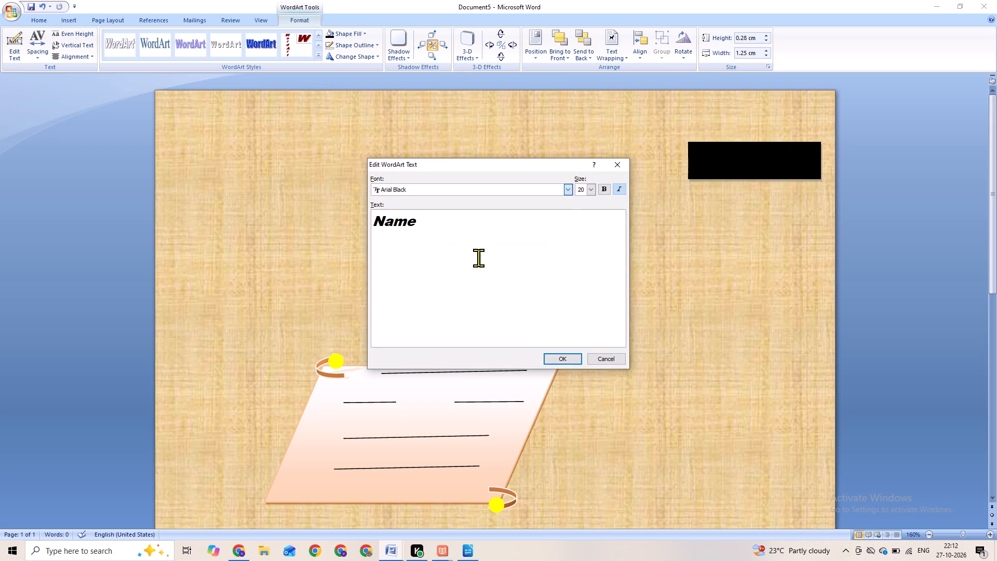
{"action": "left_click", "coordinate": [556, 353]}
{"action": "left_click", "coordinate": [592, 183]}
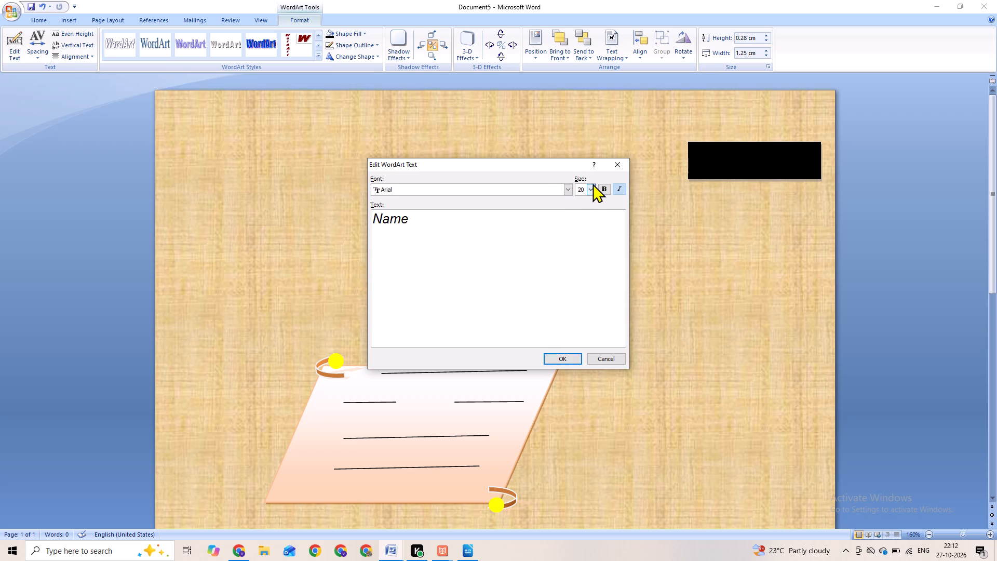
{"action": "left_click", "coordinate": [583, 226]}
{"action": "left_click", "coordinate": [563, 360]}
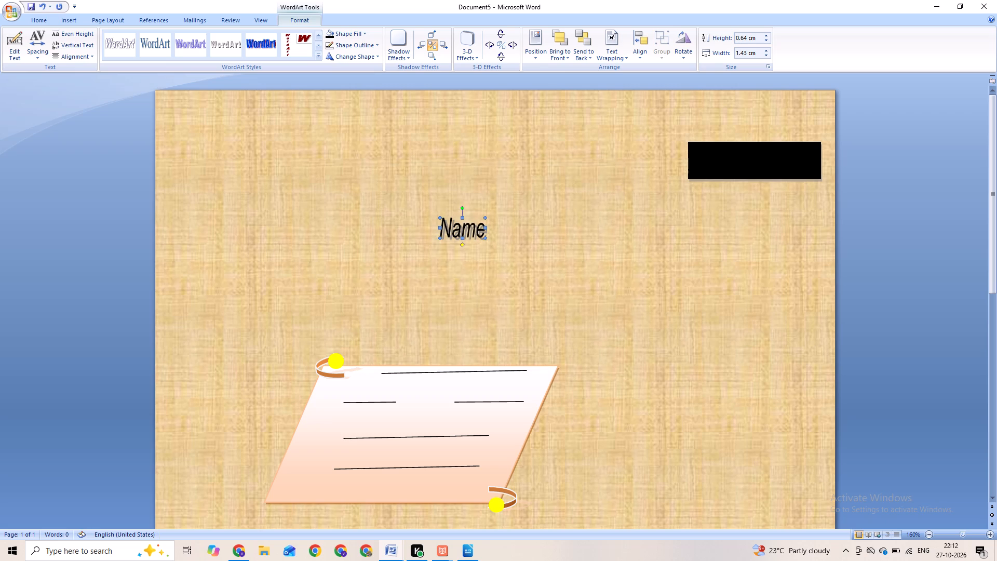
Shrink the Name WordArt to about 0.38 cm high and 0.96 cm wide.
{"action": "left_click_drag", "start_coordinate": [441, 239], "coordinate": [440, 236]}
{"action": "left_click_drag", "start_coordinate": [440, 236], "coordinate": [456, 230]}
Move the Name WordArt onto the parallelogram, at the start of its topmost line.
{"action": "left_click_drag", "start_coordinate": [466, 225], "coordinate": [463, 226]}
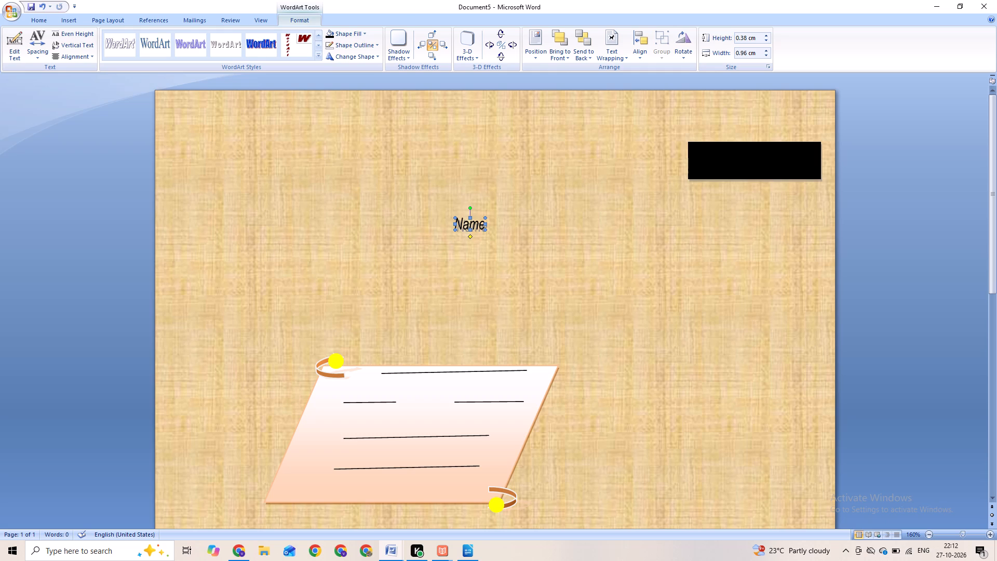
{"action": "left_click_drag", "start_coordinate": [463, 226], "coordinate": [330, 397]}
{"action": "left_click_drag", "start_coordinate": [330, 397], "coordinate": [330, 401]}
{"action": "left_click_drag", "start_coordinate": [329, 402], "coordinate": [347, 382]}
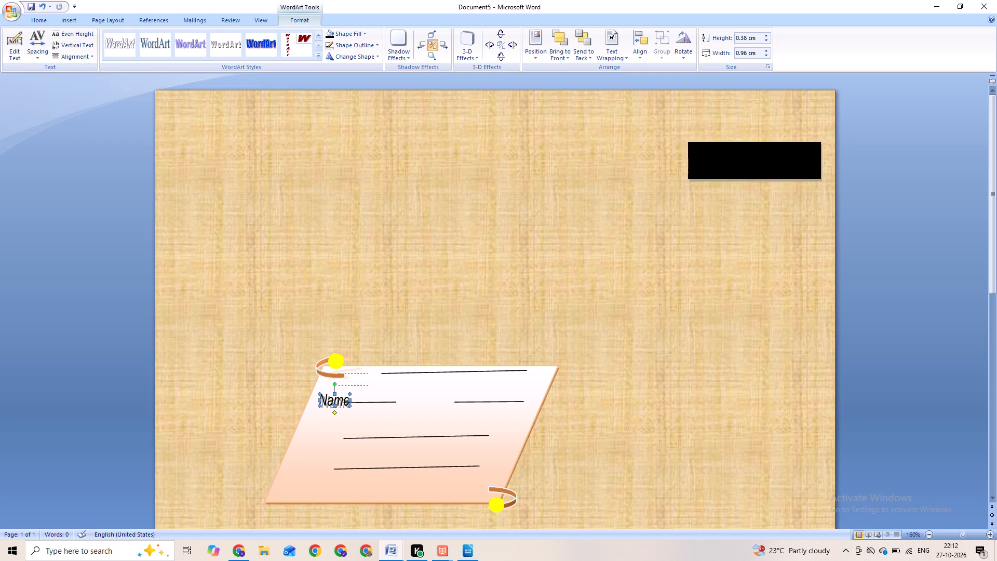
{"action": "left_click_drag", "start_coordinate": [347, 382], "coordinate": [363, 374]}
{"action": "left_click", "coordinate": [260, 355]}
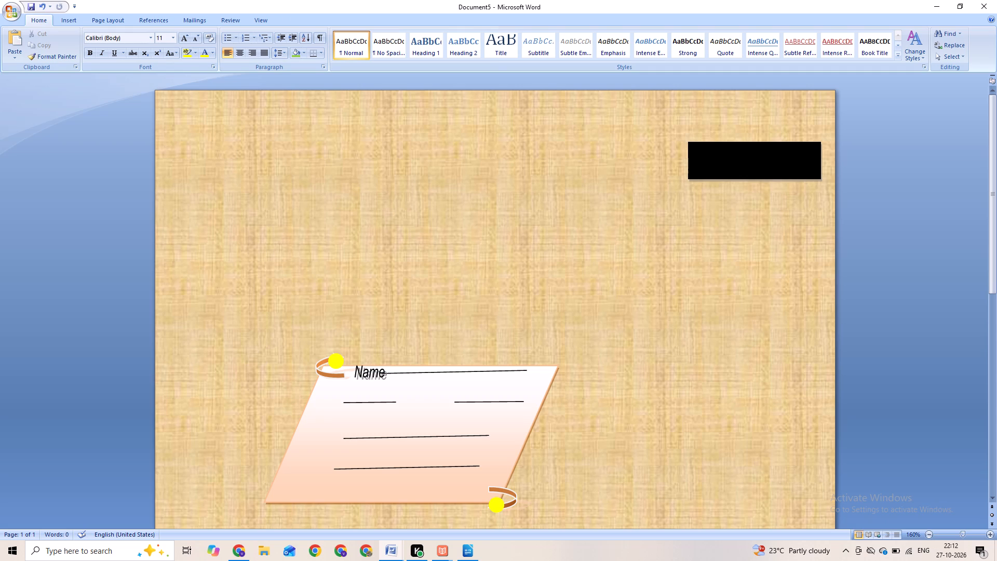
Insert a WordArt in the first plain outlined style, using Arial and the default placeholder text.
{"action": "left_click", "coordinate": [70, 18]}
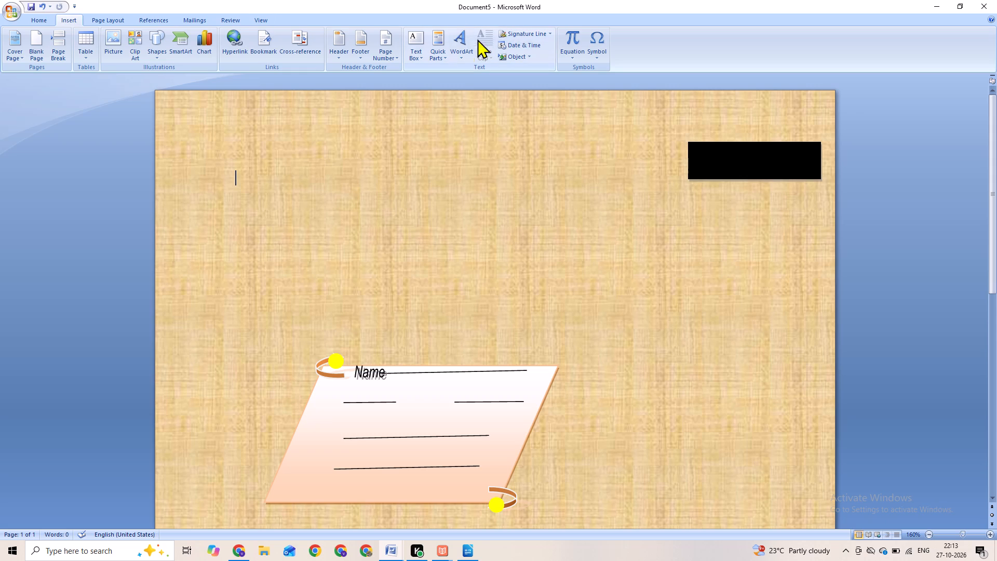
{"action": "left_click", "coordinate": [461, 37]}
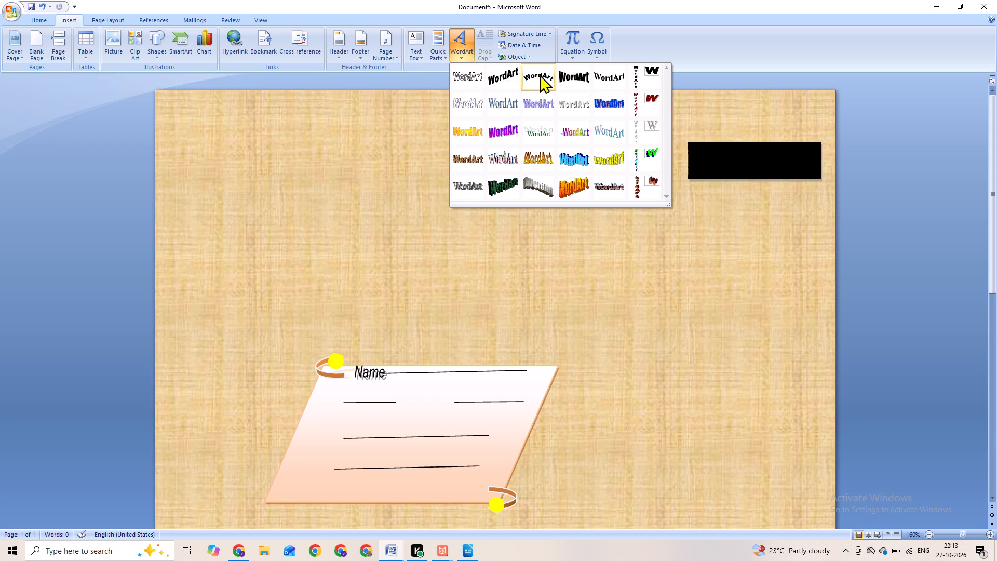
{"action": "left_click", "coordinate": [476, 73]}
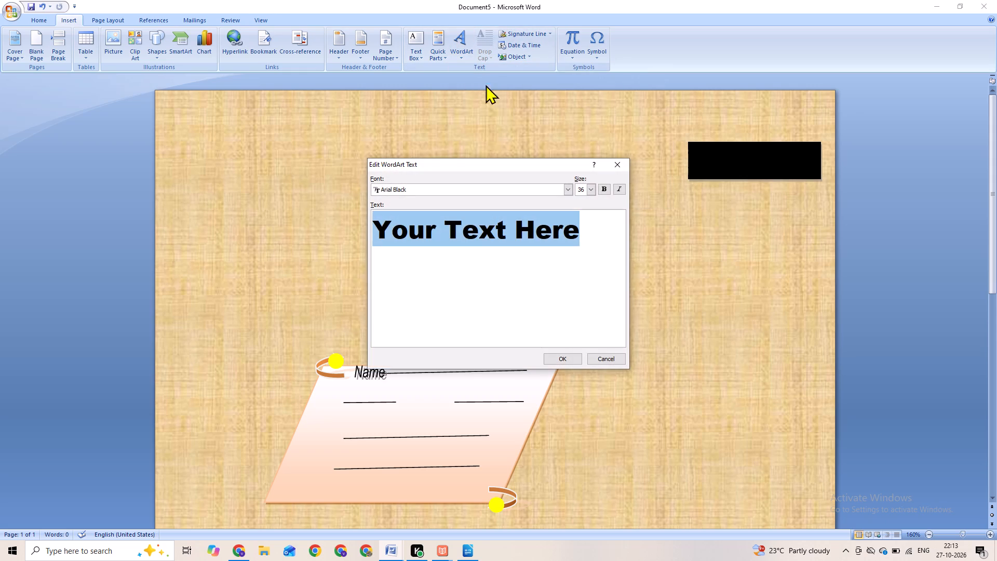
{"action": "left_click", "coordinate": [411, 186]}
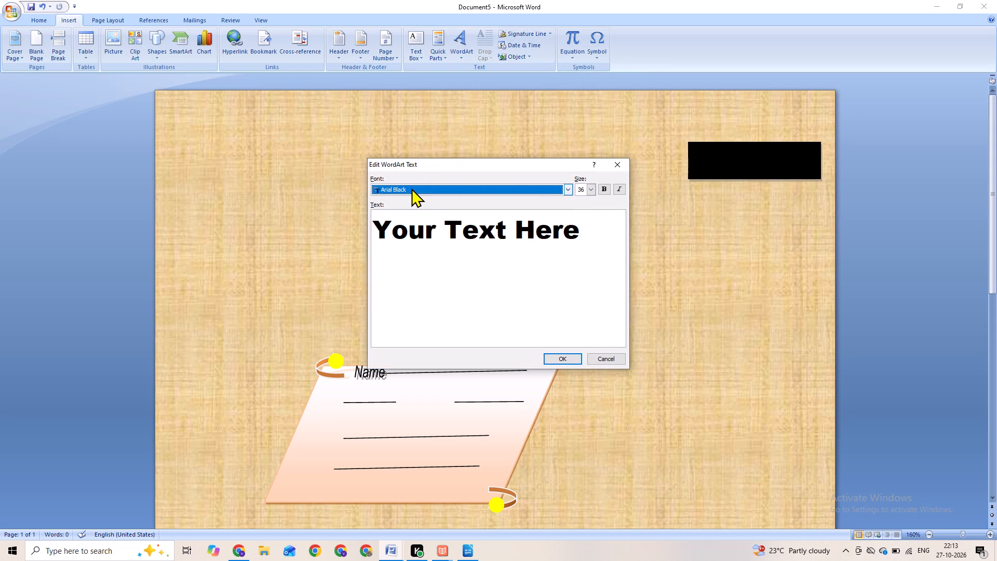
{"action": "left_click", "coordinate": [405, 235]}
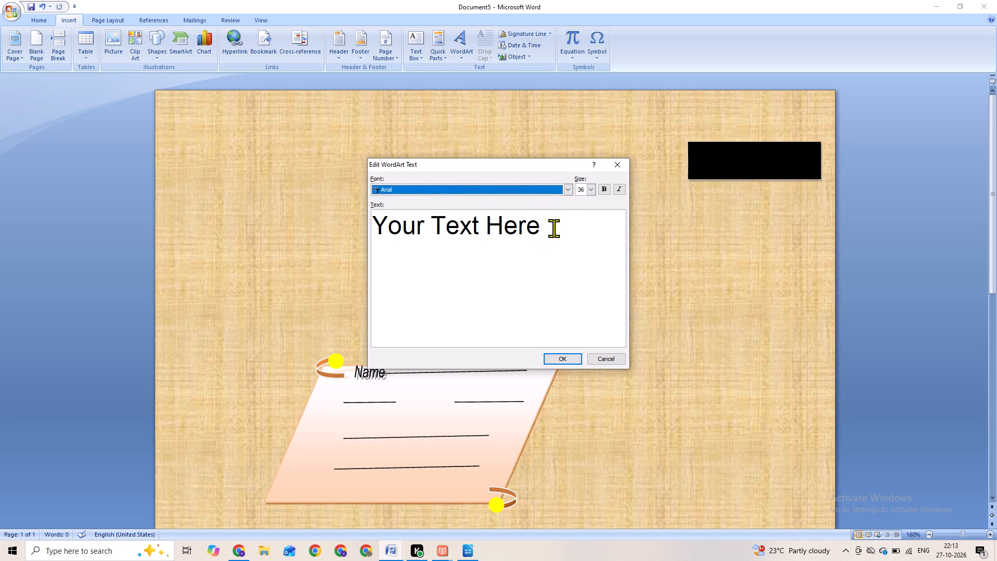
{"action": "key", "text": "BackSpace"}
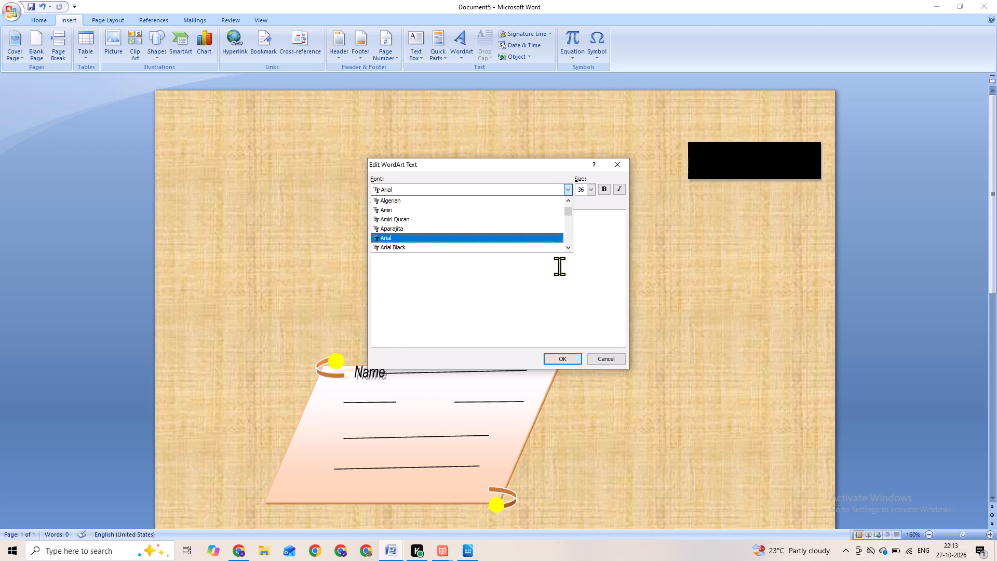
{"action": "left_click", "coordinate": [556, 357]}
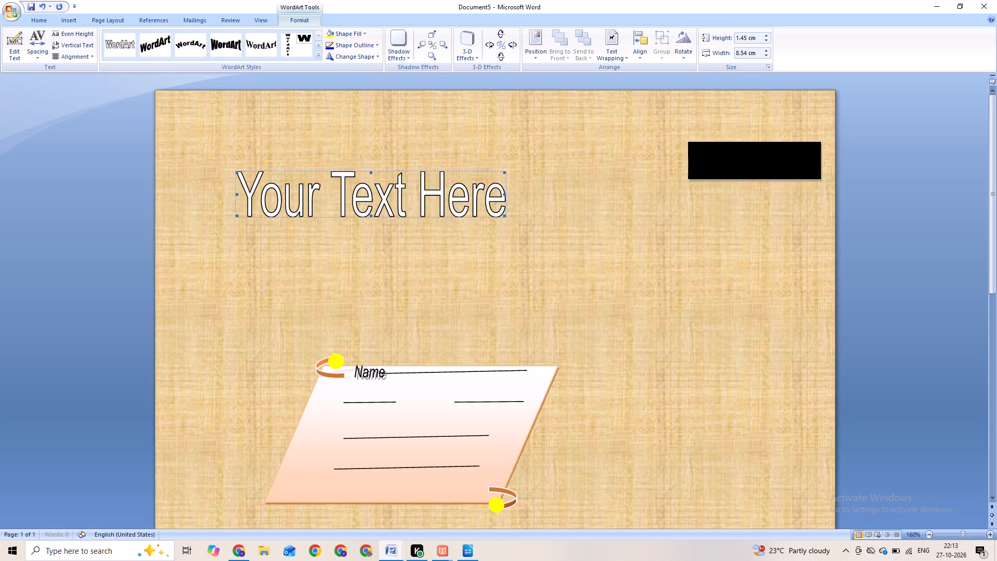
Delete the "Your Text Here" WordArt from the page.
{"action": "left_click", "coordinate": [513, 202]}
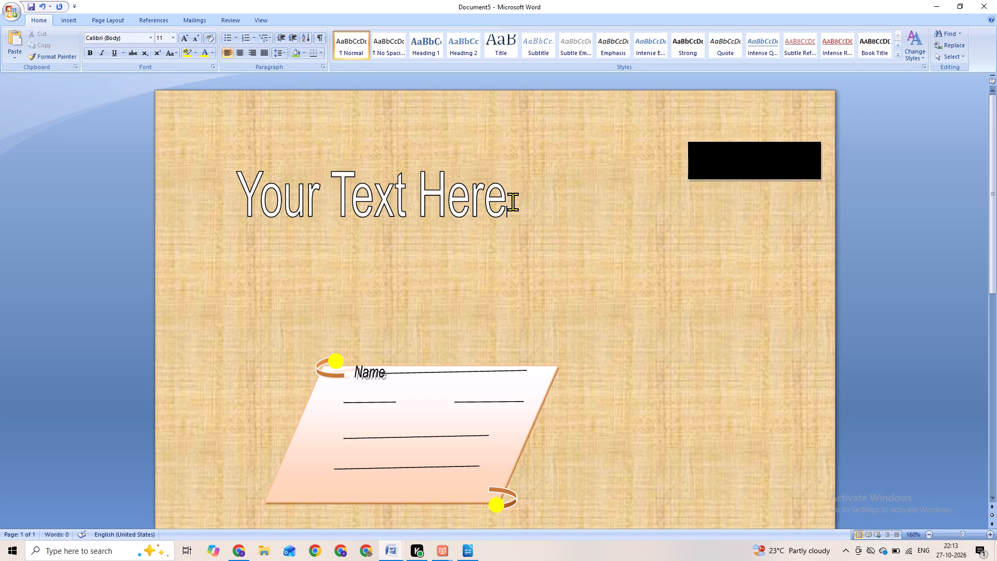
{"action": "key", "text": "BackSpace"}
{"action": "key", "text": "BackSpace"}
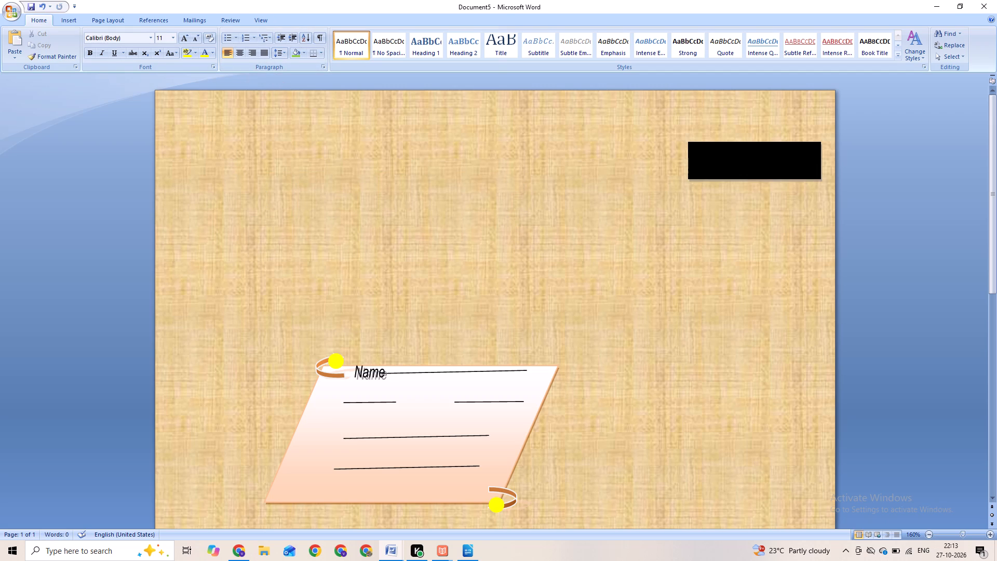
Insert a WordArt in the first plain style with a blank line as its text, in Arial at size 18.
{"action": "left_click", "coordinate": [71, 16]}
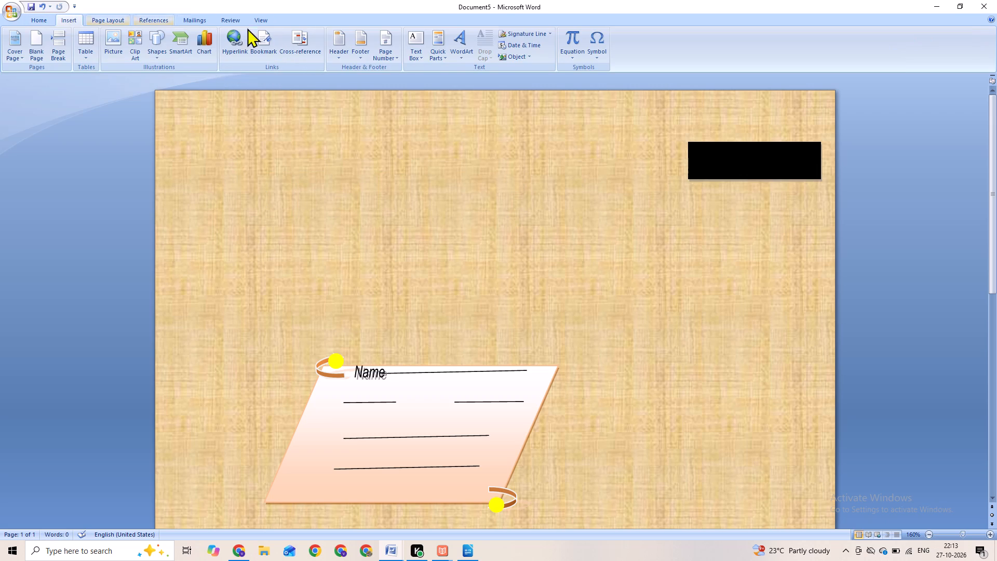
{"action": "left_click_drag", "start_coordinate": [467, 34], "coordinate": [463, 34]}
{"action": "left_click", "coordinate": [478, 70]}
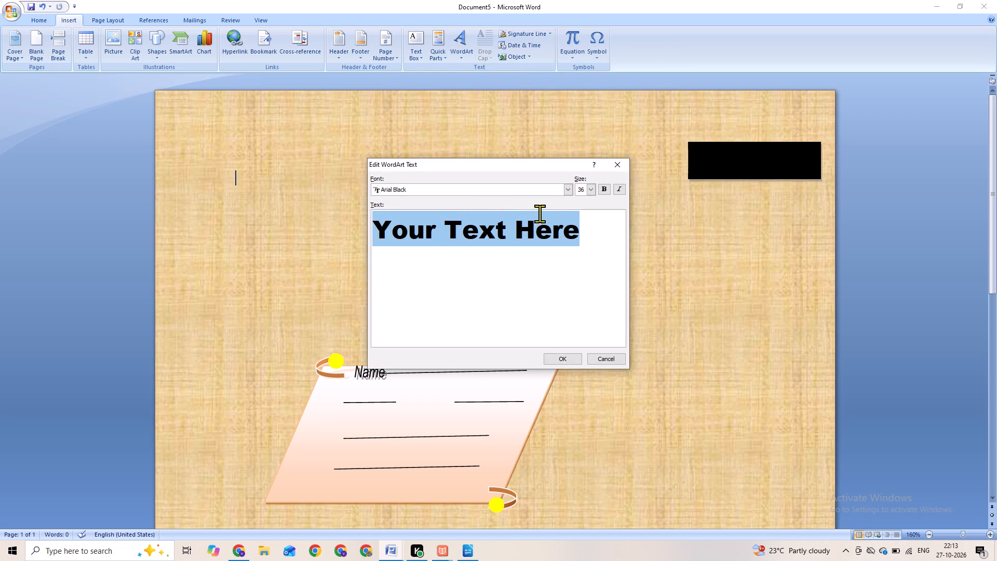
{"action": "key", "text": "Return"}
{"action": "left_click", "coordinate": [422, 184]}
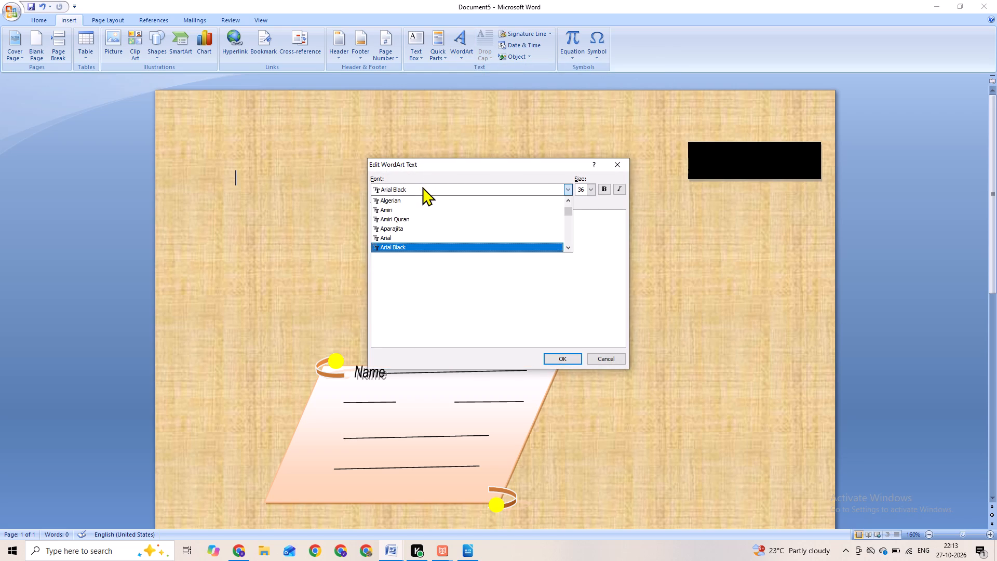
{"action": "left_click", "coordinate": [408, 237]}
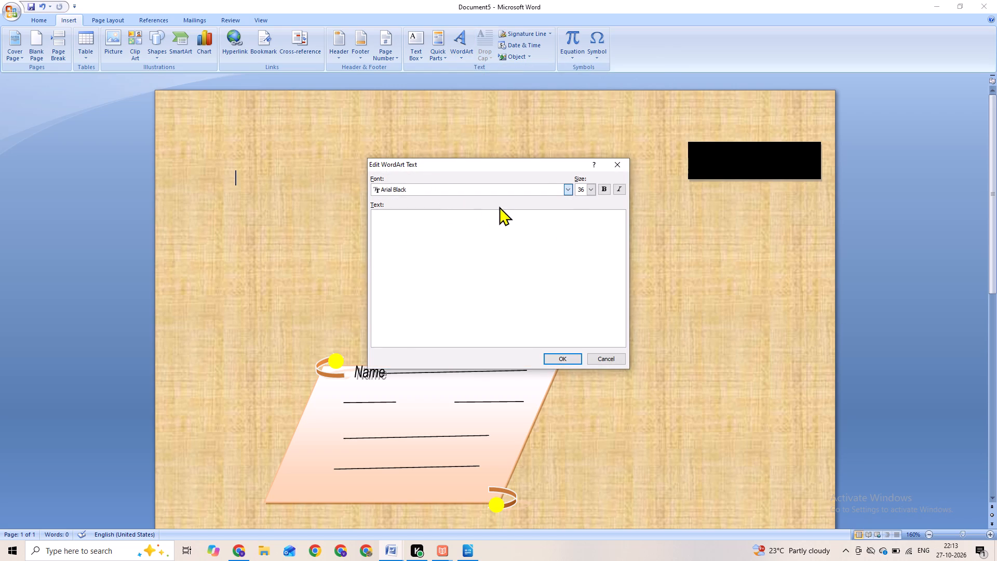
{"action": "left_click", "coordinate": [535, 262]}
{"action": "left_click", "coordinate": [589, 186]}
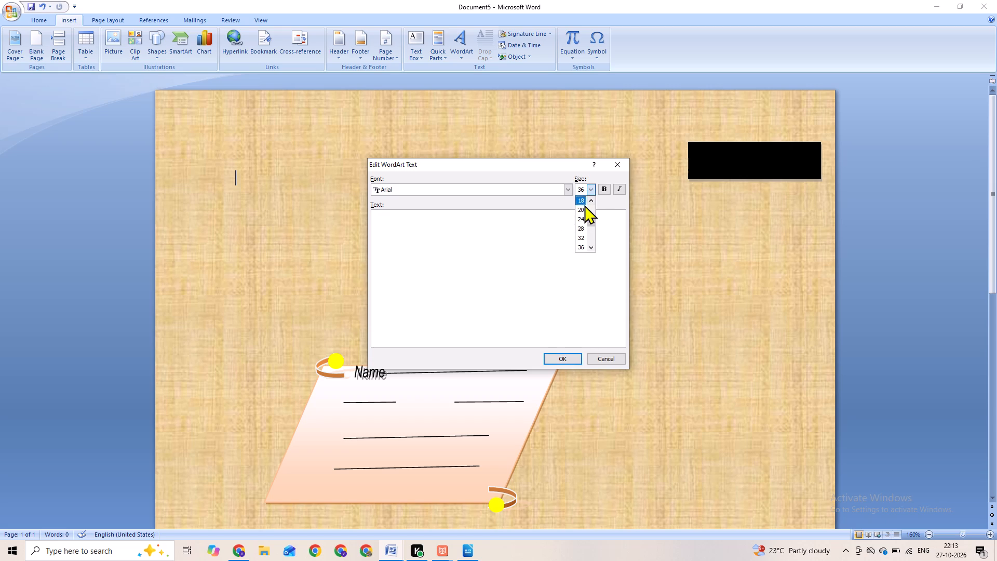
{"action": "left_click", "coordinate": [581, 203]}
{"action": "key", "text": "shift+s"}
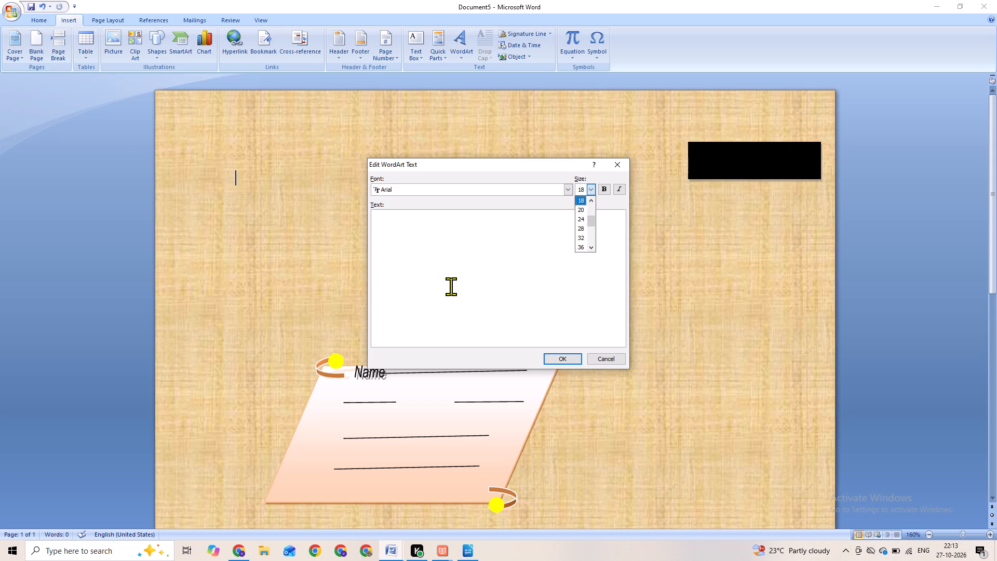
{"action": "left_click", "coordinate": [576, 355]}
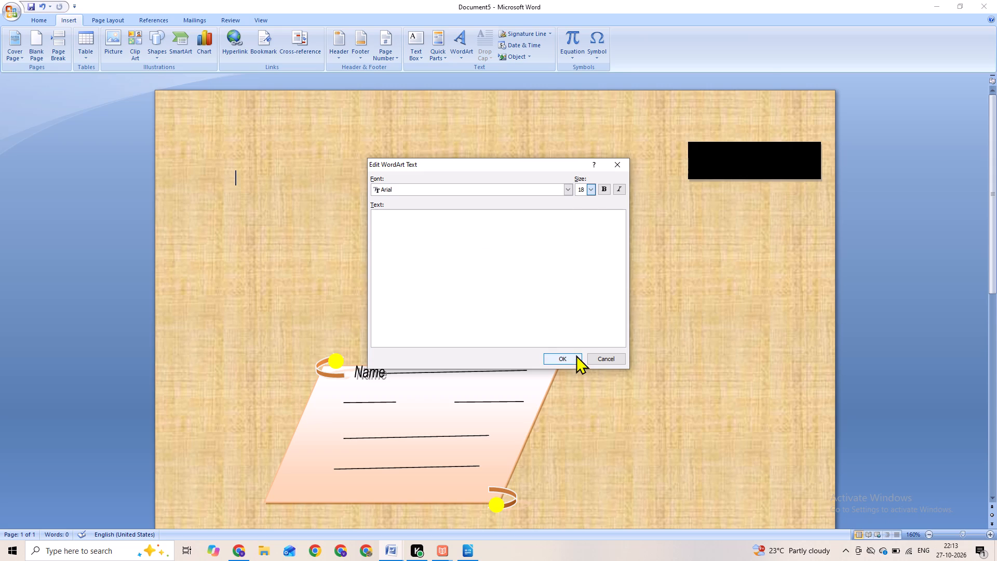
{"action": "left_click", "coordinate": [550, 275]}
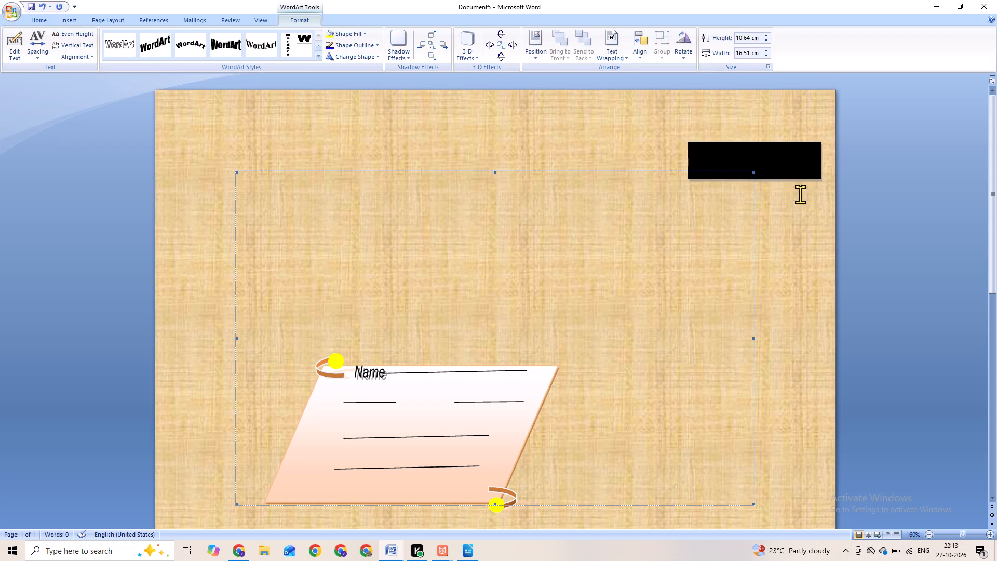
{"action": "left_click", "coordinate": [939, 157]}
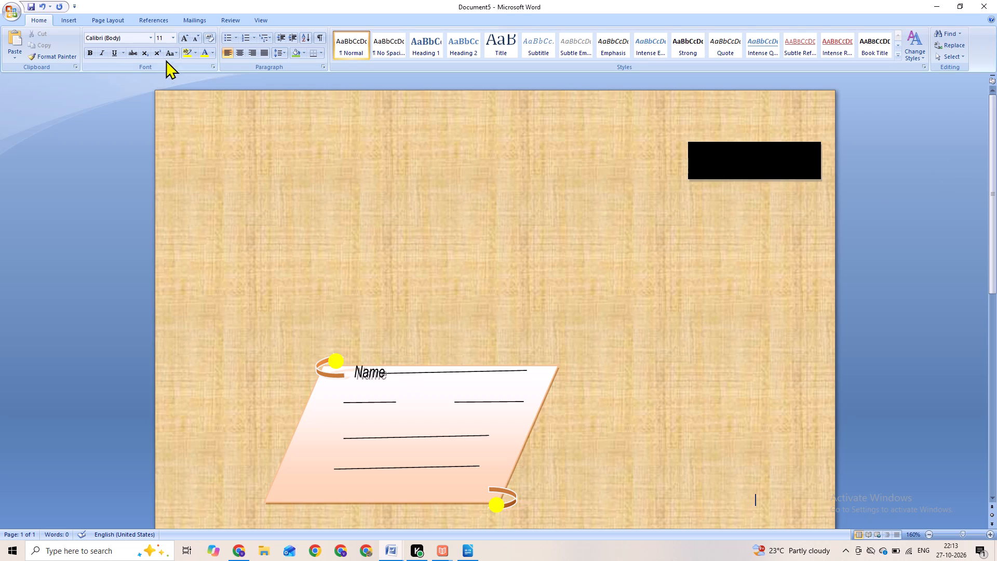
Insert a WordArt reading "Standard" in the first plain outlined style, using Arial Black at size 18.
{"action": "left_click", "coordinate": [68, 20]}
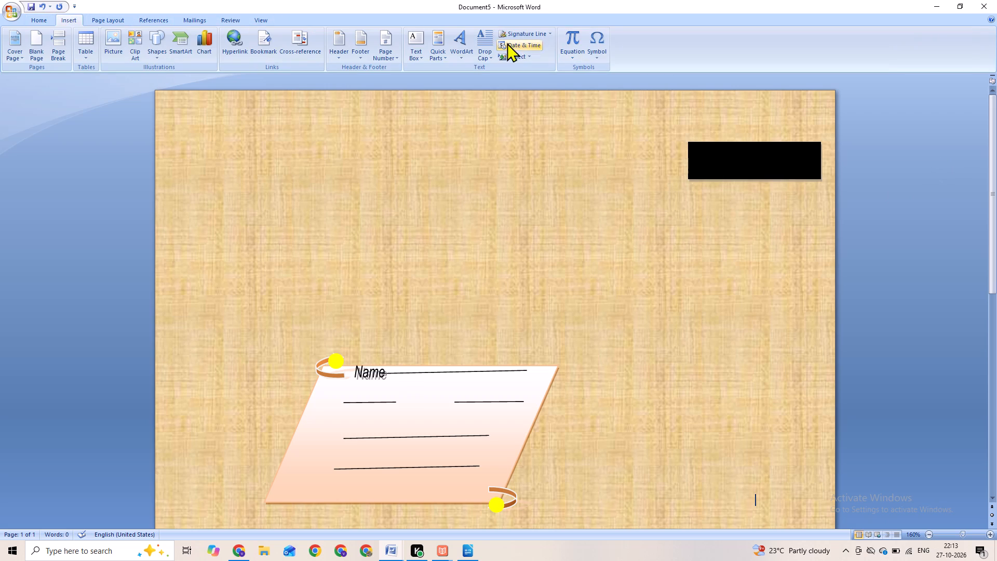
{"action": "left_click", "coordinate": [457, 31]}
{"action": "left_click", "coordinate": [474, 72]}
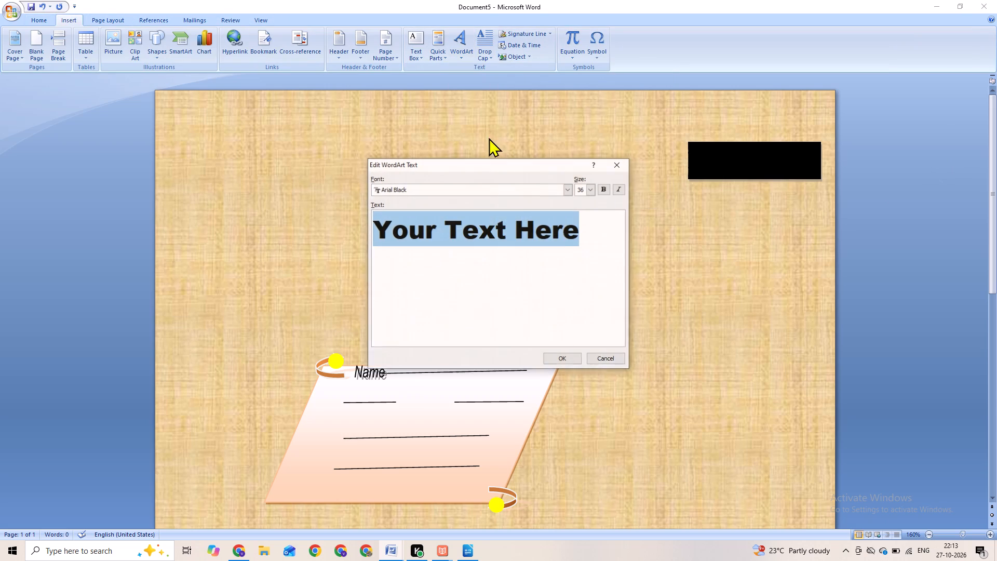
{"action": "key", "text": "BackSpace"}
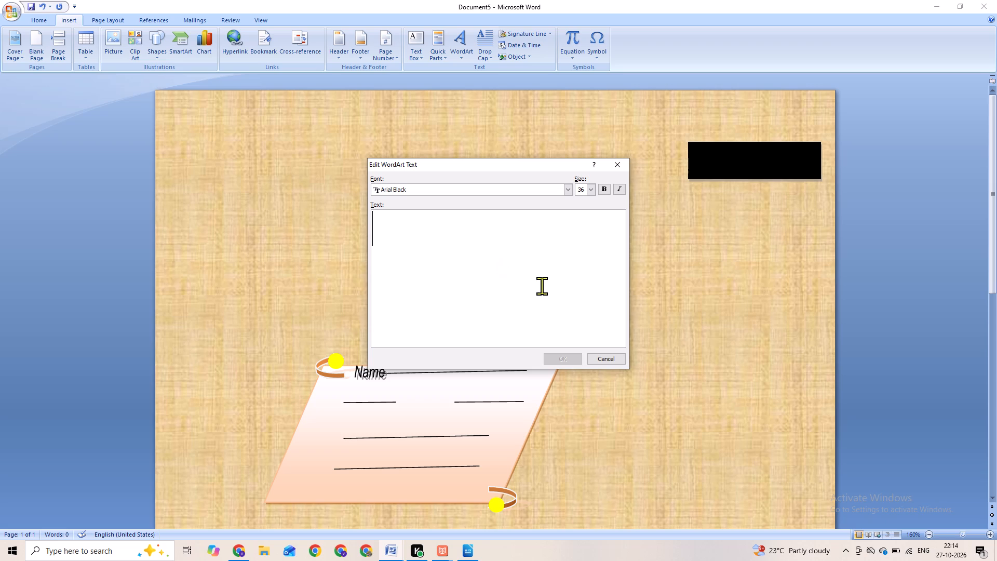
{"action": "key", "text": "shift+s"}
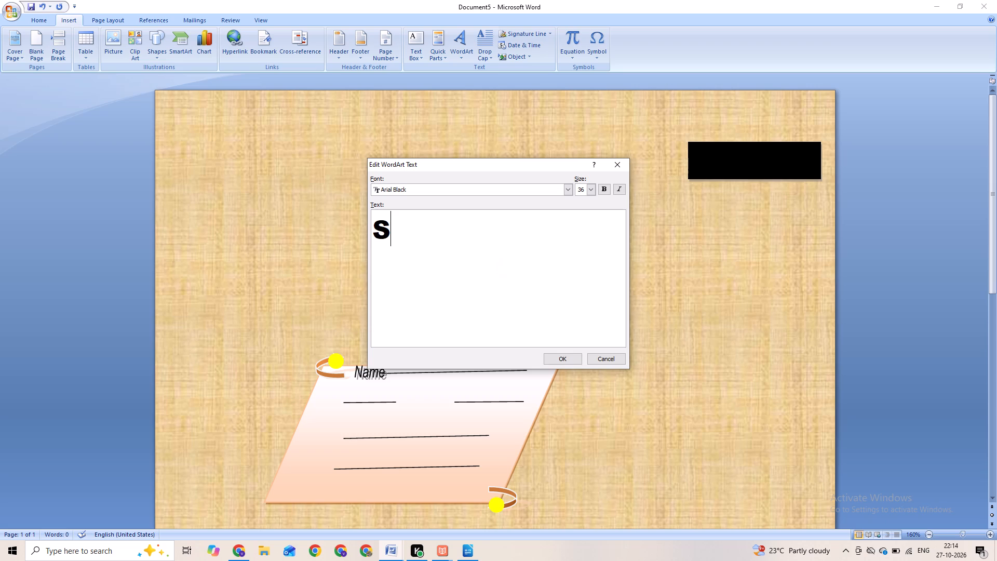
{"action": "key", "text": "t"}
{"action": "type", "text": "and"}
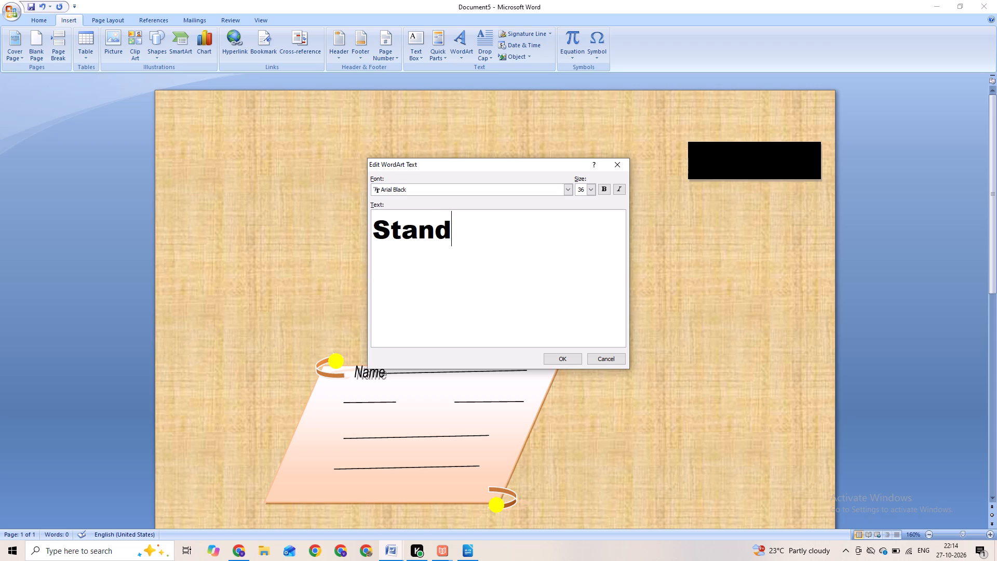
{"action": "type", "text": "ar"}
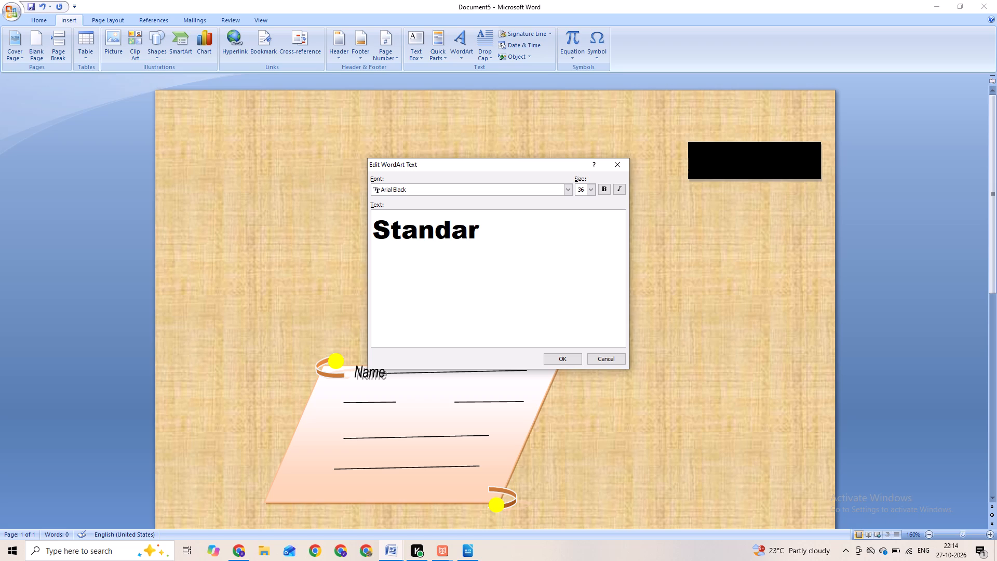
{"action": "key", "text": "d"}
{"action": "left_click", "coordinate": [617, 186]}
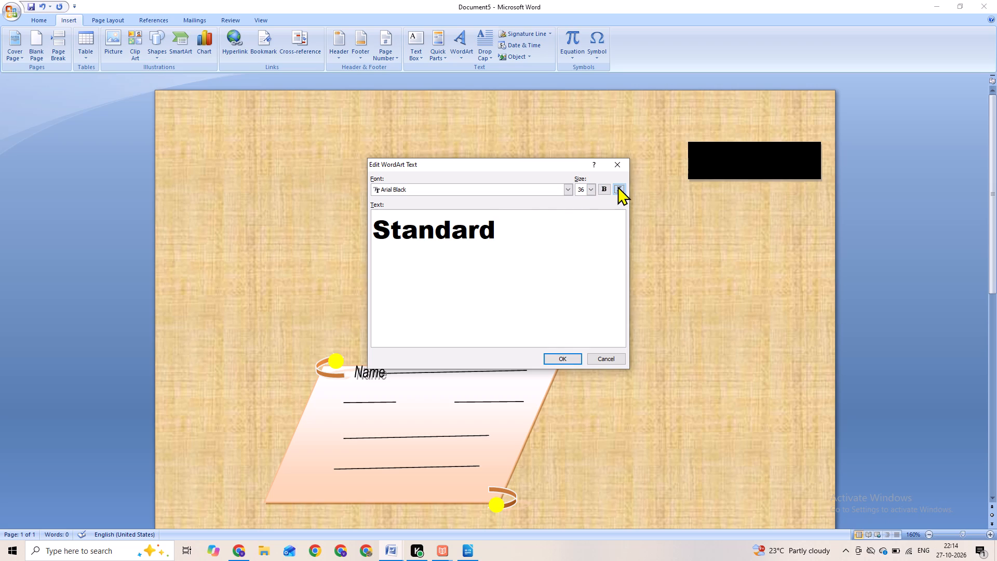
{"action": "left_click", "coordinate": [617, 186]}
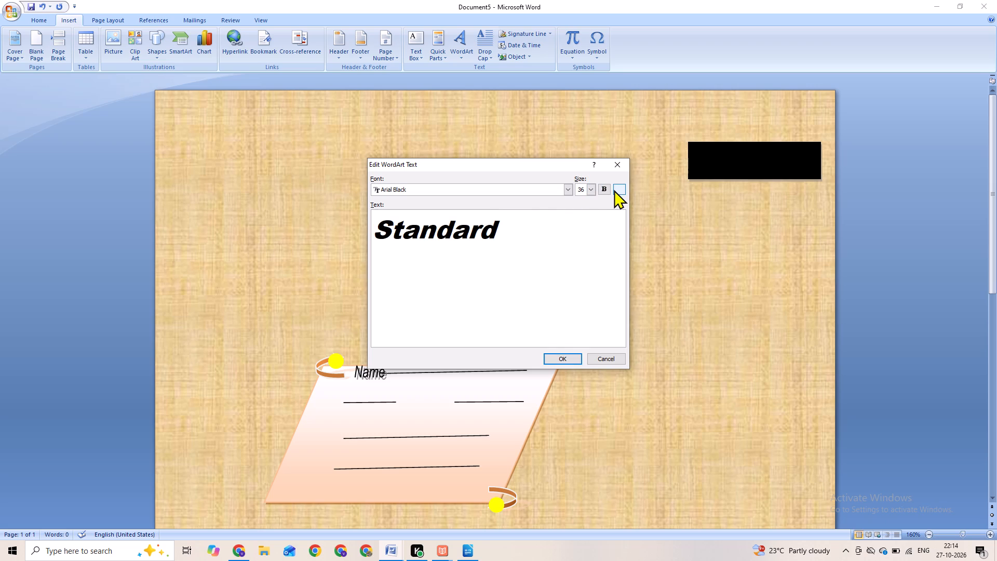
{"action": "left_click", "coordinate": [592, 189]}
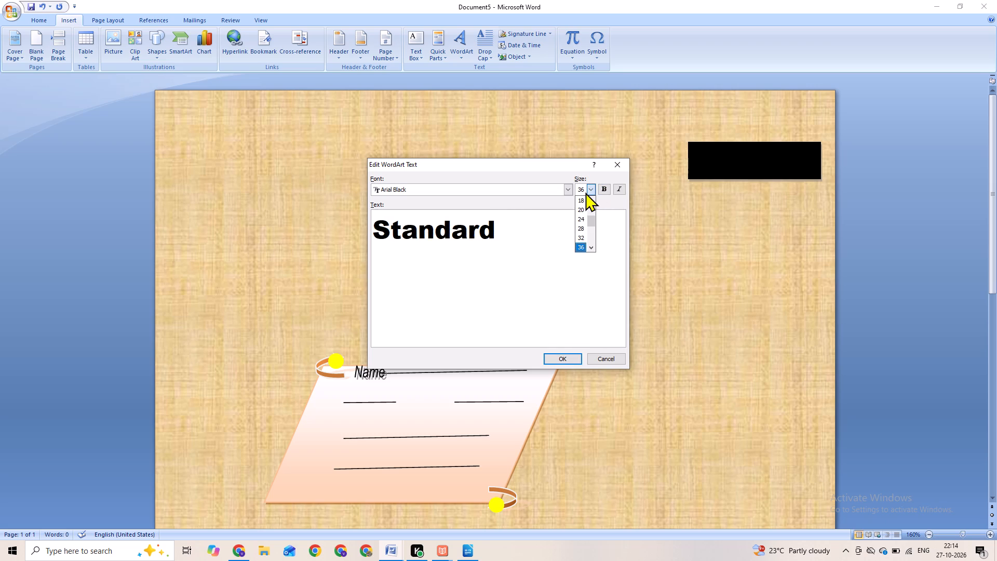
{"action": "left_click", "coordinate": [582, 197]}
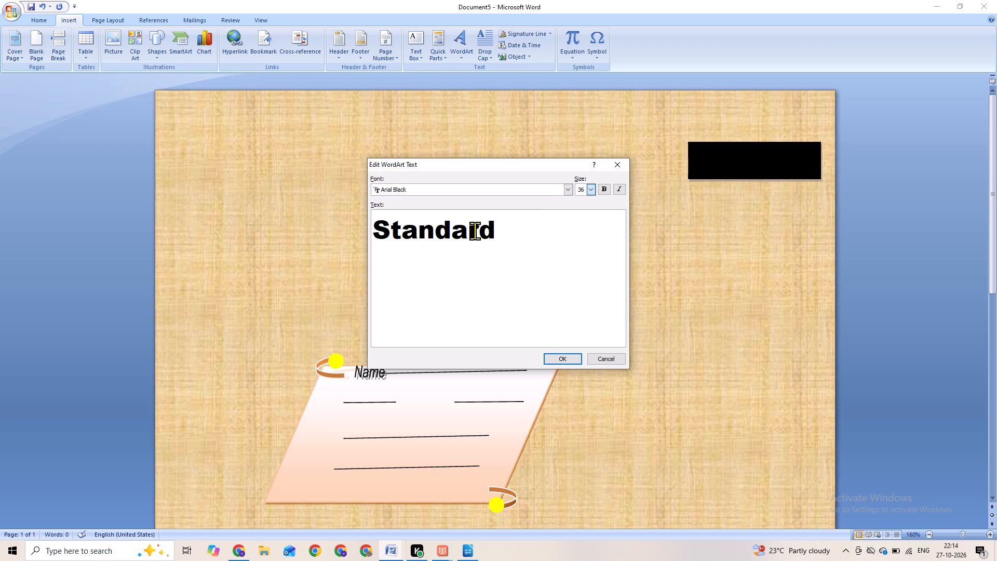
{"action": "left_click_drag", "start_coordinate": [448, 224], "coordinate": [380, 241]}
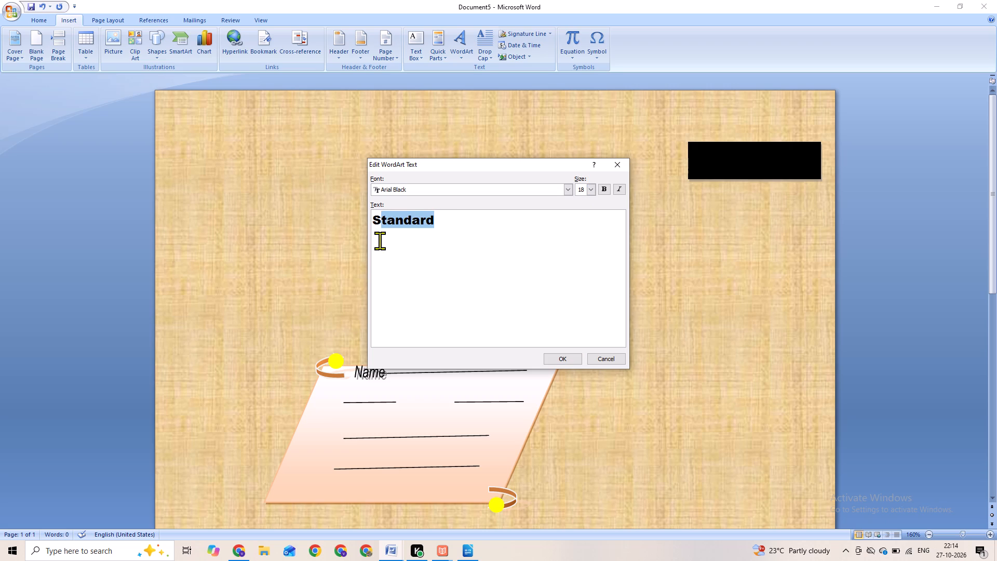
{"action": "left_click_drag", "start_coordinate": [380, 241], "coordinate": [369, 244]}
{"action": "left_click", "coordinate": [564, 359]}
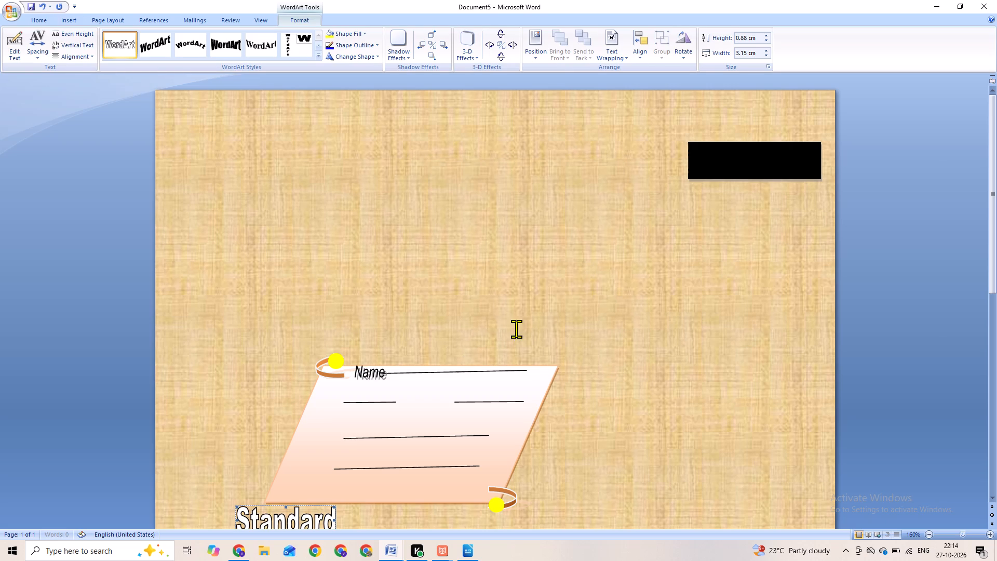
Move the Standard WordArt up to the start of the page's first text line.
{"action": "scroll", "coordinate": [388, 175], "scroll_direction": "down", "scroll_amount": 2}
{"action": "scroll", "coordinate": [388, 175], "scroll_direction": "up", "scroll_amount": 2}
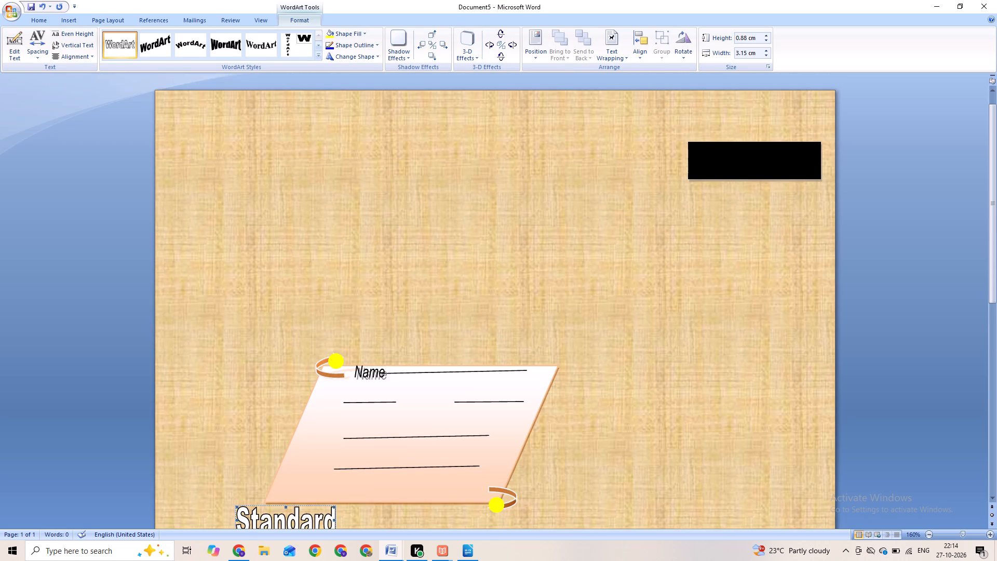
{"action": "left_click_drag", "start_coordinate": [254, 509], "coordinate": [251, 459]}
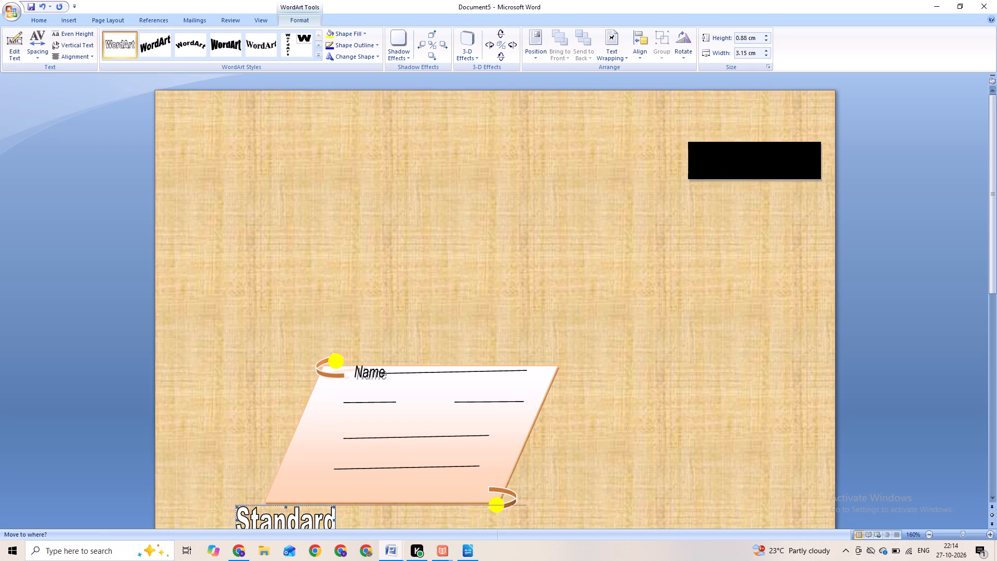
{"action": "left_click_drag", "start_coordinate": [251, 459], "coordinate": [254, 503]}
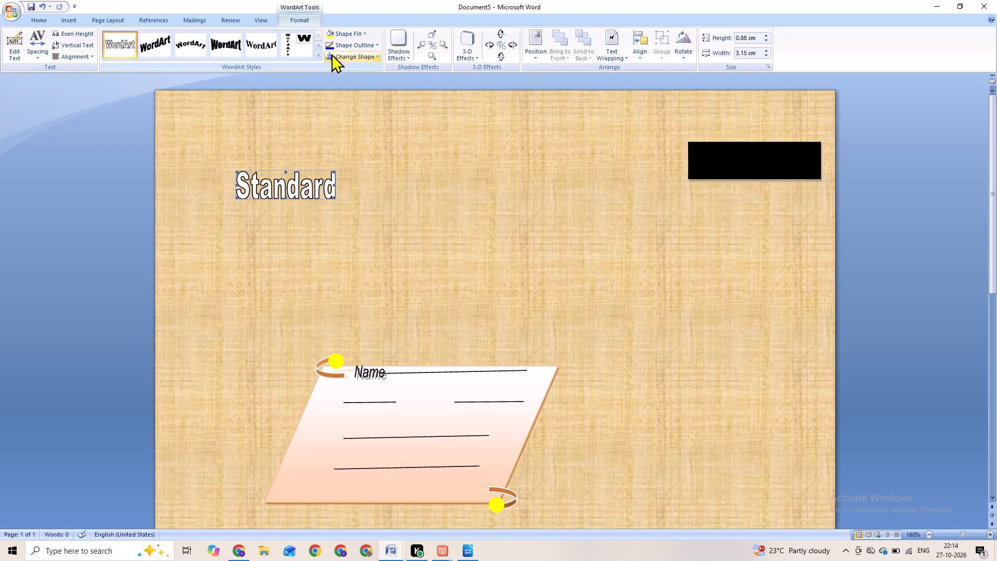
Give the Standard WordArt a black fill and a ½ pt outline weight.
{"action": "left_click", "coordinate": [364, 33]}
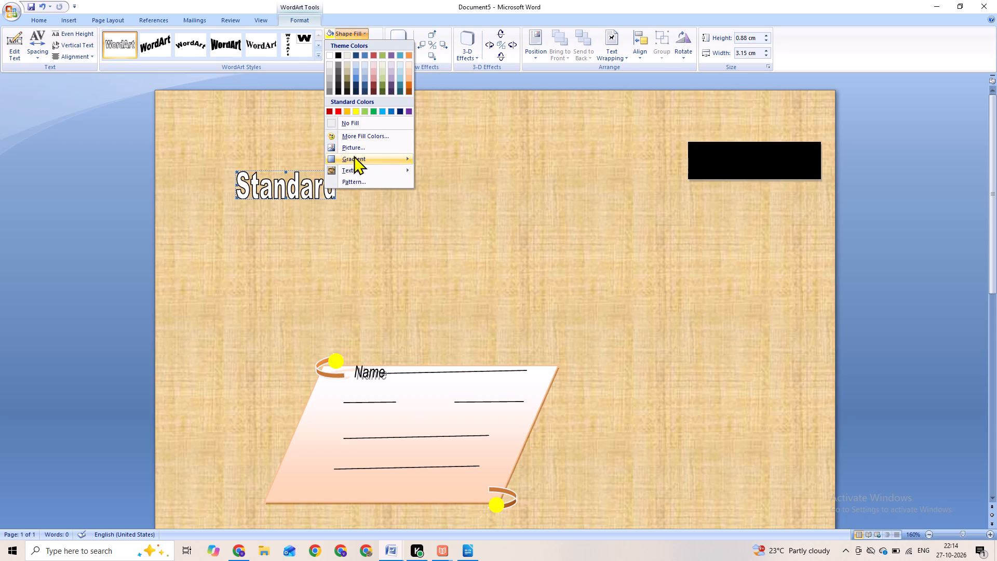
{"action": "left_click", "coordinate": [336, 54]}
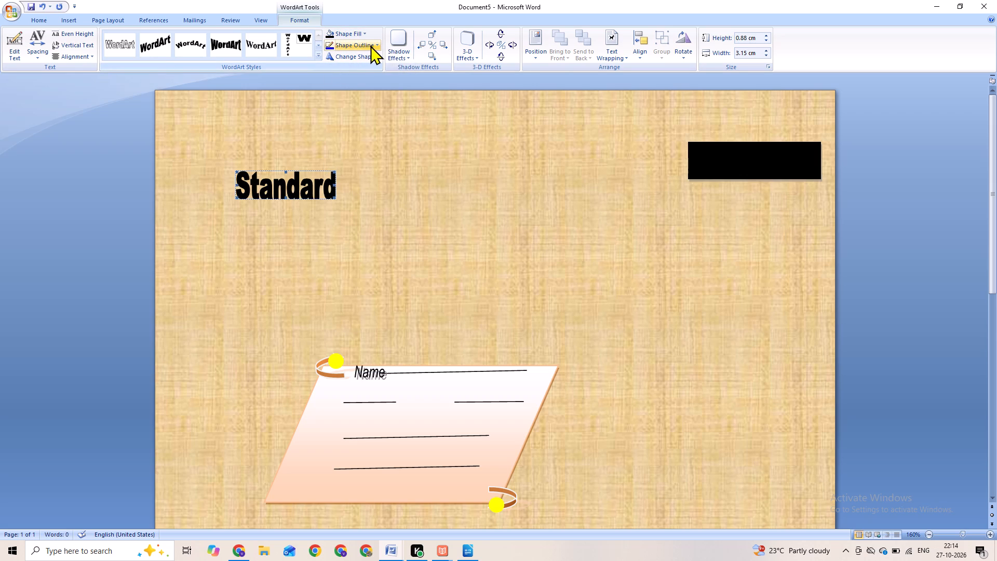
{"action": "left_click", "coordinate": [373, 44]}
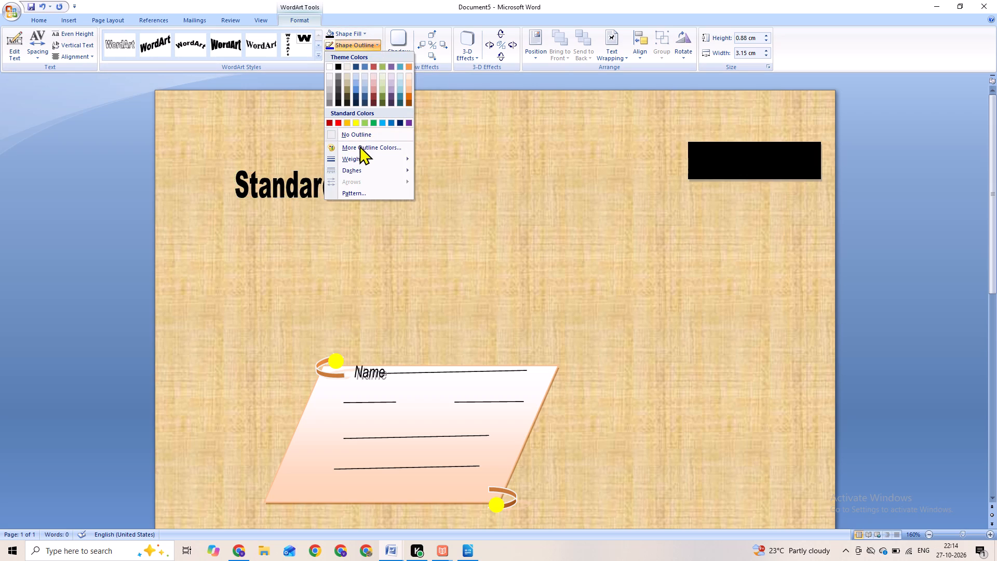
{"action": "left_click", "coordinate": [358, 156]}
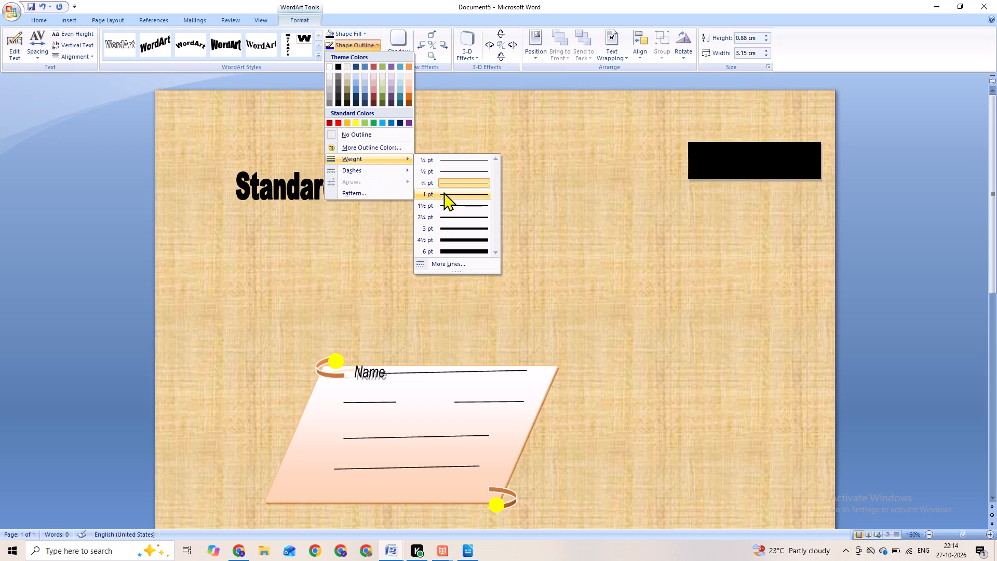
{"action": "left_click", "coordinate": [456, 169]}
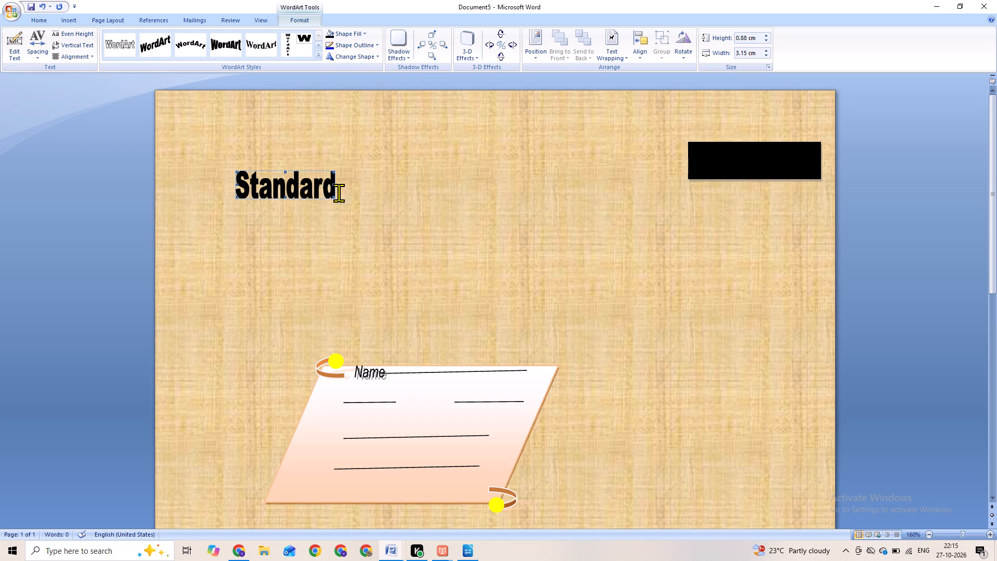
Narrow the Standard WordArt to a width of about 0.86 cm, keeping its height.
{"action": "left_click_drag", "start_coordinate": [332, 184], "coordinate": [282, 184]}
{"action": "left_click_drag", "start_coordinate": [282, 184], "coordinate": [263, 211]}
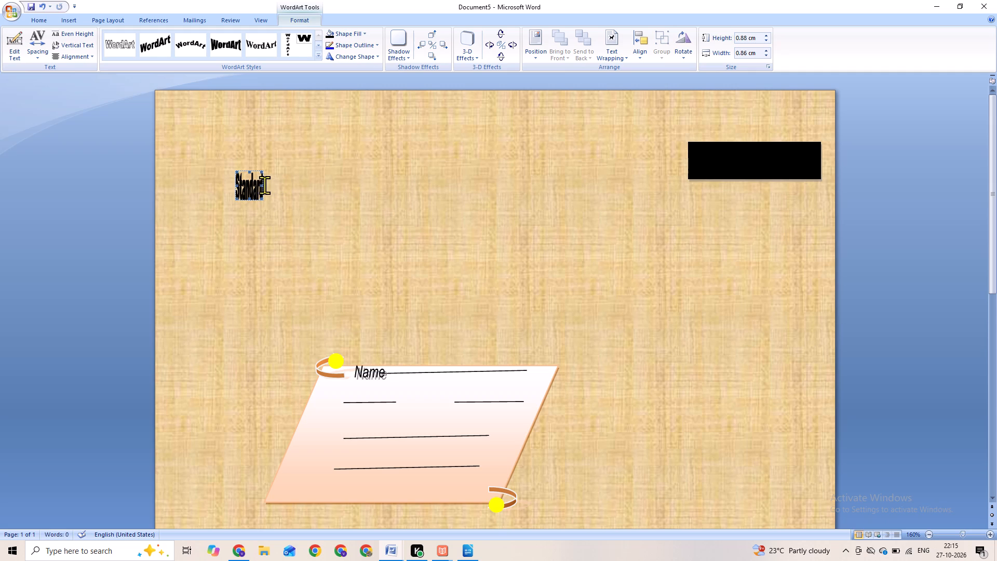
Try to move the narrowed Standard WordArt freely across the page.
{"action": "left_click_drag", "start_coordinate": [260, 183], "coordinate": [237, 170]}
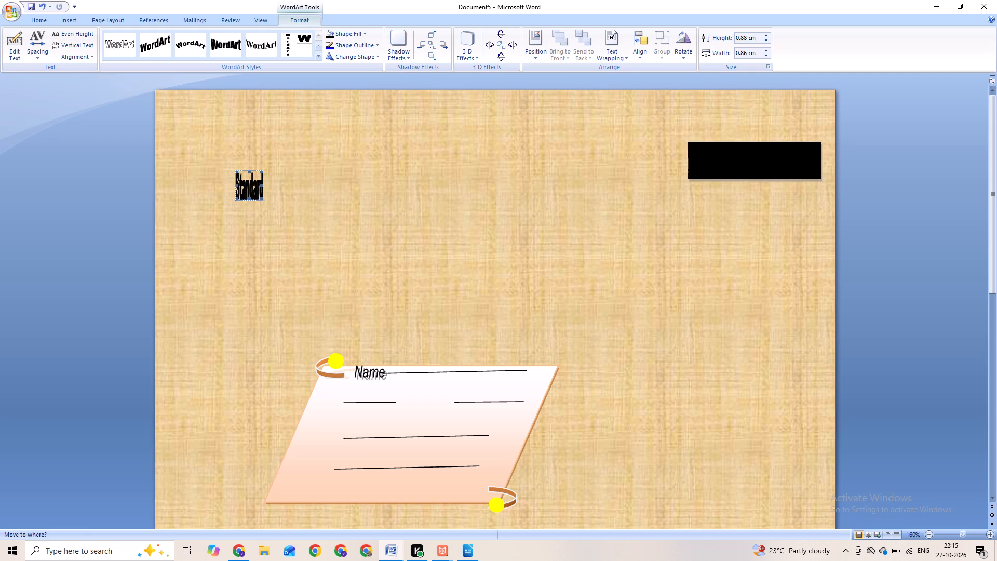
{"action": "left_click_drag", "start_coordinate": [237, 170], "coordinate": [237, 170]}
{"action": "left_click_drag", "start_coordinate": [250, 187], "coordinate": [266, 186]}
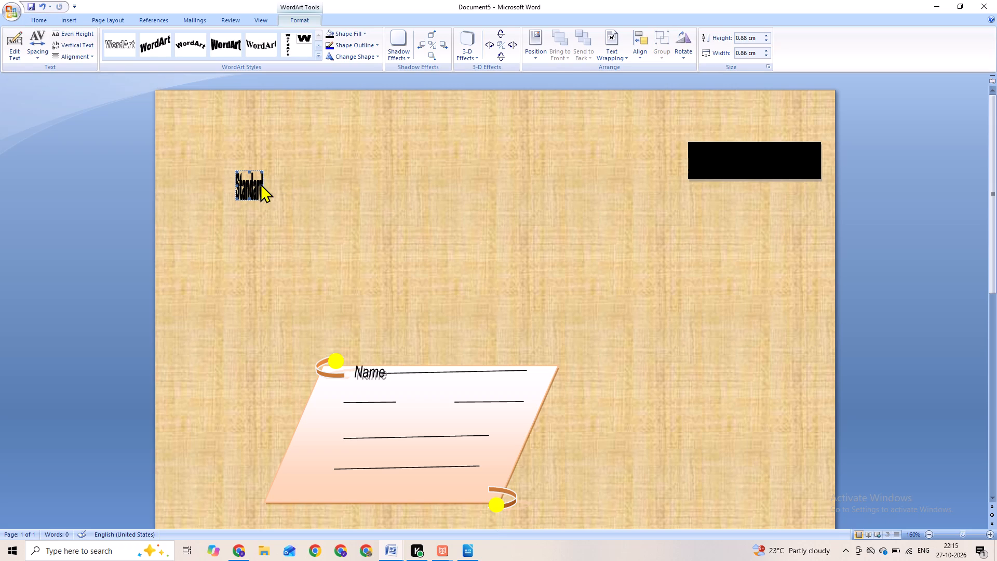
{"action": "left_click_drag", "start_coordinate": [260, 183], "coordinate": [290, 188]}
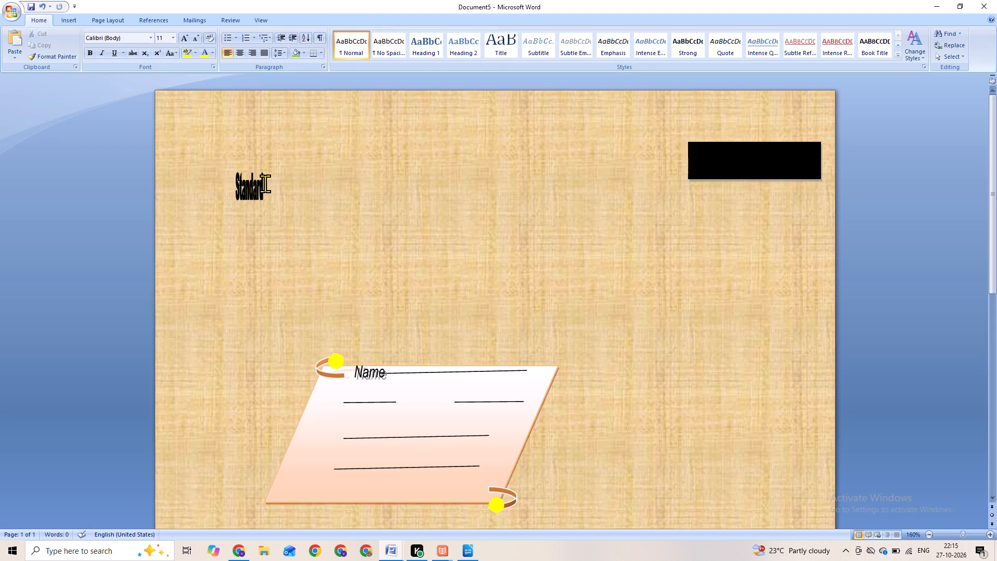
Set the Standard WordArt's text wrapping to In Front of Text.
{"action": "left_click", "coordinate": [259, 184]}
{"action": "left_click_drag", "start_coordinate": [275, 189], "coordinate": [248, 185]}
{"action": "left_click_drag", "start_coordinate": [248, 185], "coordinate": [250, 185]}
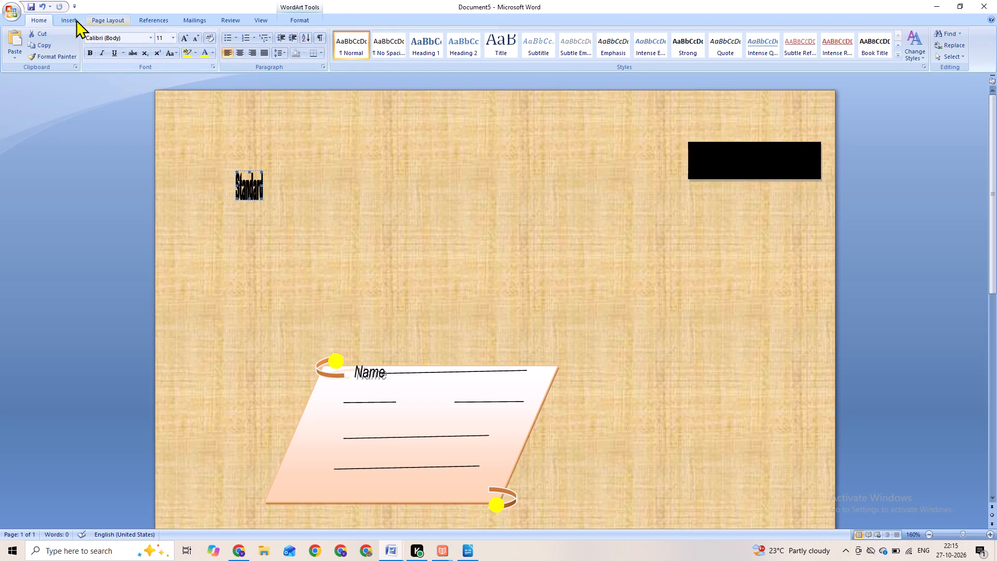
{"action": "left_click", "coordinate": [72, 18]}
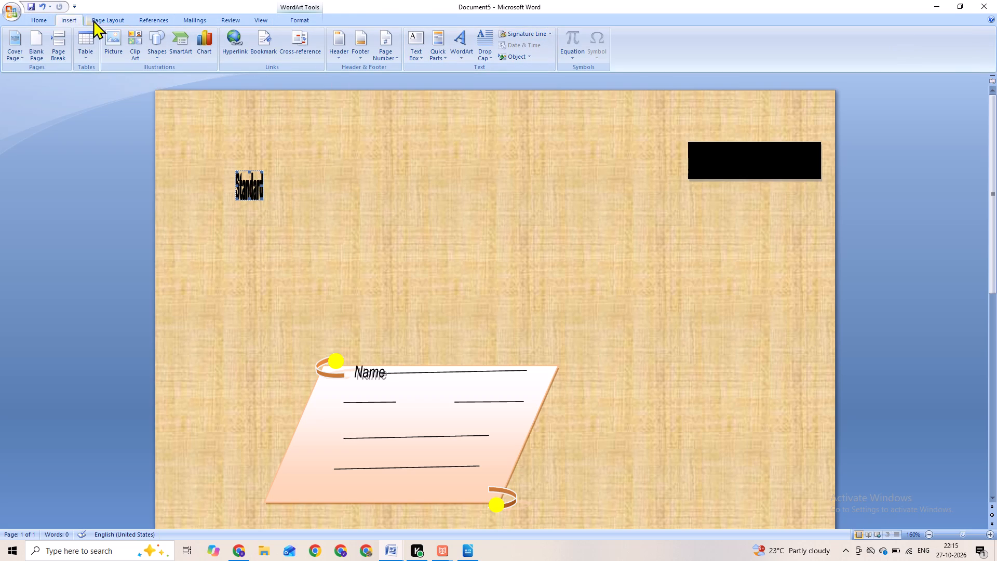
{"action": "left_click", "coordinate": [47, 17]}
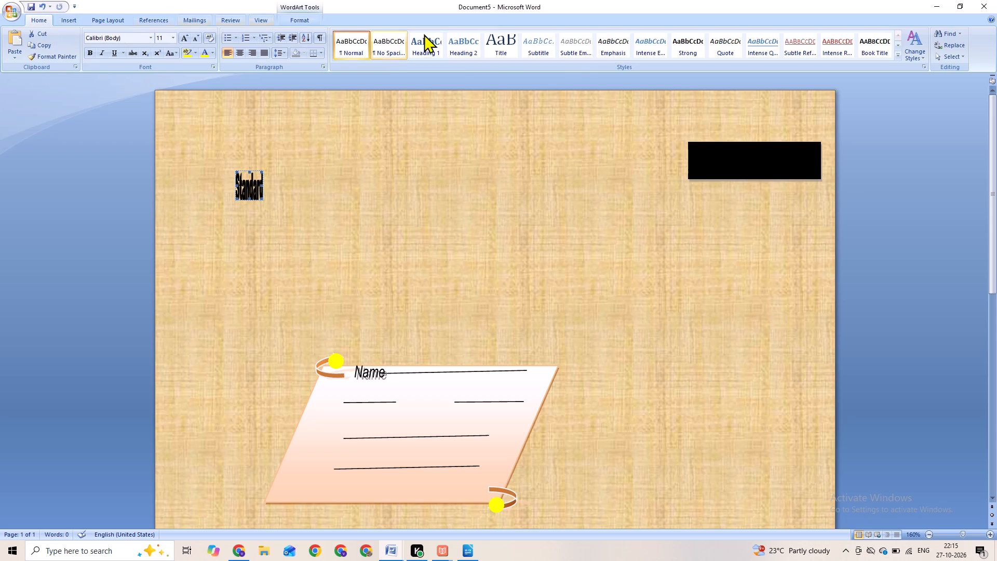
{"action": "left_click", "coordinate": [75, 17]}
{"action": "left_click", "coordinate": [110, 18]}
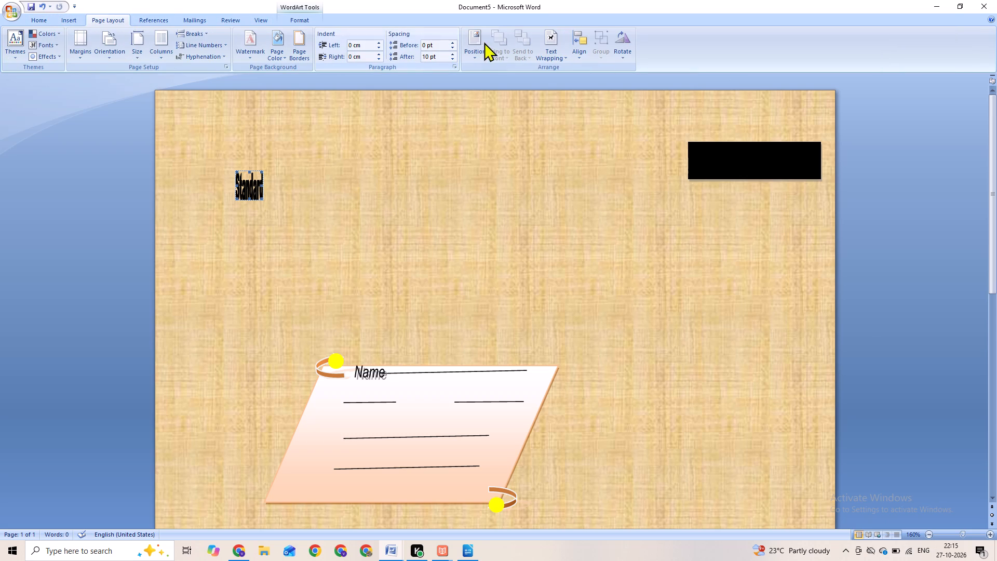
{"action": "left_click", "coordinate": [551, 38]}
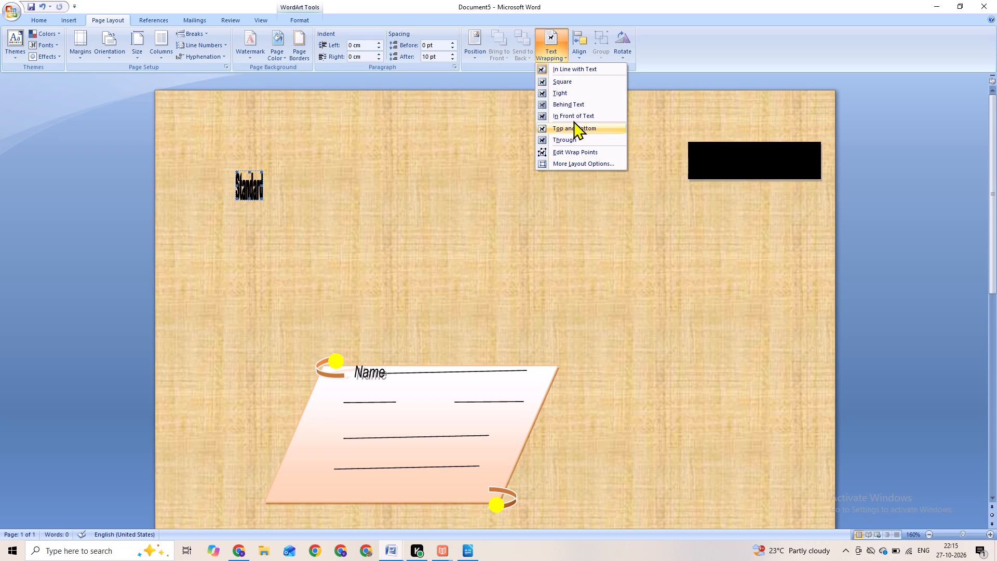
{"action": "left_click", "coordinate": [574, 110]}
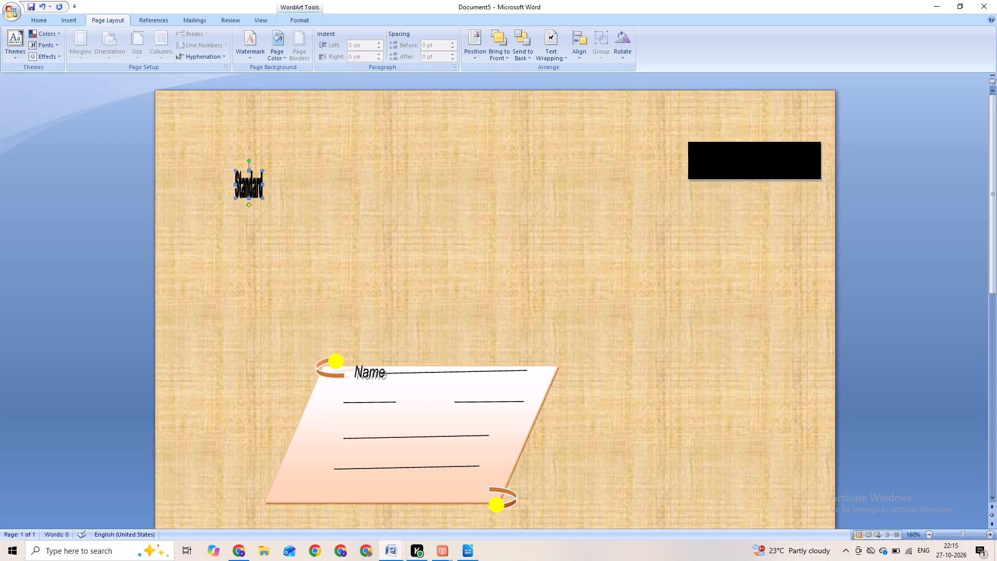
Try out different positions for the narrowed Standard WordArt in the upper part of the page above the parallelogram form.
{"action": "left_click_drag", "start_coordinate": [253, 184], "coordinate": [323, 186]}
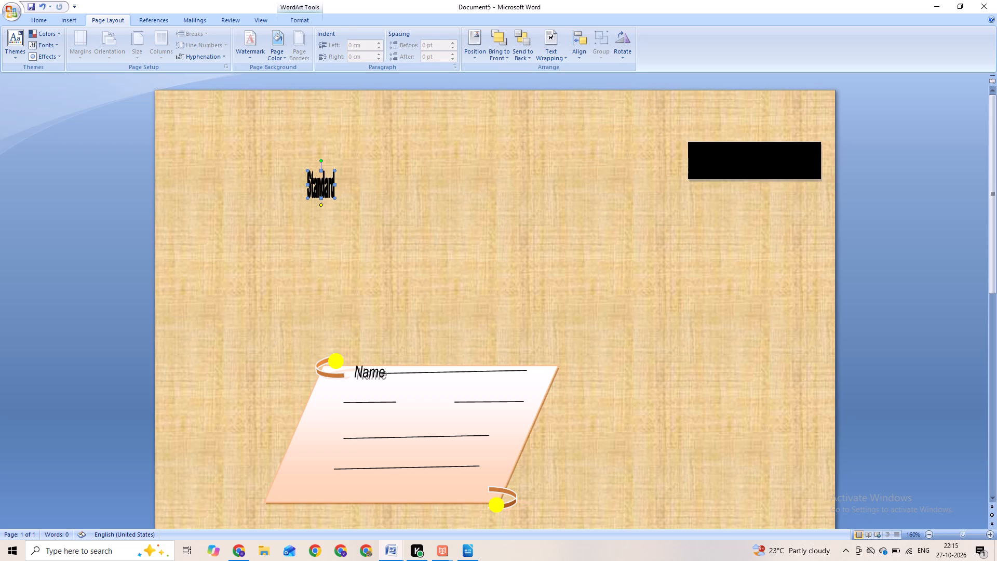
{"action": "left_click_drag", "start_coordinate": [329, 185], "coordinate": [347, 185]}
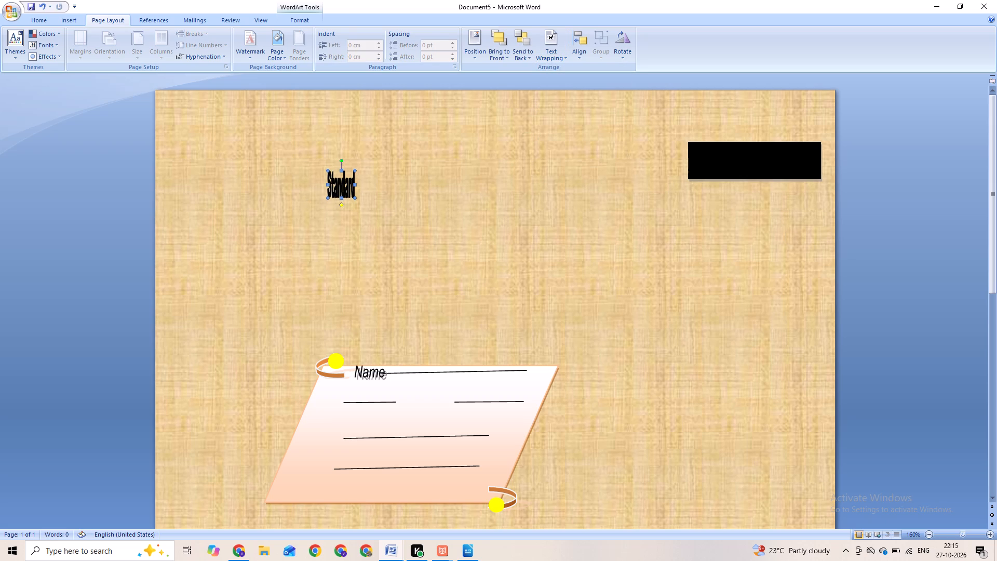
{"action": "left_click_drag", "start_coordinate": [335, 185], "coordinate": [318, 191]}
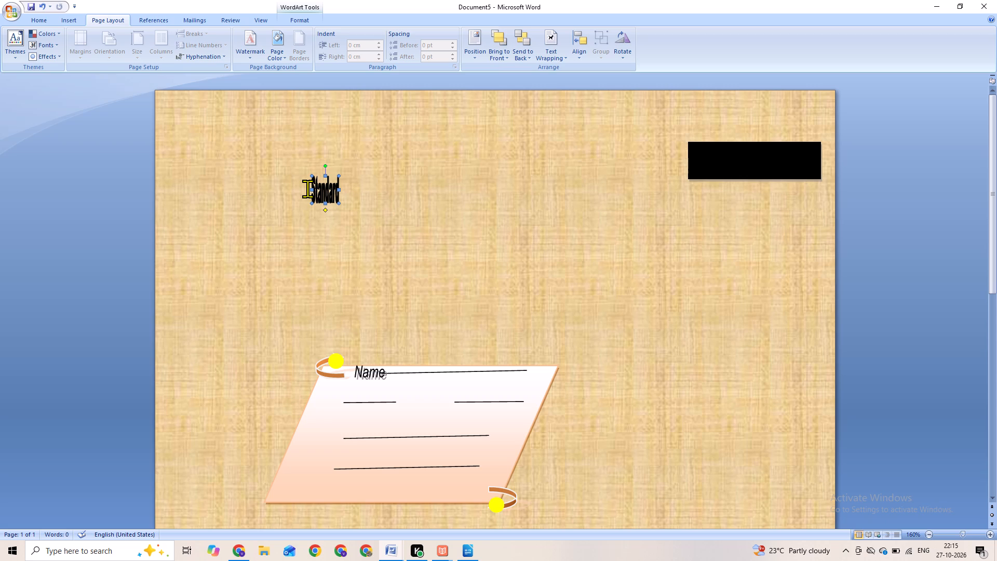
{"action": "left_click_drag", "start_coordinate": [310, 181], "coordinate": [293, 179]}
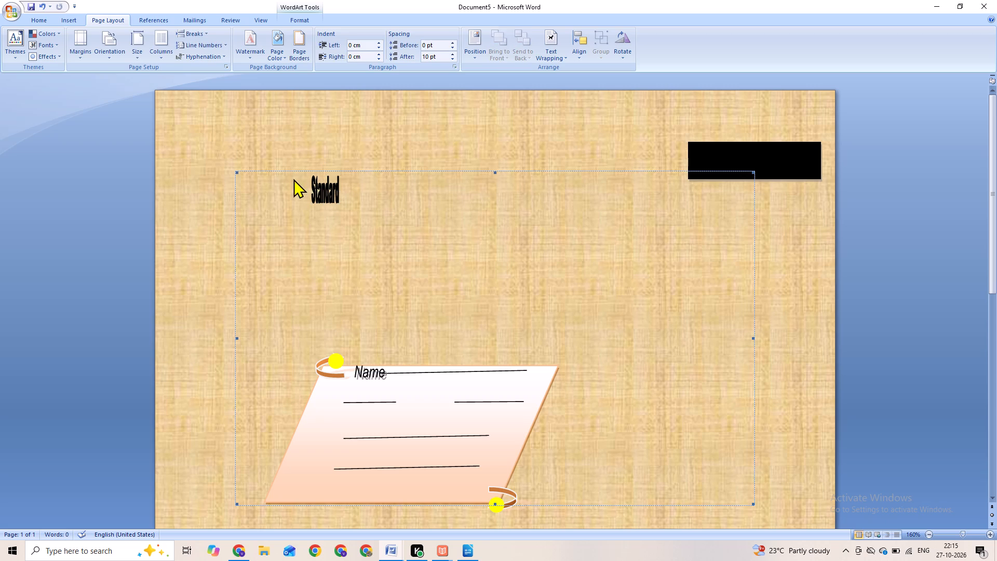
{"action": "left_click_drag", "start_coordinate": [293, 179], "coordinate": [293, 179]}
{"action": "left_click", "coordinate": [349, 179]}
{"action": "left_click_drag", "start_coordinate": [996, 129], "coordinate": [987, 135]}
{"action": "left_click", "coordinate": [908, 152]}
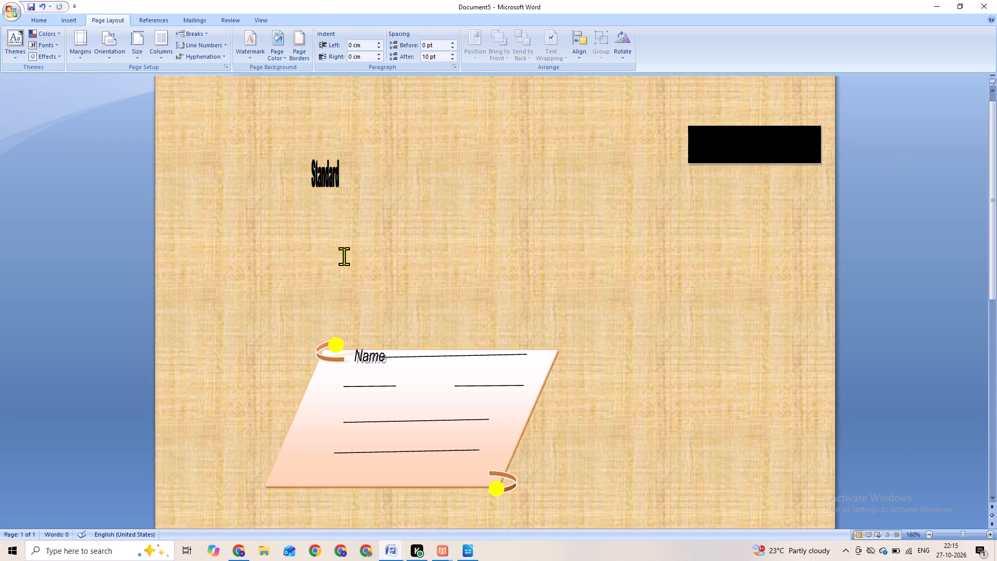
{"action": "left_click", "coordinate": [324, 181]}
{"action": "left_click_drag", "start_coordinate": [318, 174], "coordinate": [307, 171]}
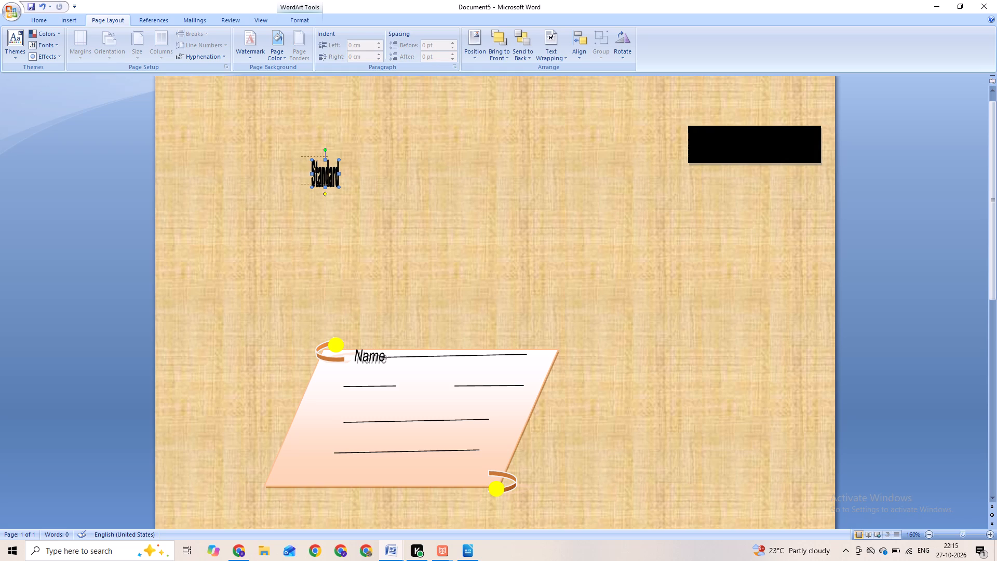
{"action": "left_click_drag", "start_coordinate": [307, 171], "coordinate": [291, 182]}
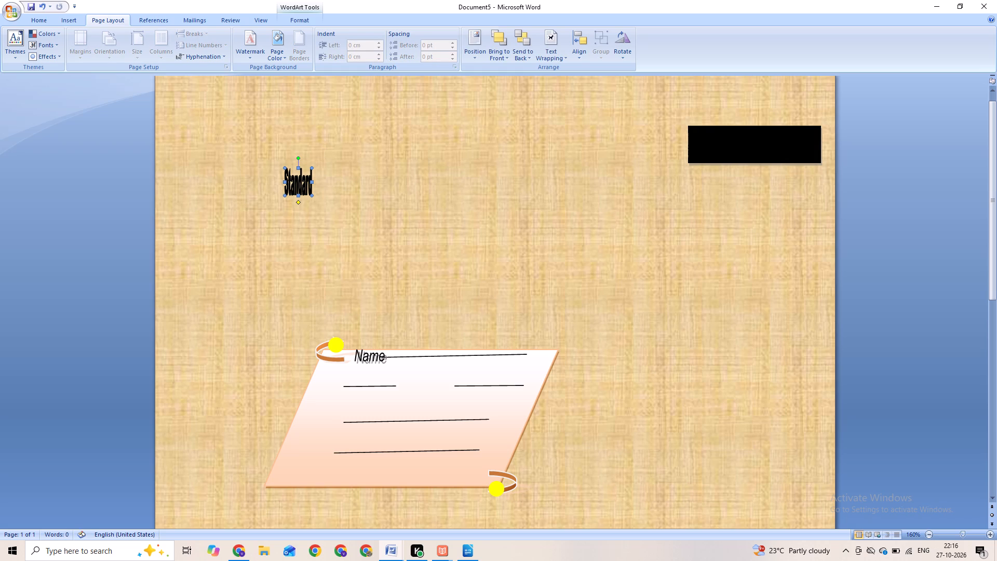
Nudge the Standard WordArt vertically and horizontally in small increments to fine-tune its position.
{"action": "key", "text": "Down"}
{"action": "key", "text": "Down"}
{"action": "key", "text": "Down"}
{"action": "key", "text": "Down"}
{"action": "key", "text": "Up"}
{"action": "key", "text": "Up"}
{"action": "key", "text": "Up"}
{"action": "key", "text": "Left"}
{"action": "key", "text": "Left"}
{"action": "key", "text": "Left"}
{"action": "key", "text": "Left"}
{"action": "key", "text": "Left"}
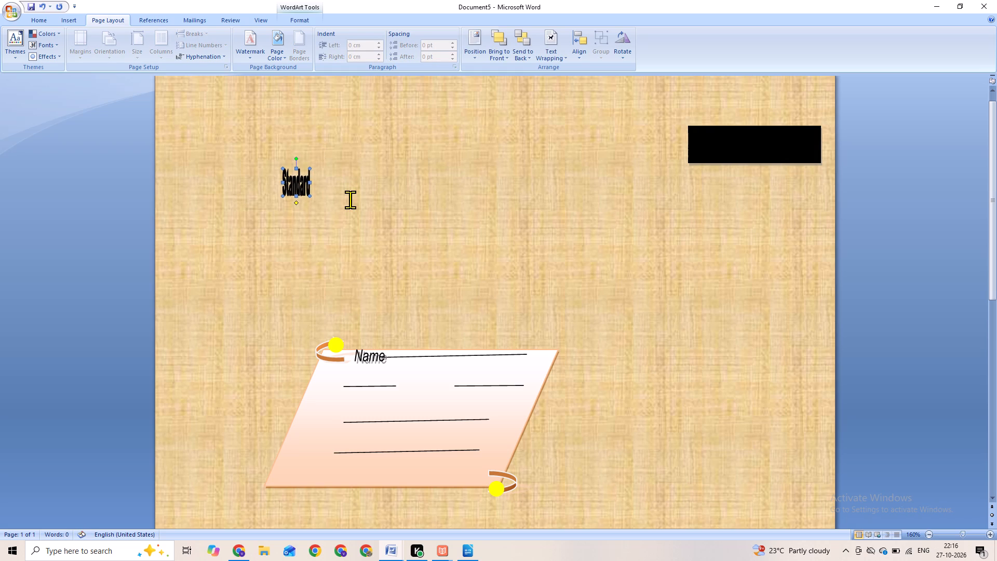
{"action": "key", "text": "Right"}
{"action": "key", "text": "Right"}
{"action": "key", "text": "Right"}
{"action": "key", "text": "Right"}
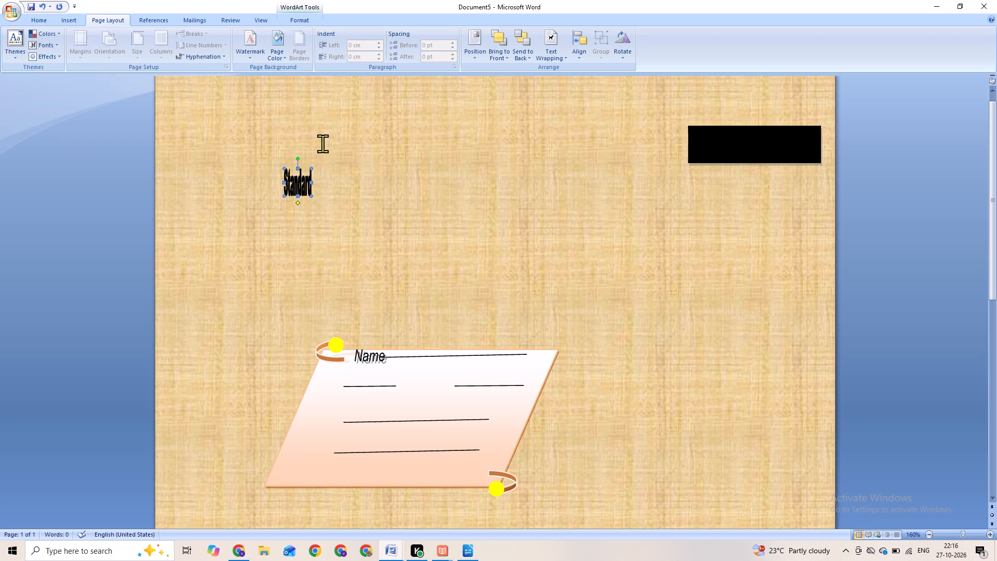
Delete the narrowed Standard WordArt from the page.
{"action": "key", "text": "BackSpace"}
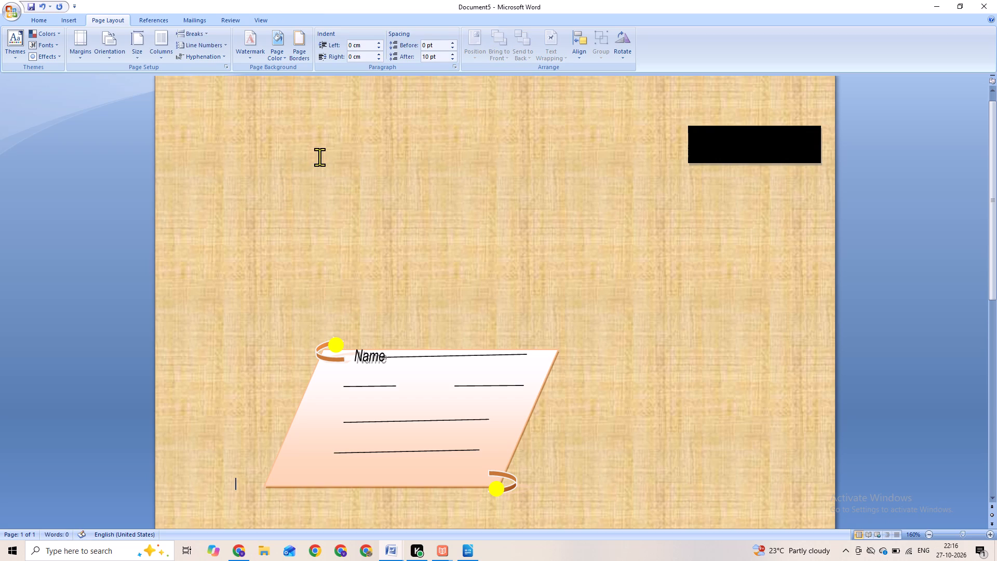
Insert a new WordArt in the first plain outlined style with the text Standard, in Arial Black at size 18.
{"action": "left_click", "coordinate": [73, 17]}
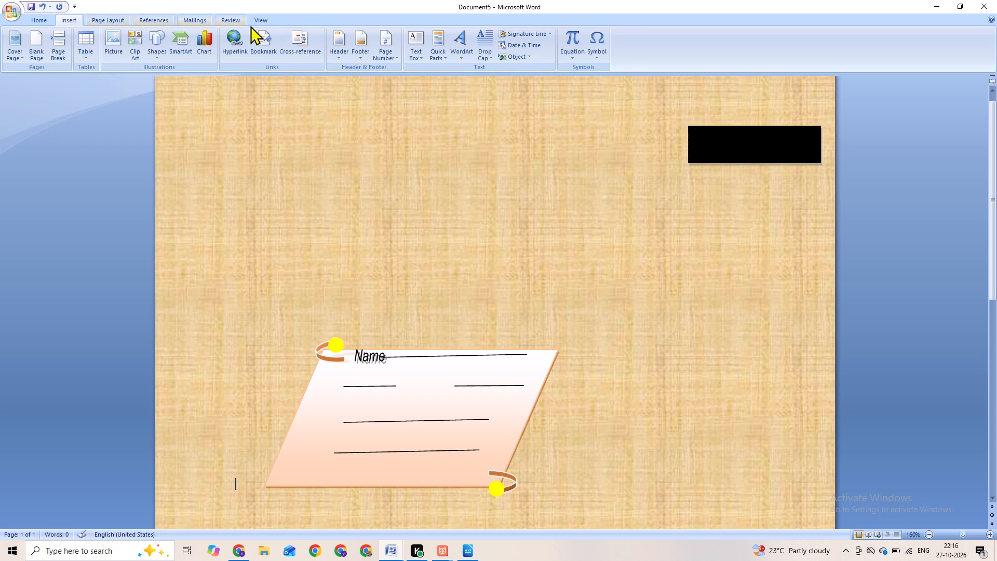
{"action": "left_click", "coordinate": [459, 33]}
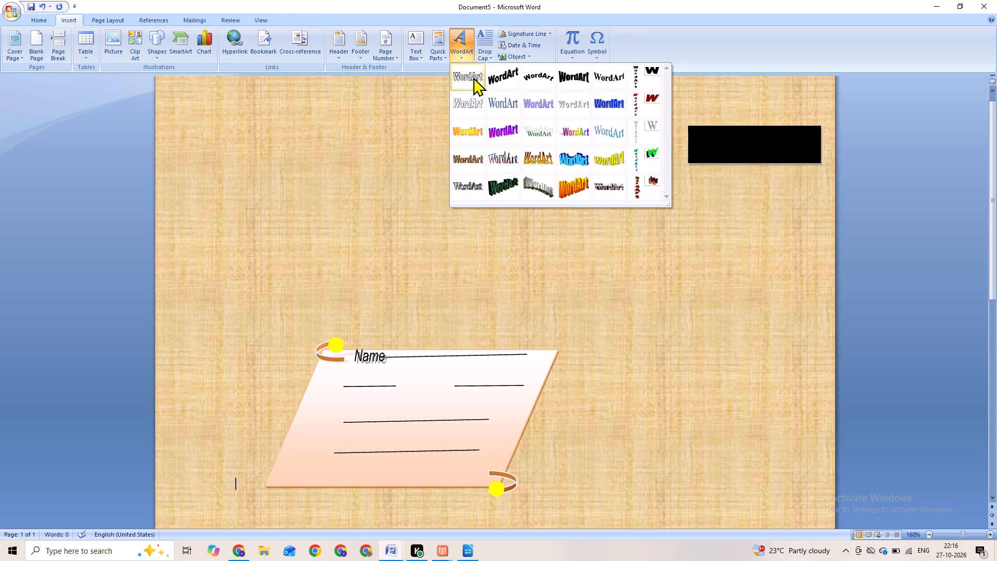
{"action": "left_click", "coordinate": [473, 77]}
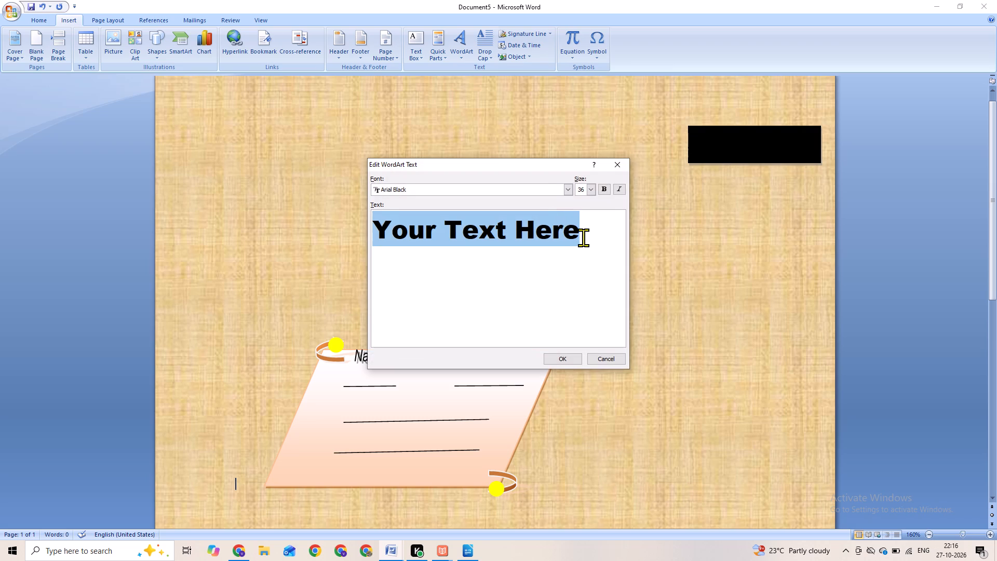
{"action": "key", "text": "BackSpace"}
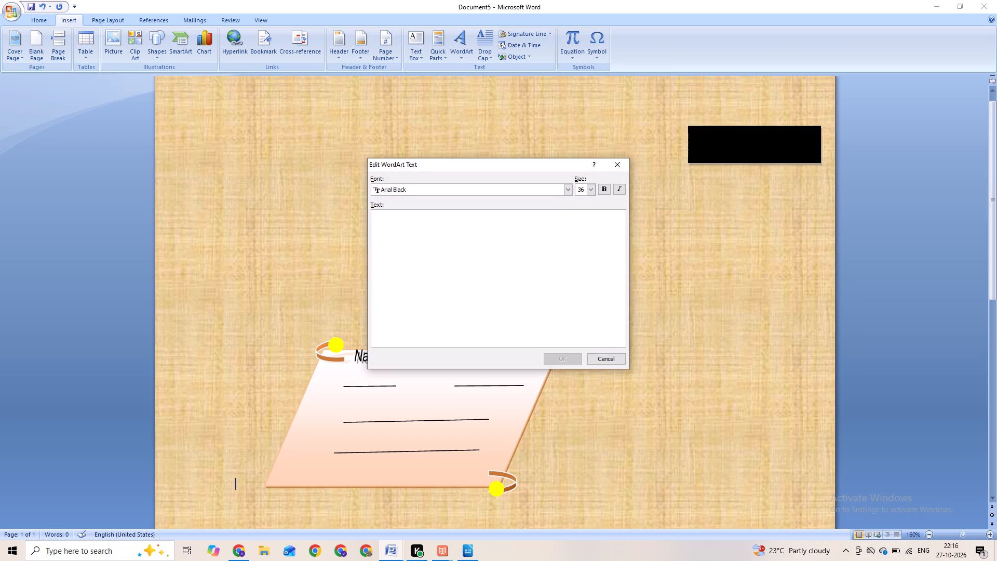
{"action": "key", "text": "shift+s"}
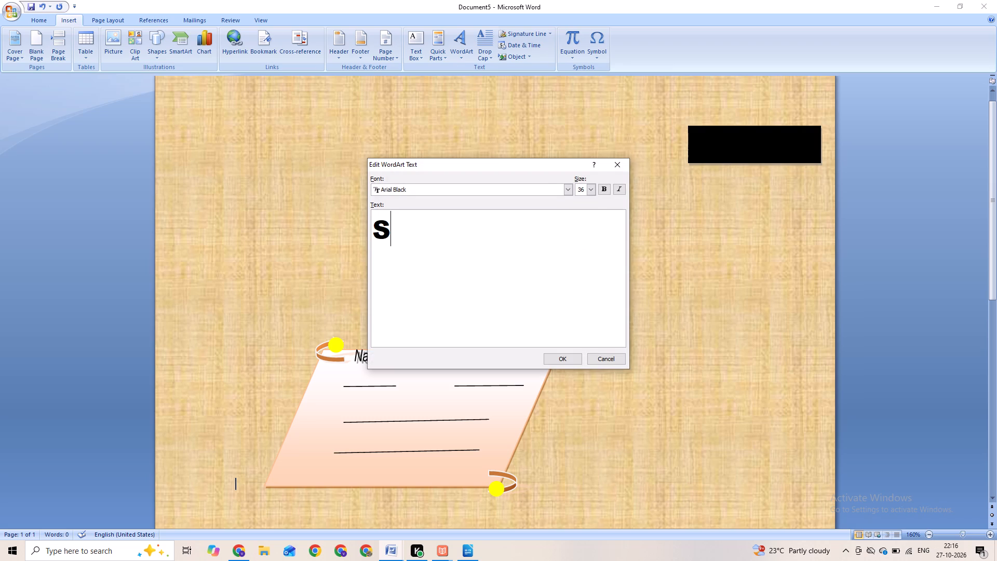
{"action": "key", "text": "t"}
{"action": "key", "text": "a"}
{"action": "key", "text": "n"}
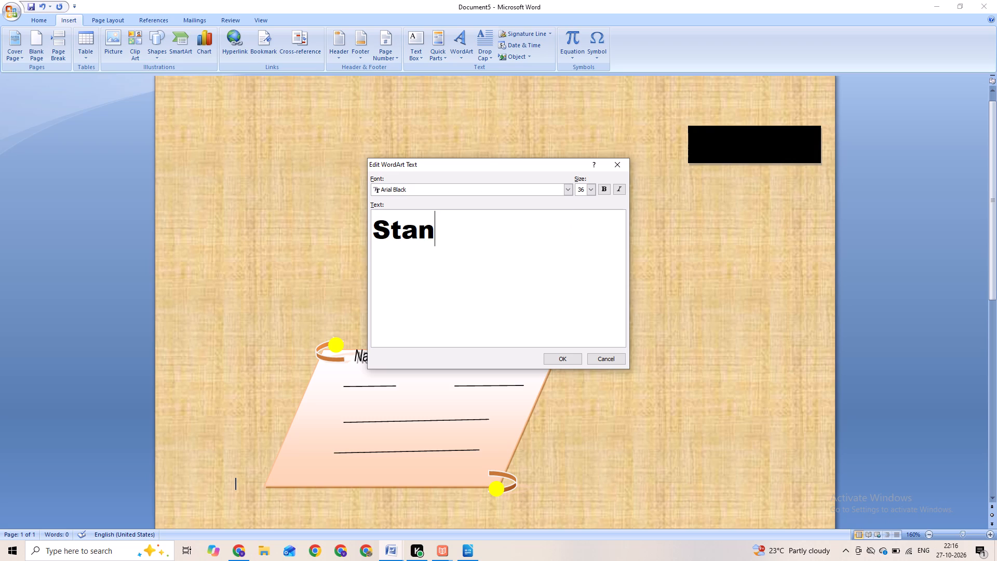
{"action": "key", "text": "d"}
{"action": "type", "text": "ard"}
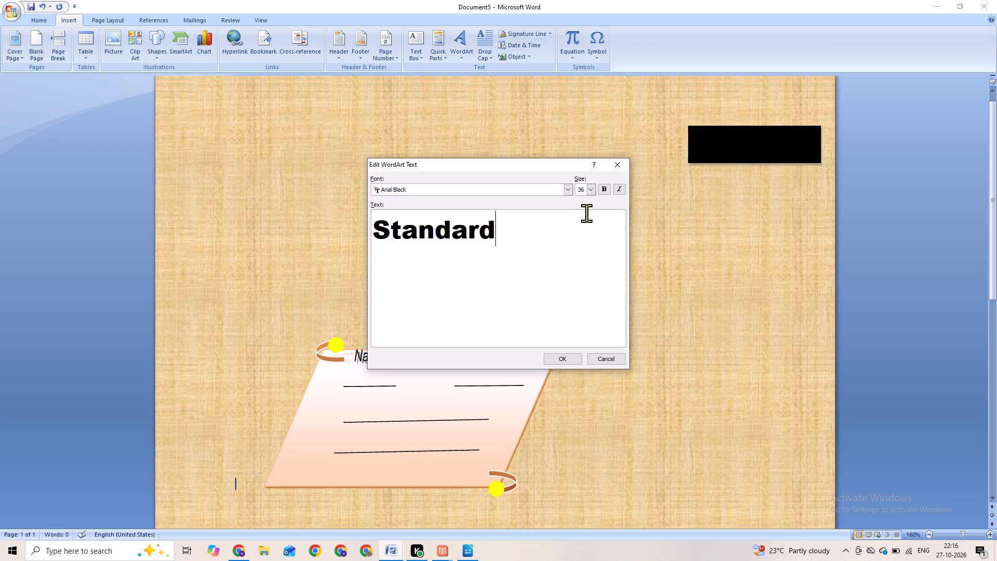
{"action": "left_click", "coordinate": [594, 189]}
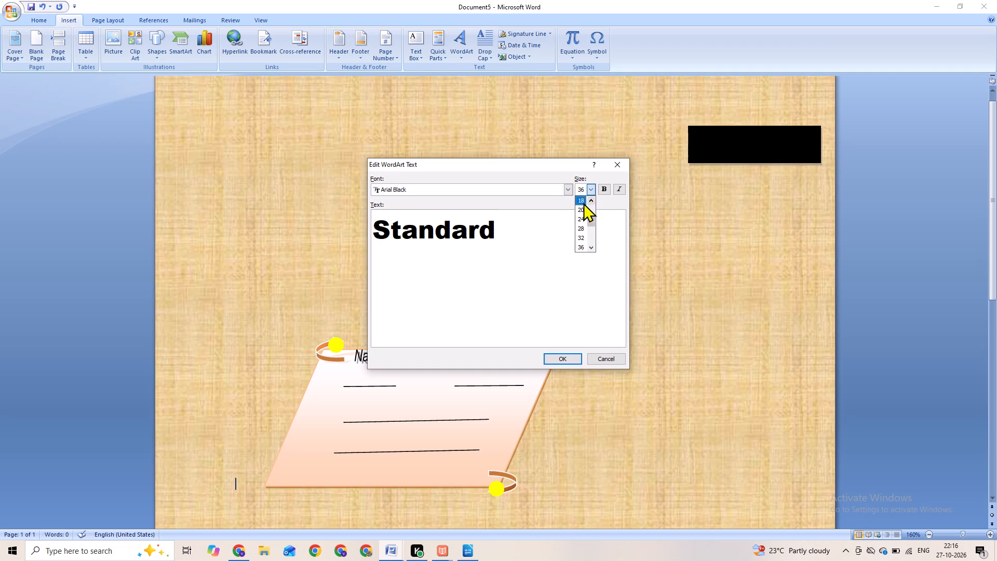
{"action": "left_click", "coordinate": [581, 198]}
{"action": "left_click", "coordinate": [626, 183]}
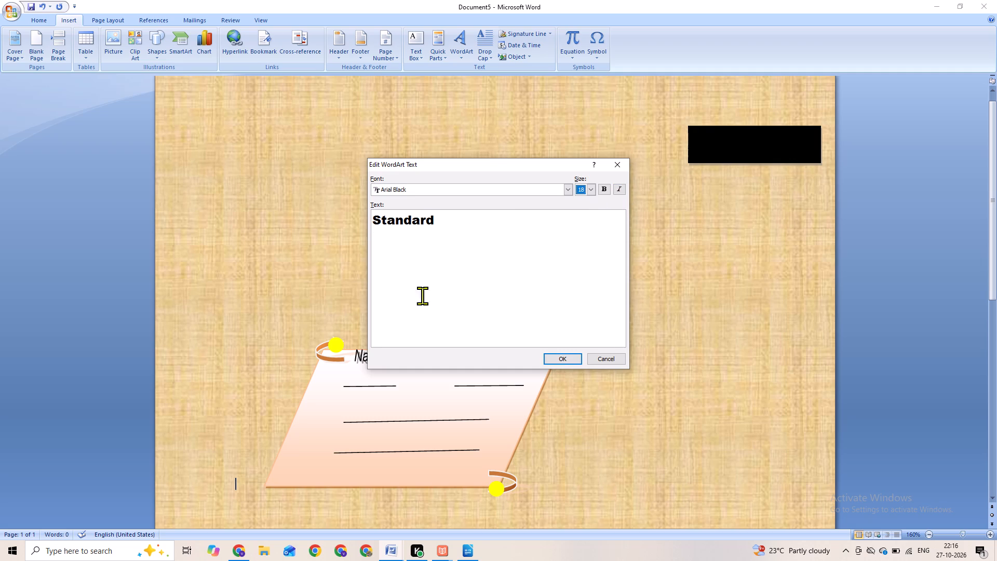
{"action": "left_click_drag", "start_coordinate": [440, 222], "coordinate": [426, 224]}
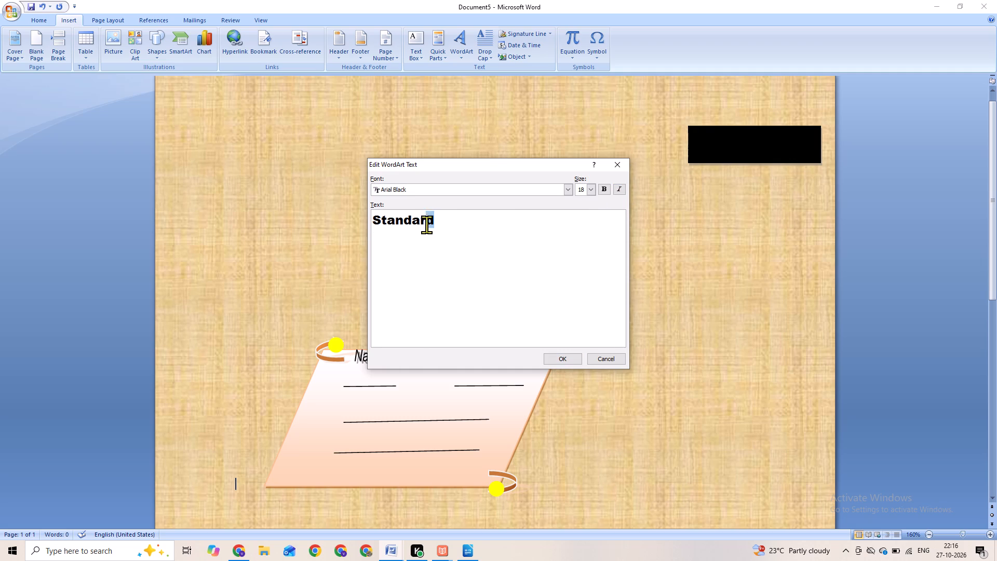
{"action": "left_click_drag", "start_coordinate": [426, 224], "coordinate": [364, 236]}
{"action": "left_click", "coordinate": [563, 360]}
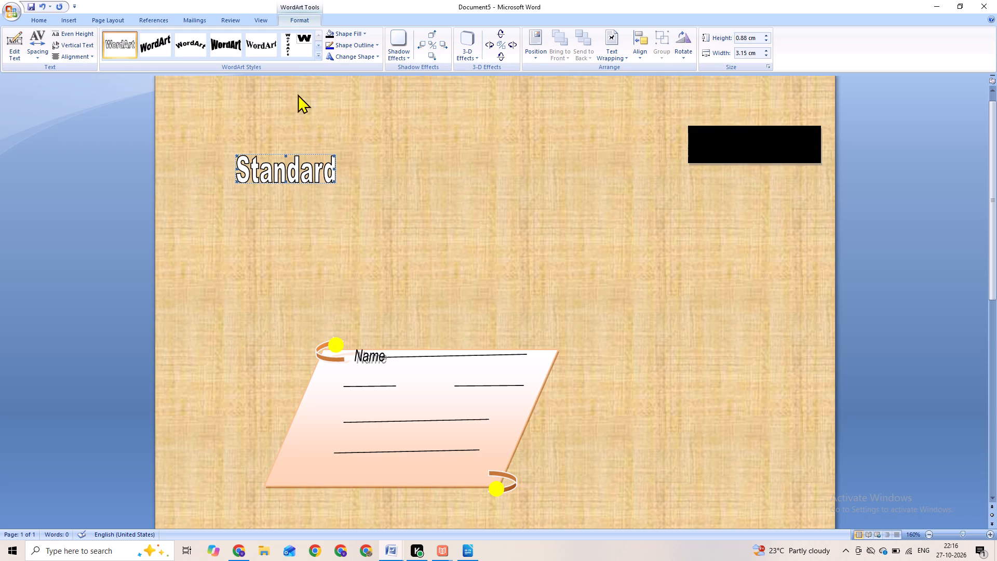
Give the new Standard WordArt a black fill and a ¼ pt outline weight.
{"action": "left_click", "coordinate": [364, 31]}
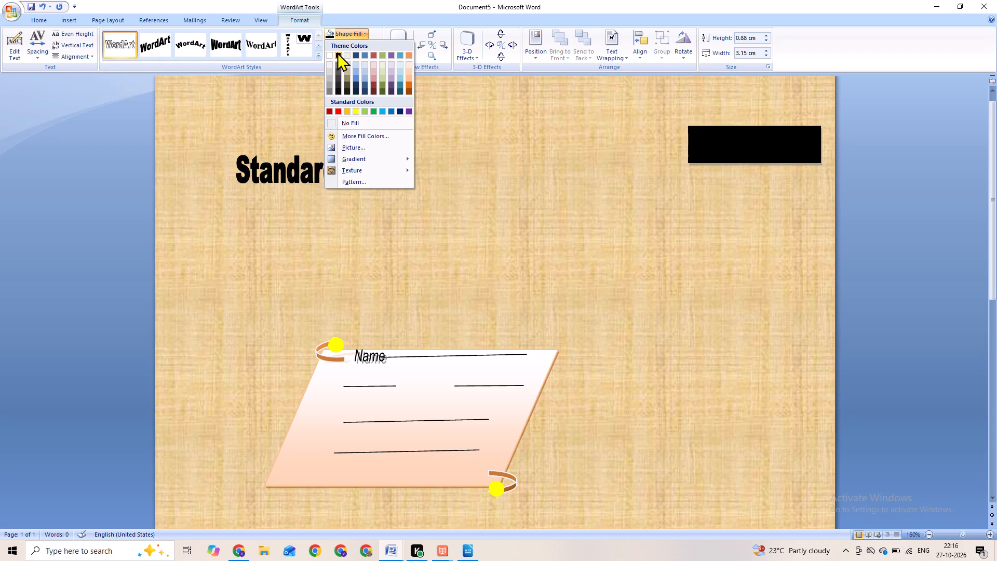
{"action": "left_click", "coordinate": [337, 52]}
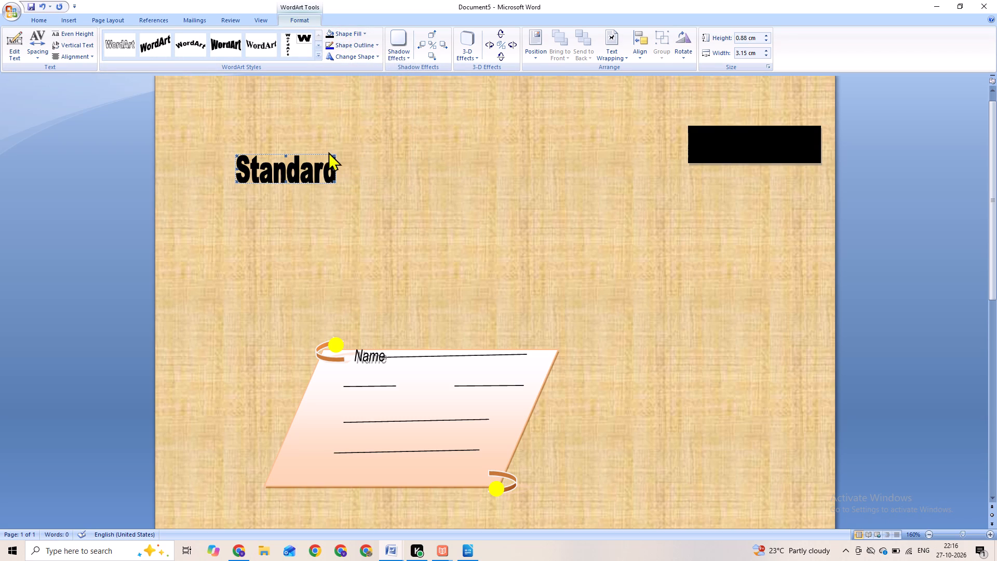
{"action": "left_click", "coordinate": [375, 43]}
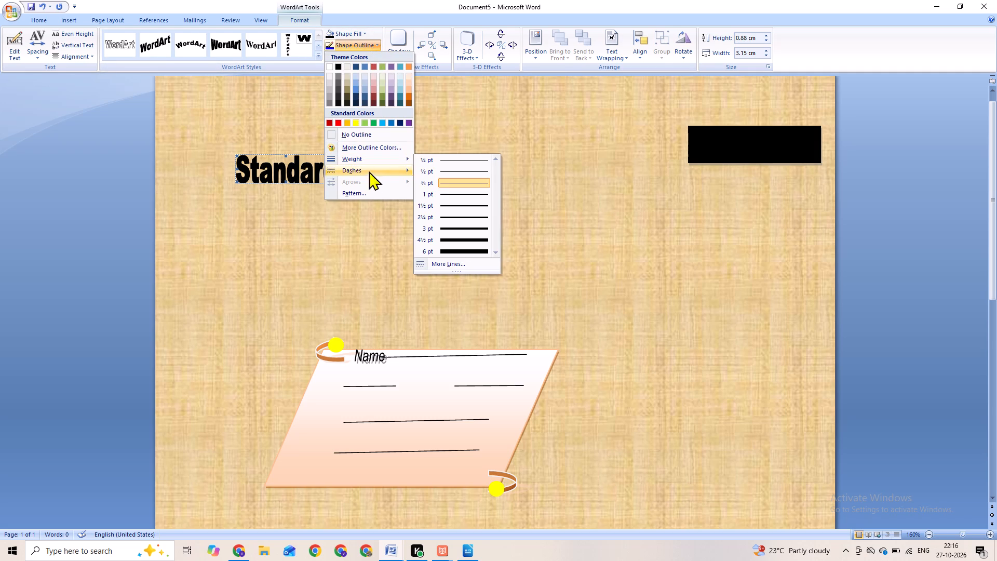
{"action": "scroll", "coordinate": [451, 158], "scroll_direction": "down", "scroll_amount": 1}
{"action": "left_click", "coordinate": [451, 157]}
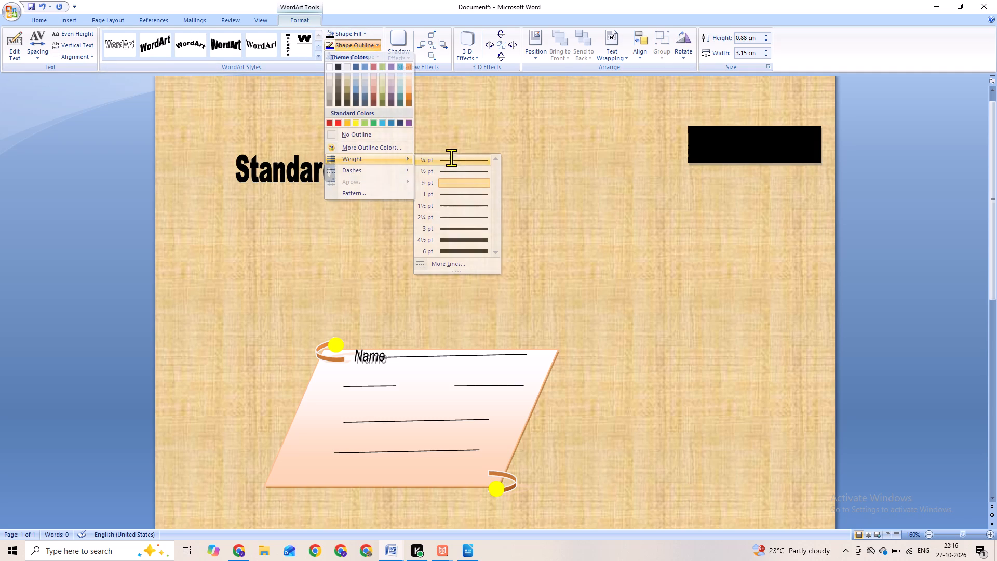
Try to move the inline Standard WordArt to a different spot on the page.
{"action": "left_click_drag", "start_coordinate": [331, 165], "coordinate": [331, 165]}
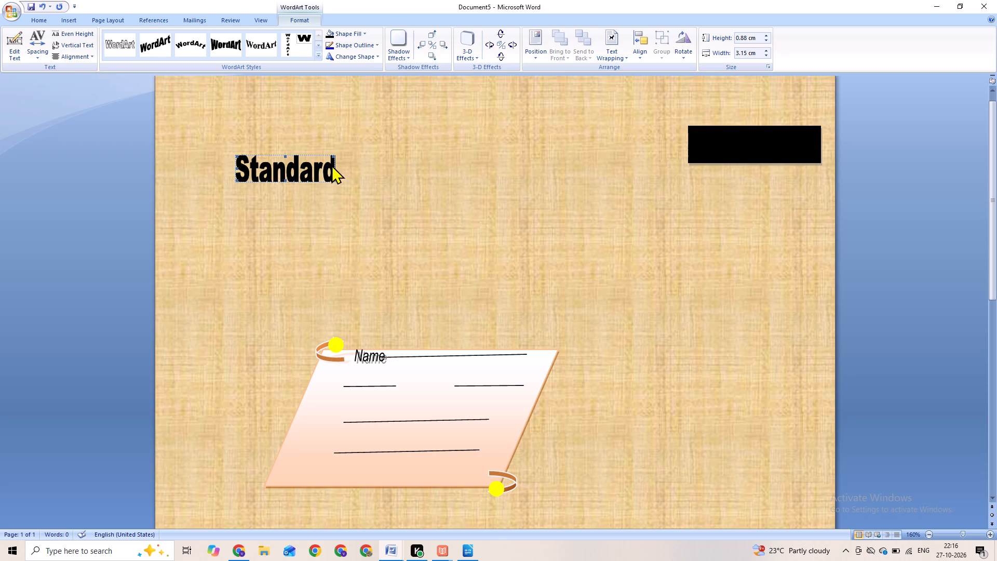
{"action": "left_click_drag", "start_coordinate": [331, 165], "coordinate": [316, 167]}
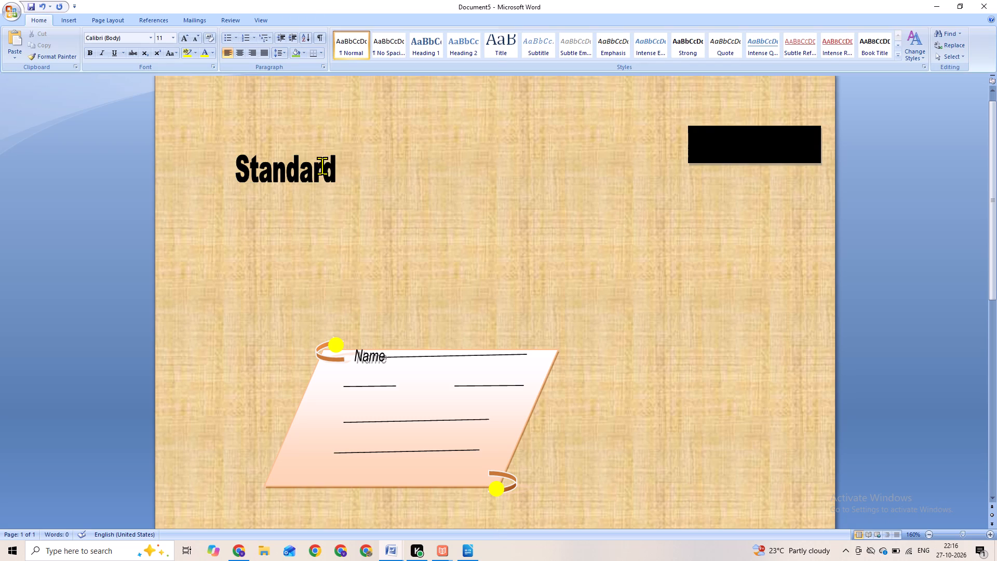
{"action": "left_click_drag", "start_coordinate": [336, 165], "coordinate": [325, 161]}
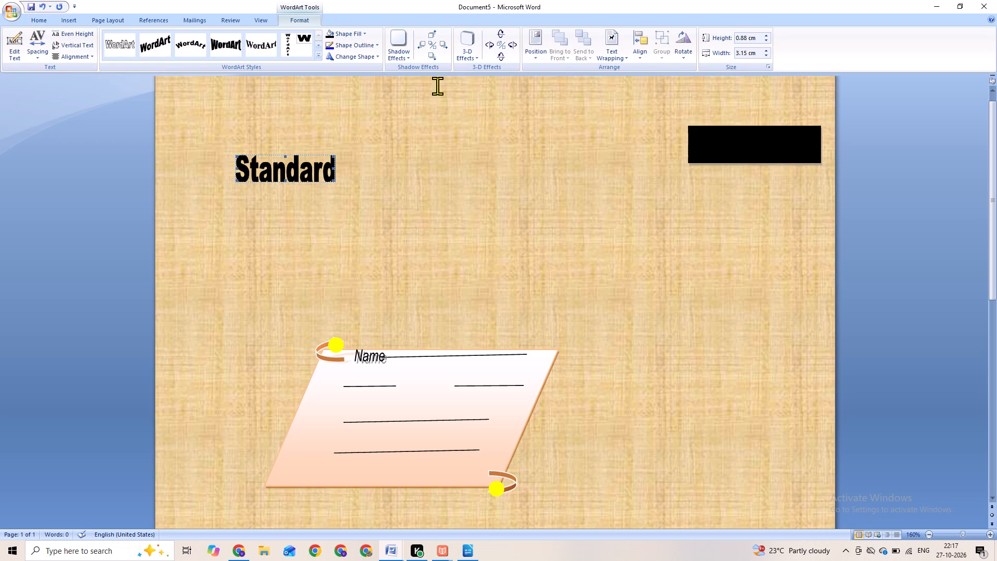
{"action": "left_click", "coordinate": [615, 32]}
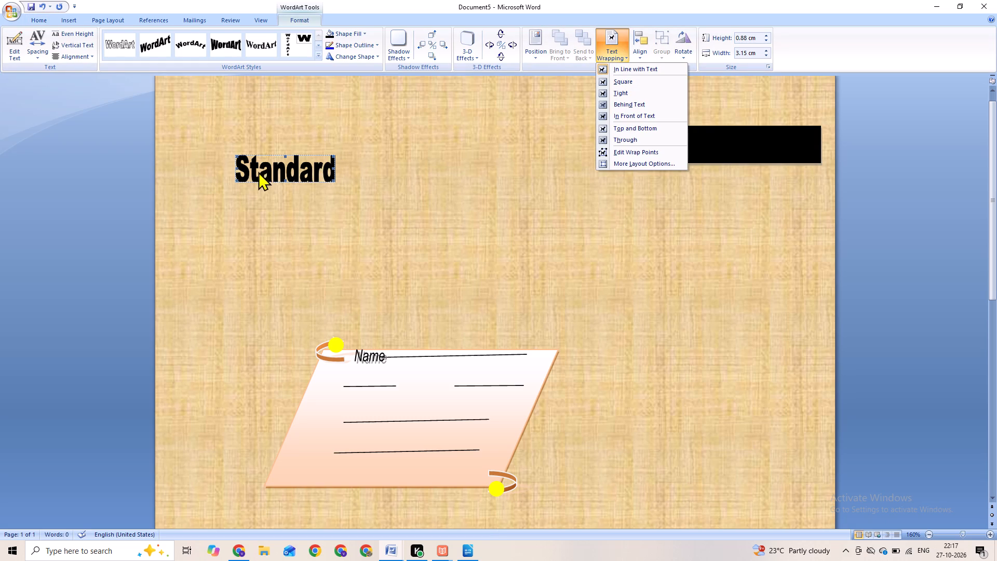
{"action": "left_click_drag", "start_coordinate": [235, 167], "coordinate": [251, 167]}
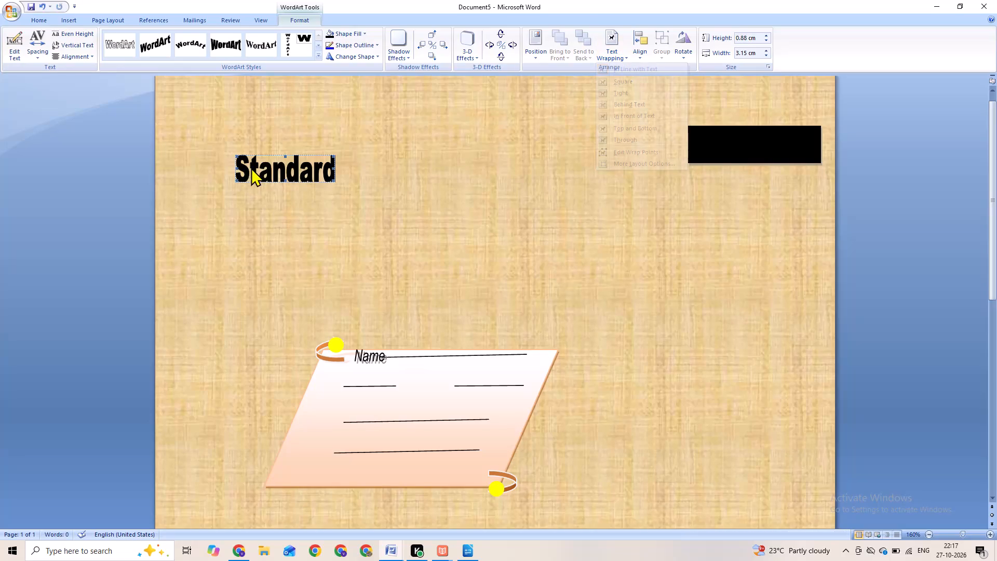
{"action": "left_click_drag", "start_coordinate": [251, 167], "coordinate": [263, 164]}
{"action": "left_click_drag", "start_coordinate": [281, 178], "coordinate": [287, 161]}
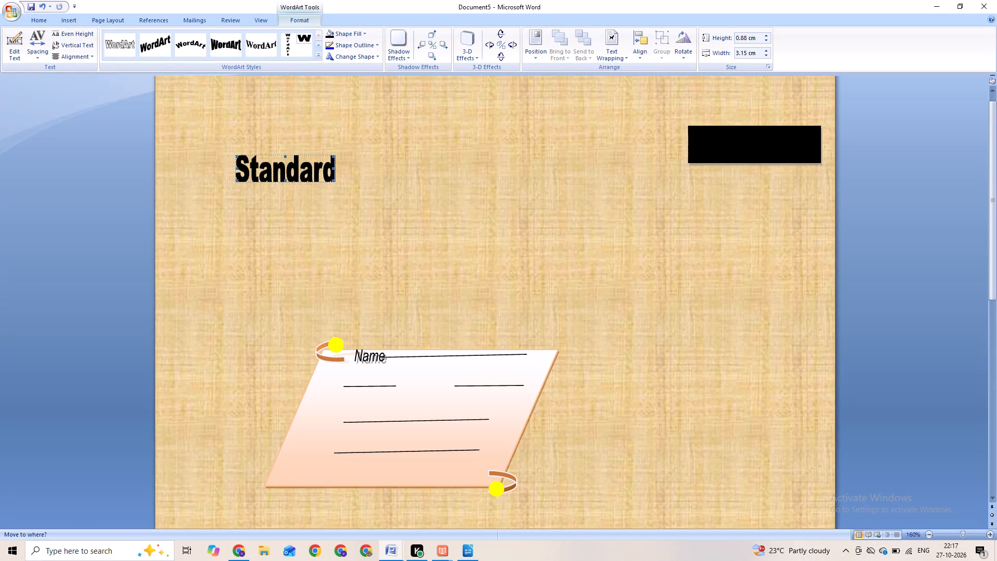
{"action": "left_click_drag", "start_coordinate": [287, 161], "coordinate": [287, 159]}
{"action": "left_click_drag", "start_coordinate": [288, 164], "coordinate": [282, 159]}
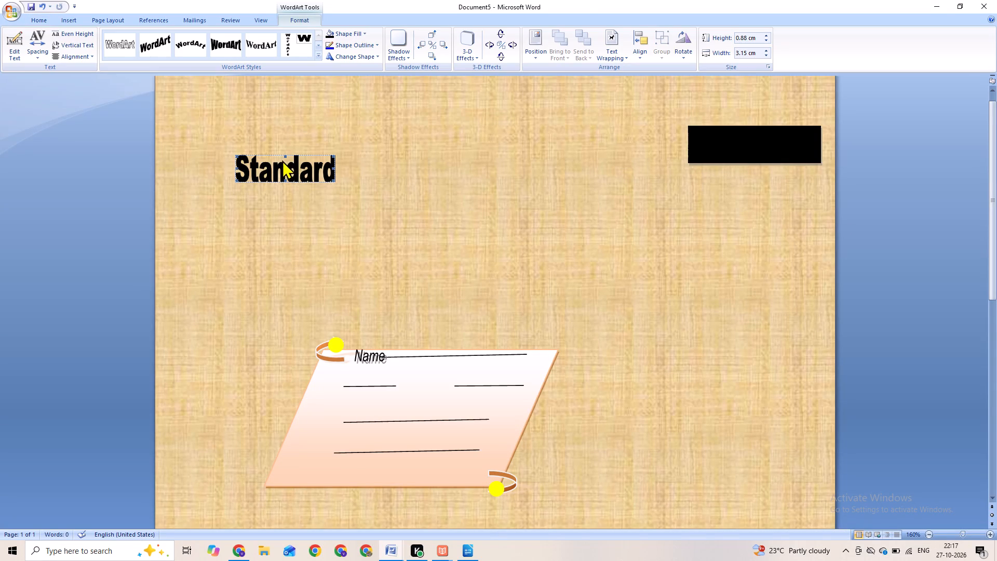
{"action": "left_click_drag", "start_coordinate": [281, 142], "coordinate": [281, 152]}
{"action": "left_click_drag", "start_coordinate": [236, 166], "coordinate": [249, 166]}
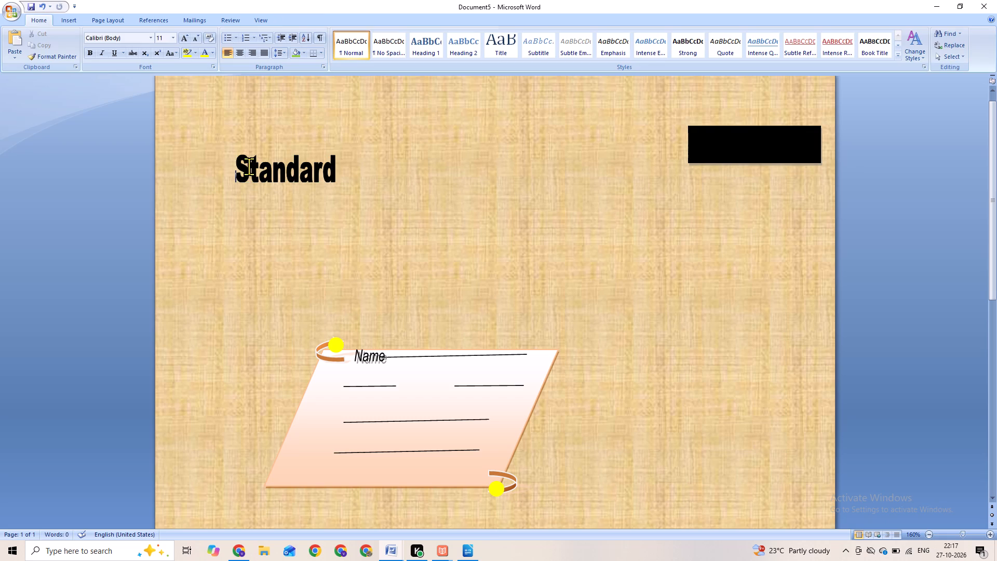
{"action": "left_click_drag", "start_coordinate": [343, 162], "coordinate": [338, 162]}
Set the Standard WordArt's text wrapping to In Front of Text.
{"action": "left_click_drag", "start_coordinate": [338, 162], "coordinate": [310, 168]}
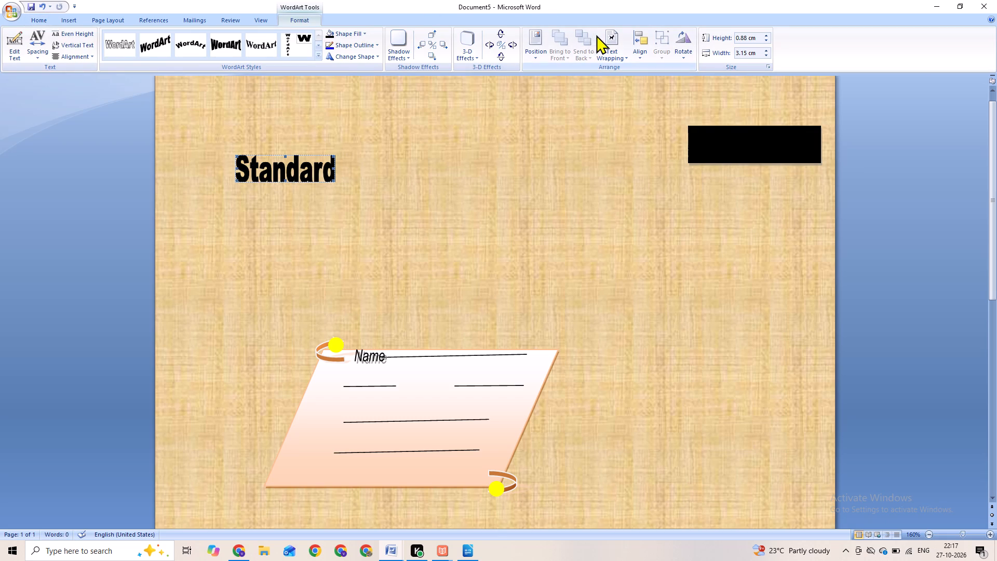
{"action": "left_click", "coordinate": [616, 35]}
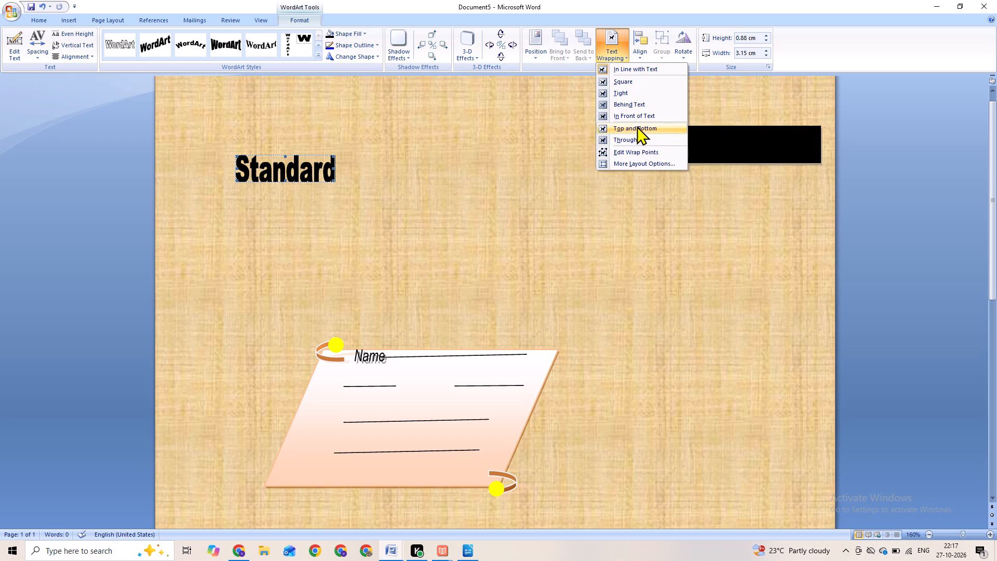
{"action": "left_click", "coordinate": [635, 116]}
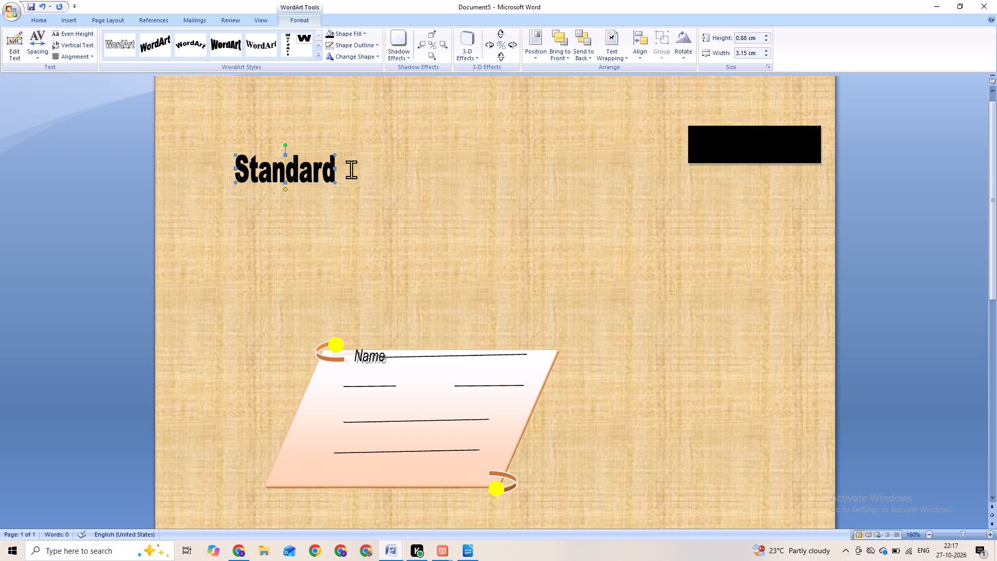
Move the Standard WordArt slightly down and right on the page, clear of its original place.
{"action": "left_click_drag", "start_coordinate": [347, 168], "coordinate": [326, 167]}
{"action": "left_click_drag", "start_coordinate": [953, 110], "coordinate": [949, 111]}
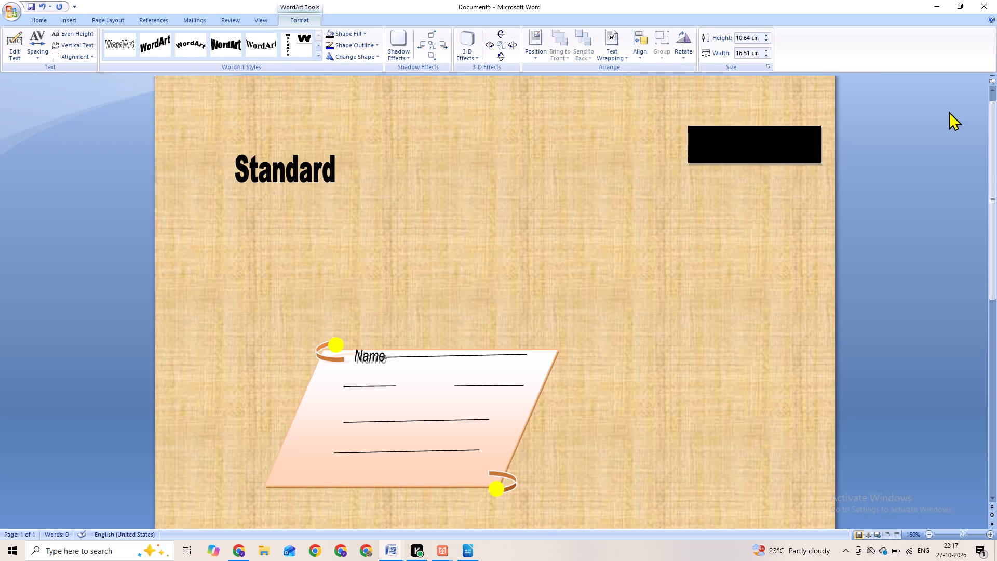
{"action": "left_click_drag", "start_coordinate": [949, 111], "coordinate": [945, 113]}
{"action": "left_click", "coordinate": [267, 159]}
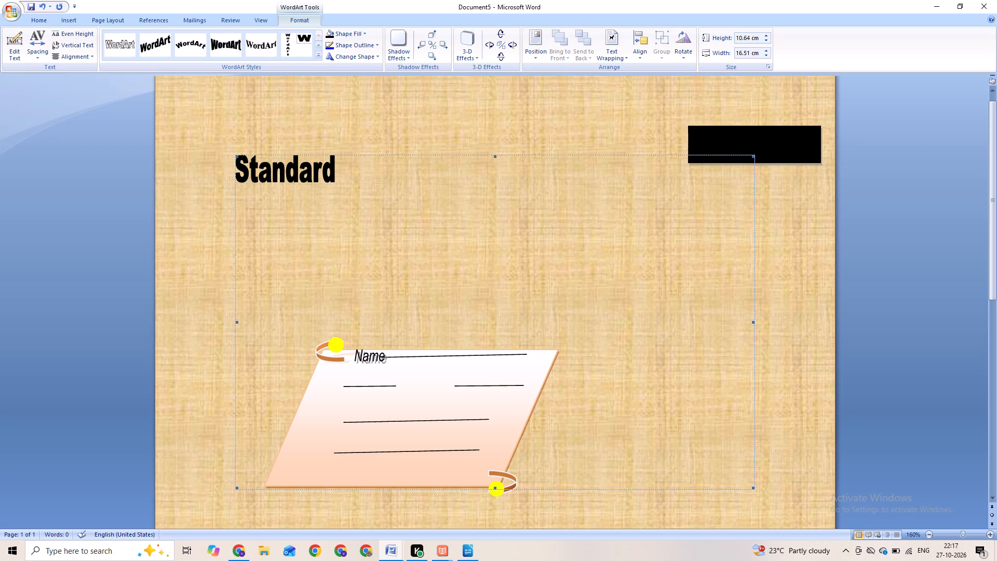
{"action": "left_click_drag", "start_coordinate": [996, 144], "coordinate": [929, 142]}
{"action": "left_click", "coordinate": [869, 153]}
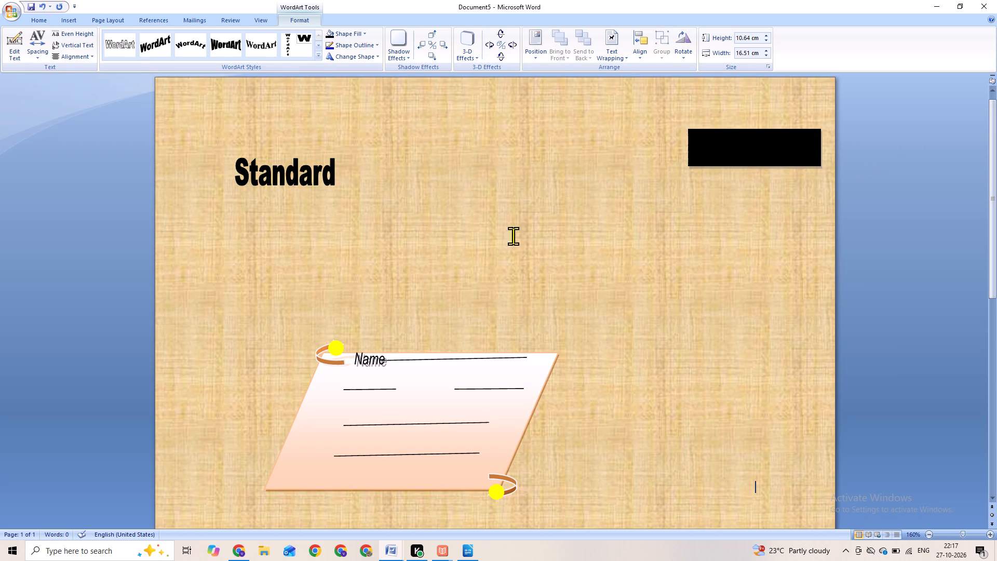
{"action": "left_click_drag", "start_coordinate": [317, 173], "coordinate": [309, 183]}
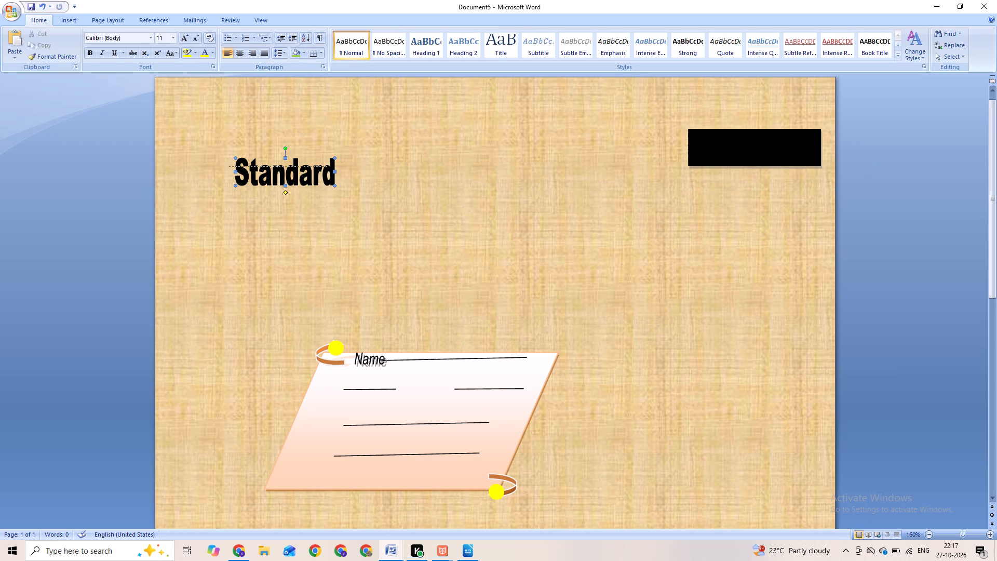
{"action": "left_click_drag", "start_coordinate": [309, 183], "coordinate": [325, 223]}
Reduce the Standard WordArt's height to about 0.55 cm, keeping its width.
{"action": "left_click_drag", "start_coordinate": [293, 236], "coordinate": [294, 228]}
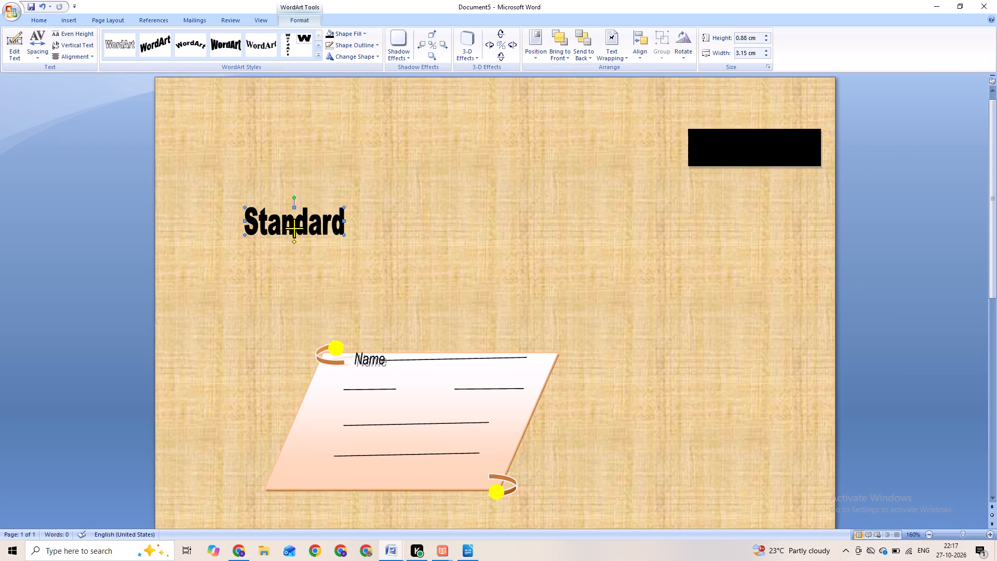
{"action": "left_click_drag", "start_coordinate": [294, 228], "coordinate": [296, 224]}
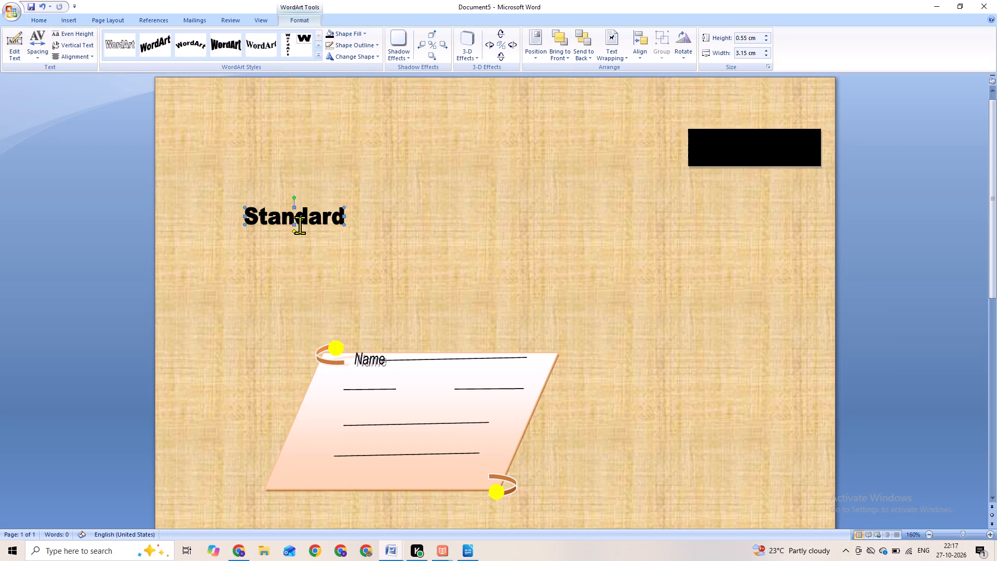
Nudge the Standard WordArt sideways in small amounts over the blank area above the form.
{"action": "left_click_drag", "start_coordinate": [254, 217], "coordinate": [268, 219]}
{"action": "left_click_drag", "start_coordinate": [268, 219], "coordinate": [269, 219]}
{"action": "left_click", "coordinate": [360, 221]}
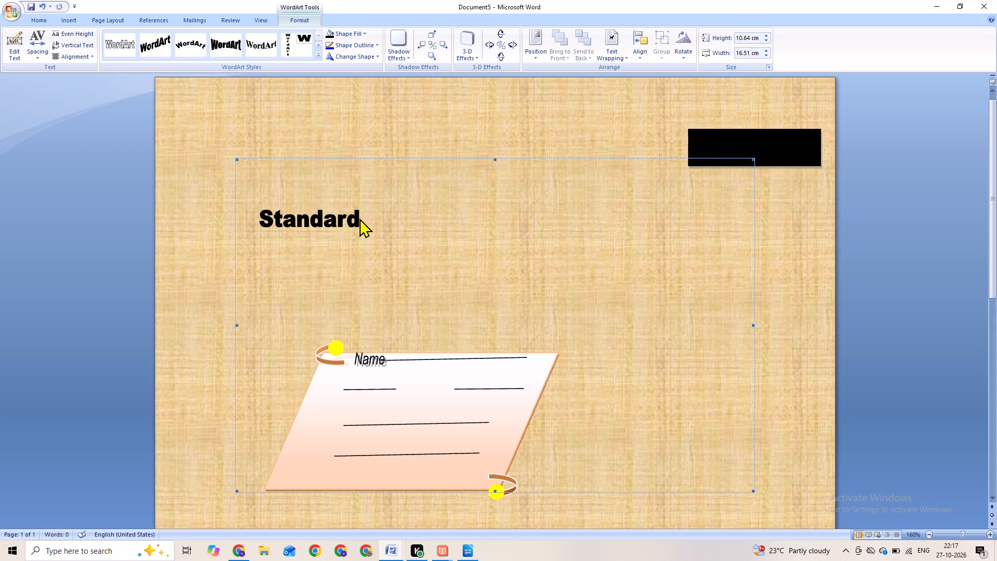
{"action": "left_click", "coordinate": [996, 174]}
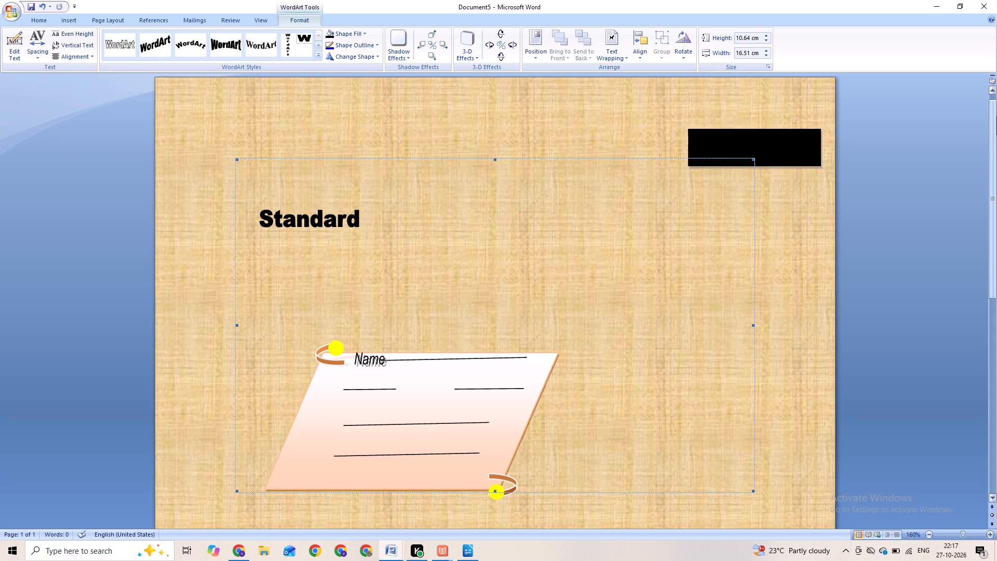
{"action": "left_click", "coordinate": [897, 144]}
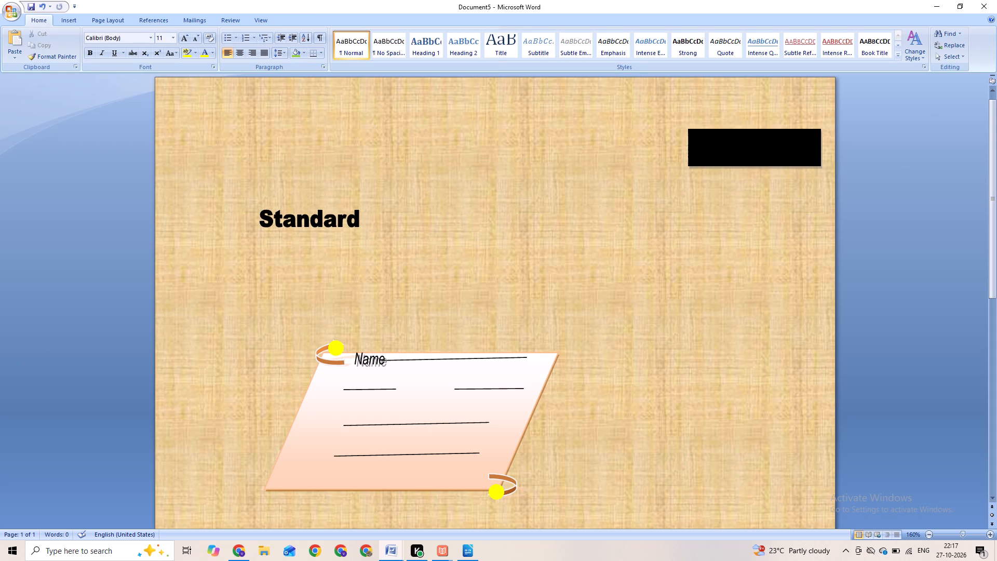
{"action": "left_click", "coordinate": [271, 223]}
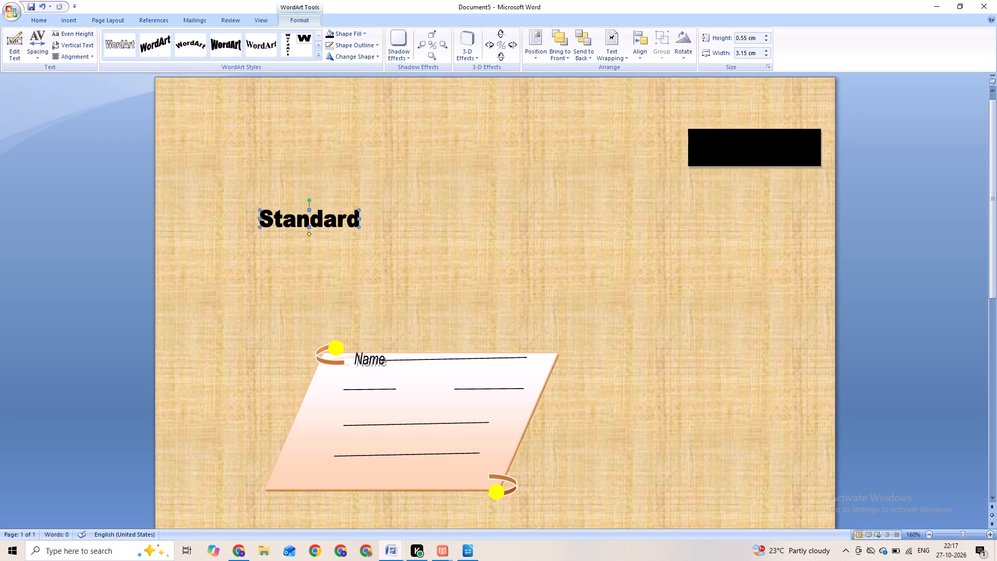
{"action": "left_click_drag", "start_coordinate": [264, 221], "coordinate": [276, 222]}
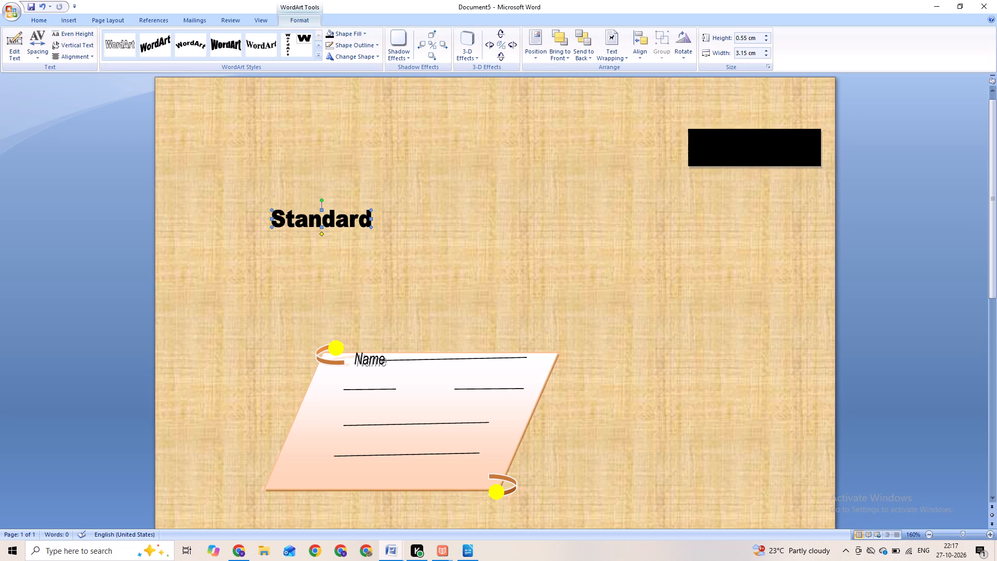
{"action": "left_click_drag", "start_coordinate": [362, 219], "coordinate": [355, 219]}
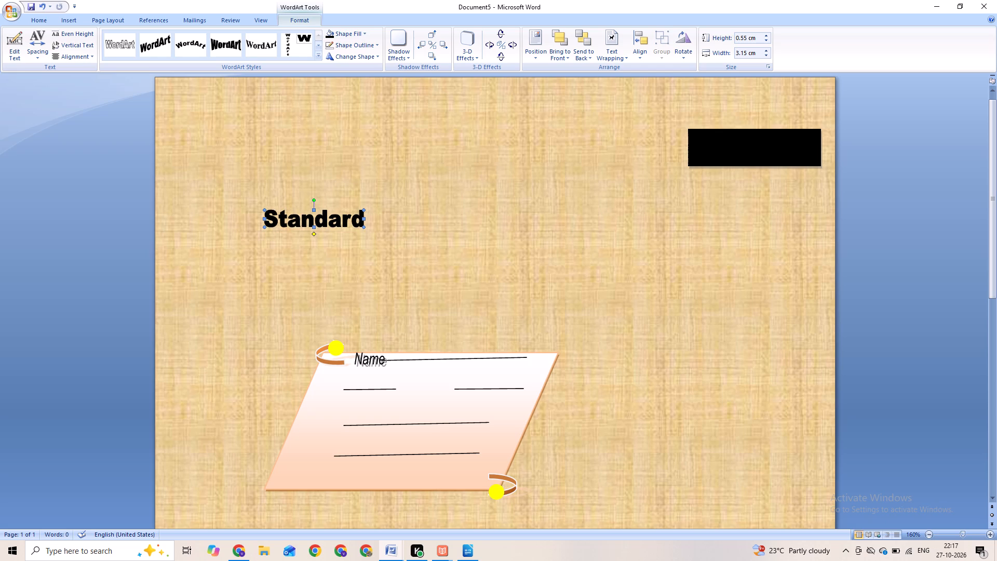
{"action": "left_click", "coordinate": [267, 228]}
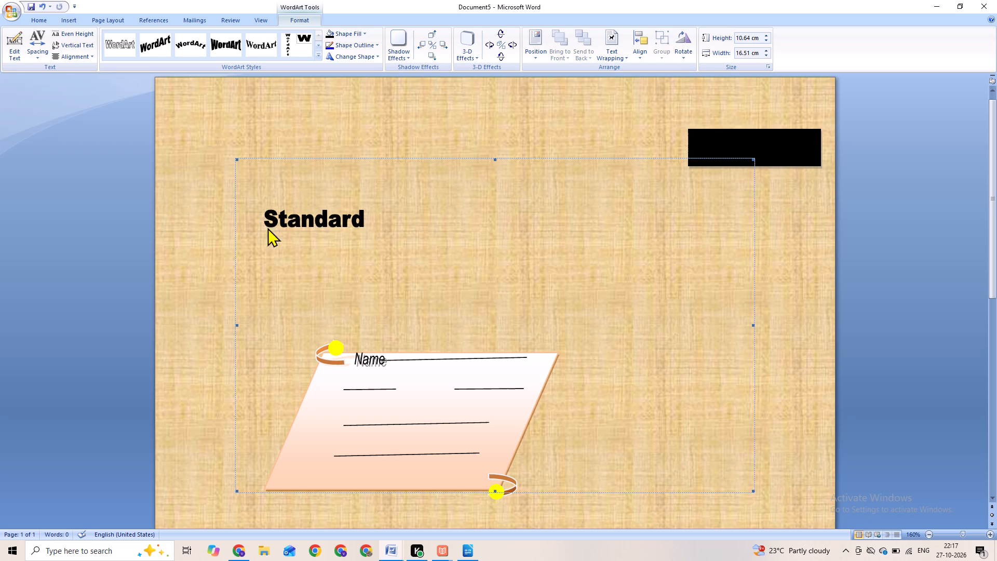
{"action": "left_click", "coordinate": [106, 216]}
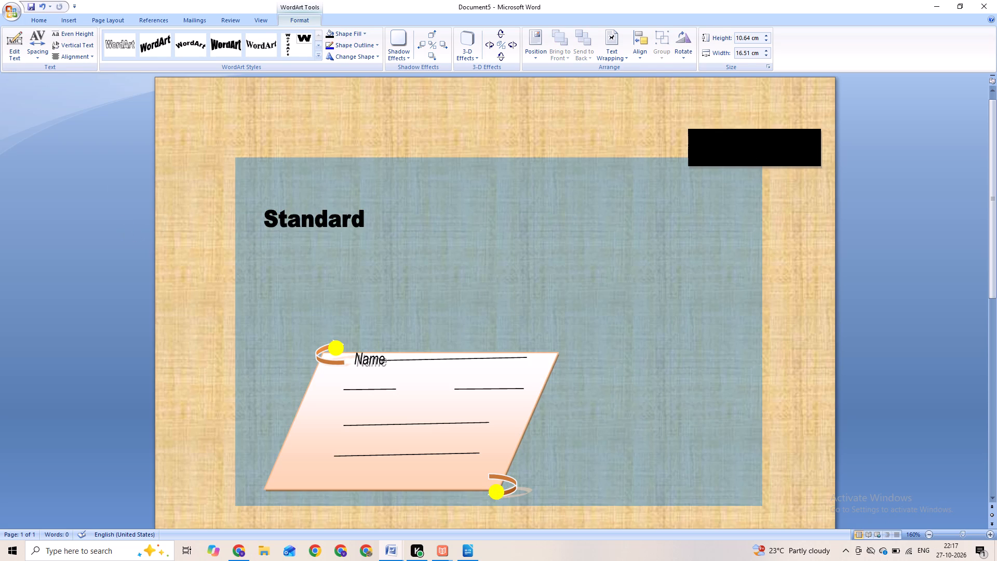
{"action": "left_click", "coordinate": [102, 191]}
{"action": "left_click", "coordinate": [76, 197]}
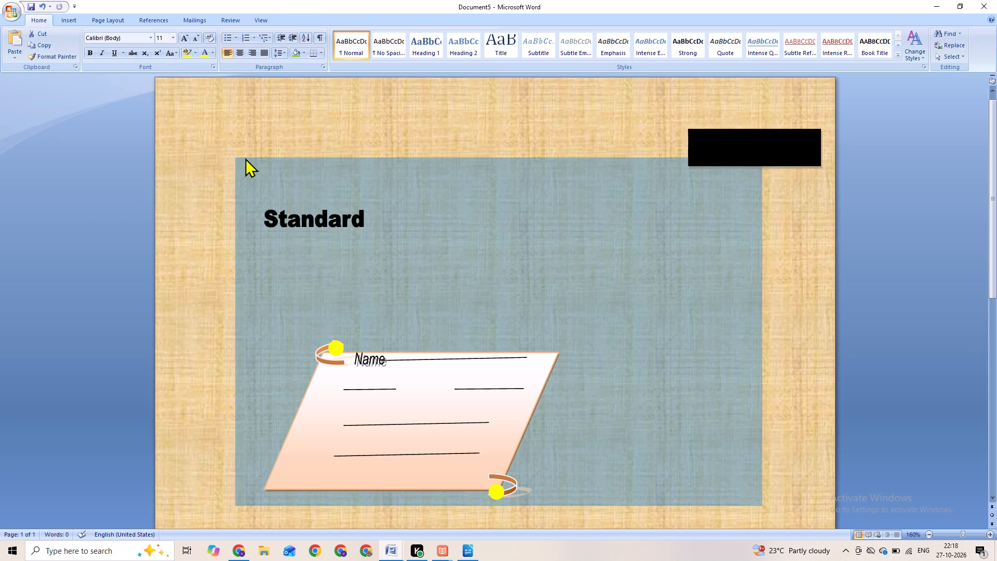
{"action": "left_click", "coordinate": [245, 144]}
Move the Standard WordArt down to the blank area just above and left of the form's upper-left corner.
{"action": "left_click", "coordinate": [312, 222]}
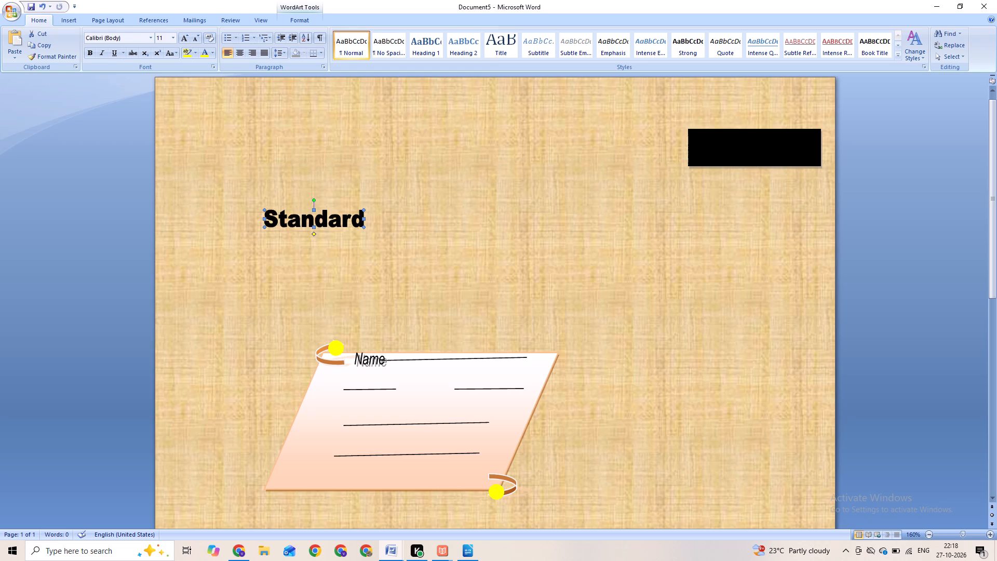
{"action": "left_click_drag", "start_coordinate": [310, 222], "coordinate": [309, 222]}
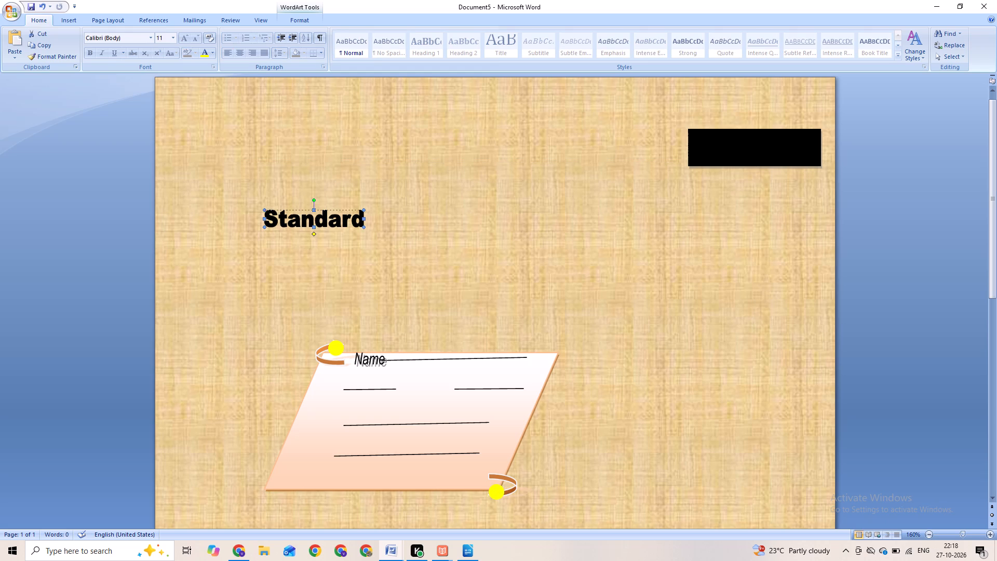
{"action": "left_click_drag", "start_coordinate": [309, 222], "coordinate": [353, 422]}
{"action": "left_click_drag", "start_coordinate": [353, 422], "coordinate": [272, 273]}
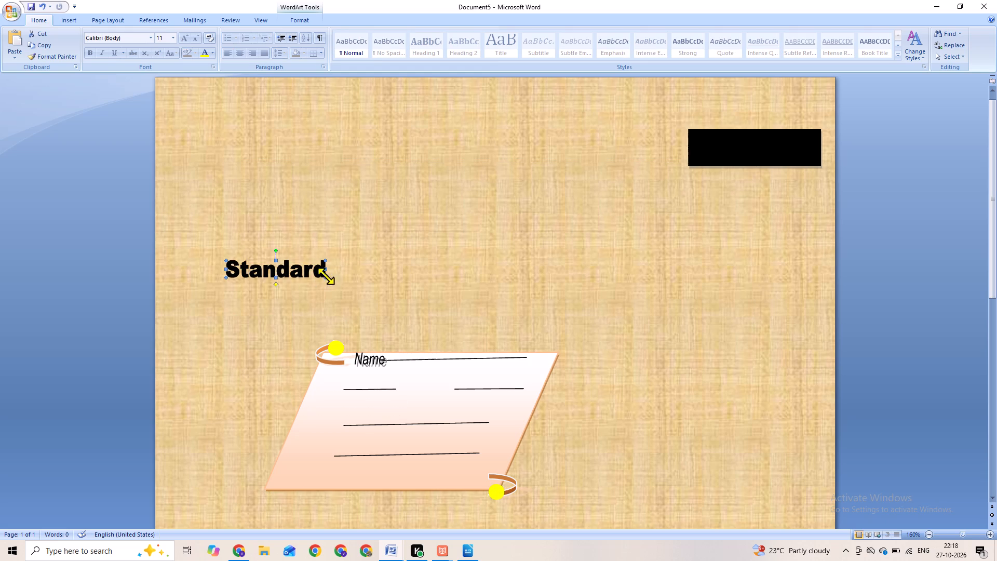
Shrink the Standard WordArt from its lower-right corner to make the label narrower.
{"action": "left_click_drag", "start_coordinate": [327, 276], "coordinate": [325, 274]}
{"action": "left_click_drag", "start_coordinate": [325, 274], "coordinate": [290, 277]}
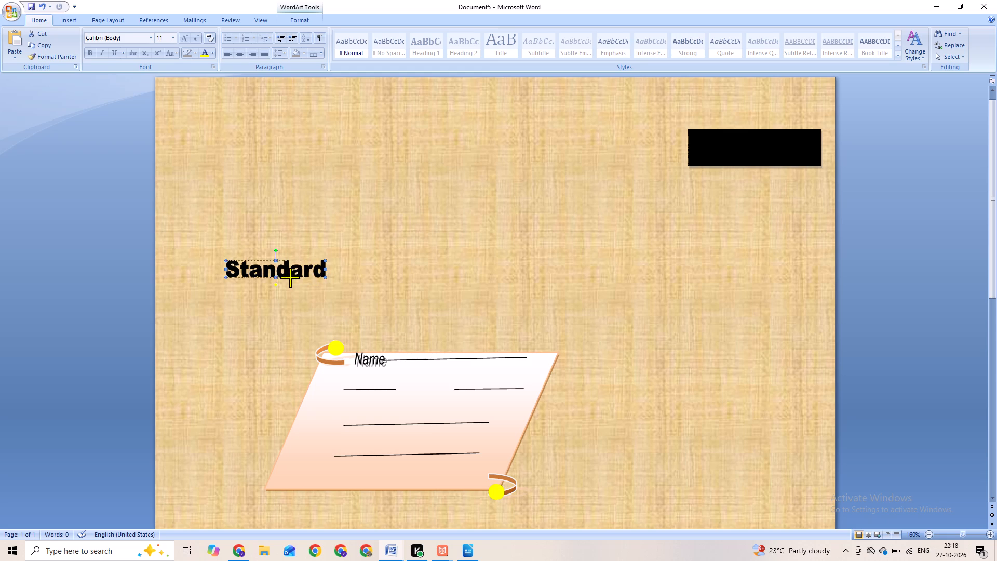
Narrow the Standard WordArt to about 1.88 cm wide, keeping its height.
{"action": "left_click_drag", "start_coordinate": [290, 277], "coordinate": [288, 277]}
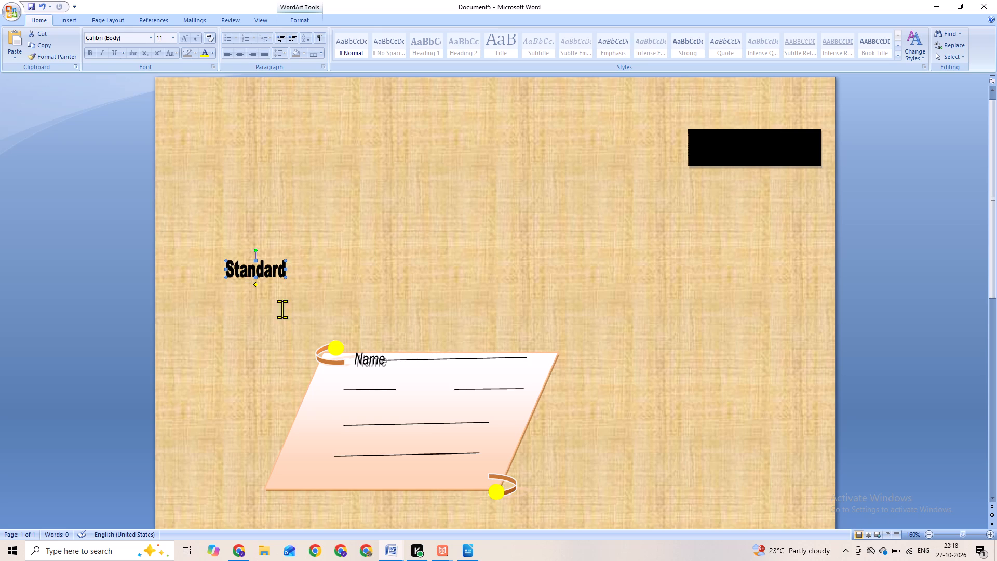
Shift both short lines in the form's second row slightly to the right.
{"action": "left_click", "coordinate": [385, 390]}
{"action": "left_click_drag", "start_coordinate": [384, 389], "coordinate": [390, 388]}
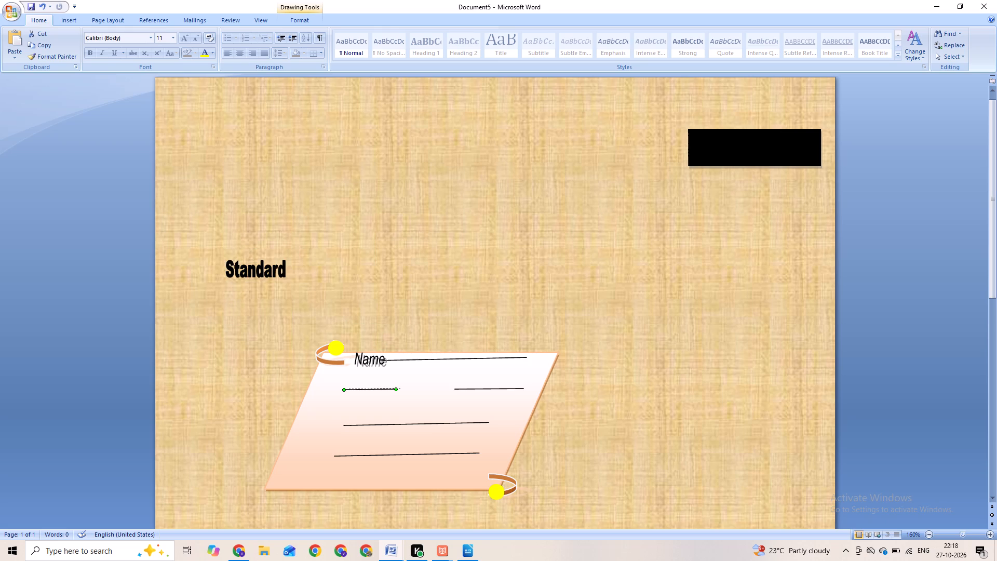
{"action": "left_click_drag", "start_coordinate": [390, 388], "coordinate": [394, 388]}
{"action": "left_click", "coordinate": [457, 389]}
{"action": "left_click_drag", "start_coordinate": [457, 389], "coordinate": [463, 389]}
Remove the outline from the Standard WordArt.
{"action": "left_click", "coordinate": [245, 276]}
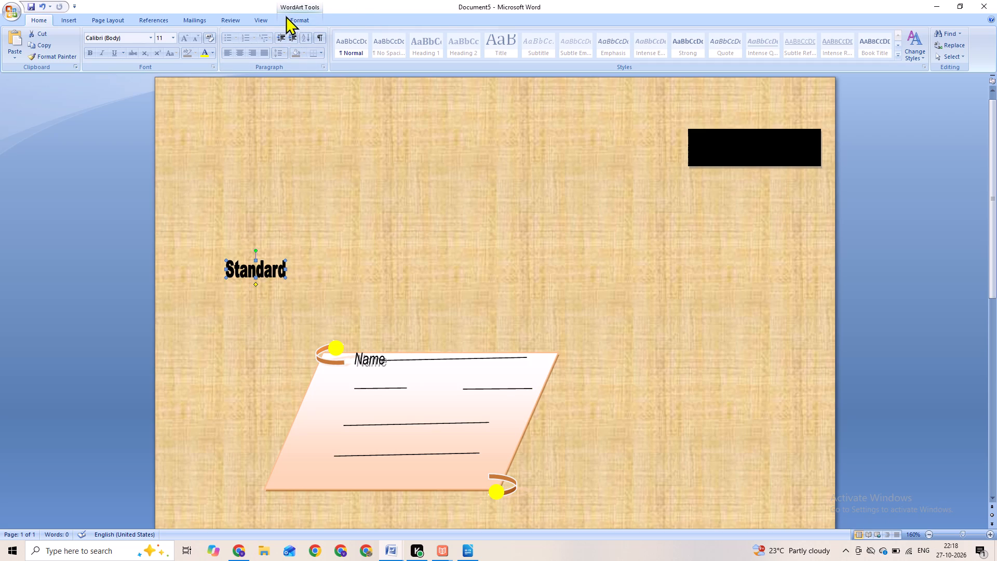
{"action": "left_click", "coordinate": [66, 20]}
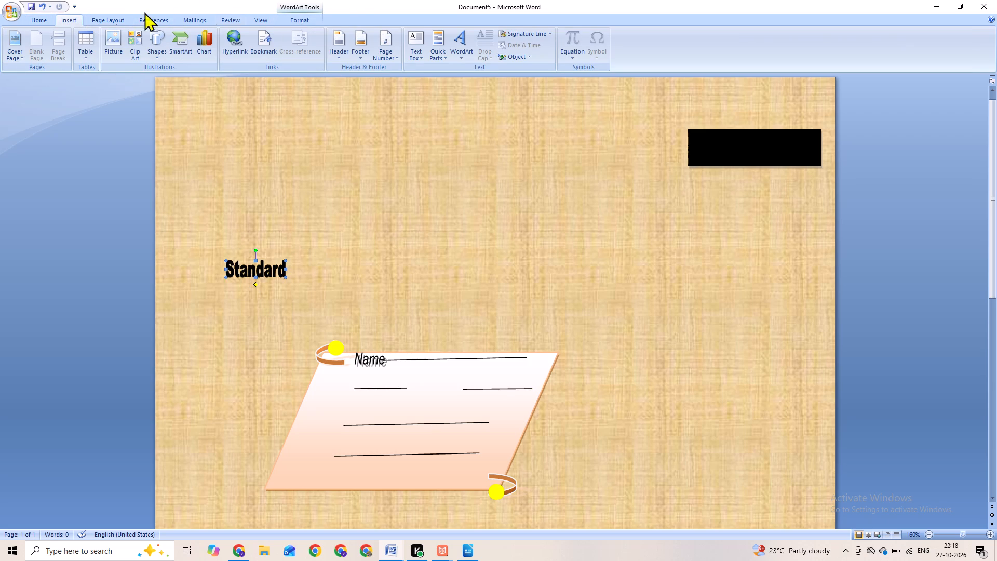
{"action": "left_click", "coordinate": [100, 21]}
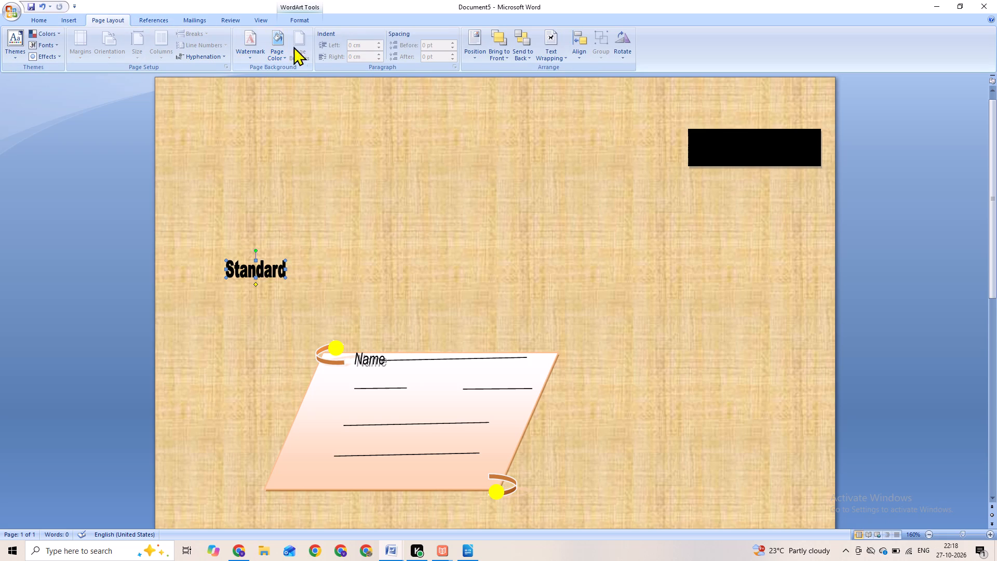
{"action": "left_click", "coordinate": [307, 16]}
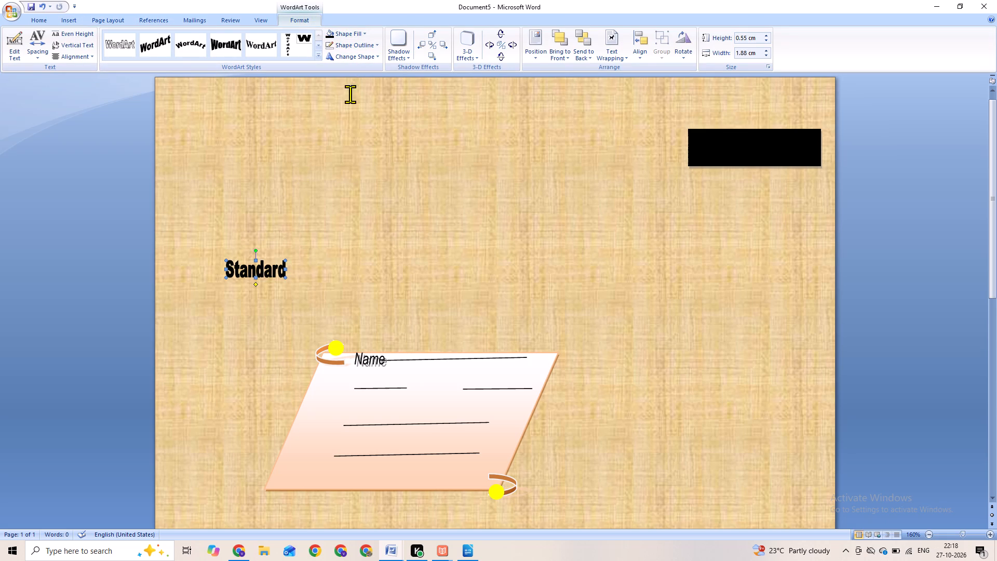
{"action": "left_click", "coordinate": [375, 43]}
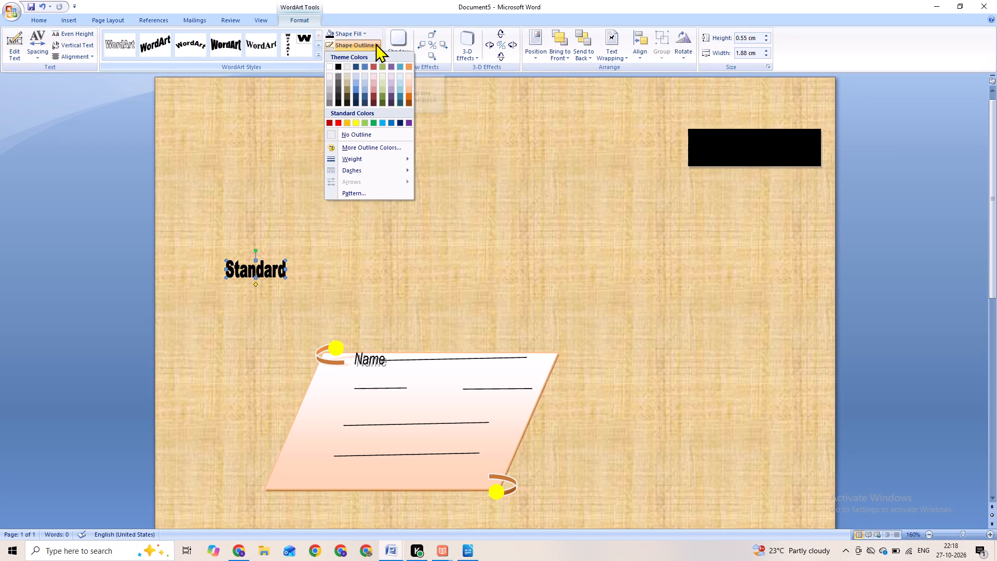
{"action": "left_click", "coordinate": [353, 137]}
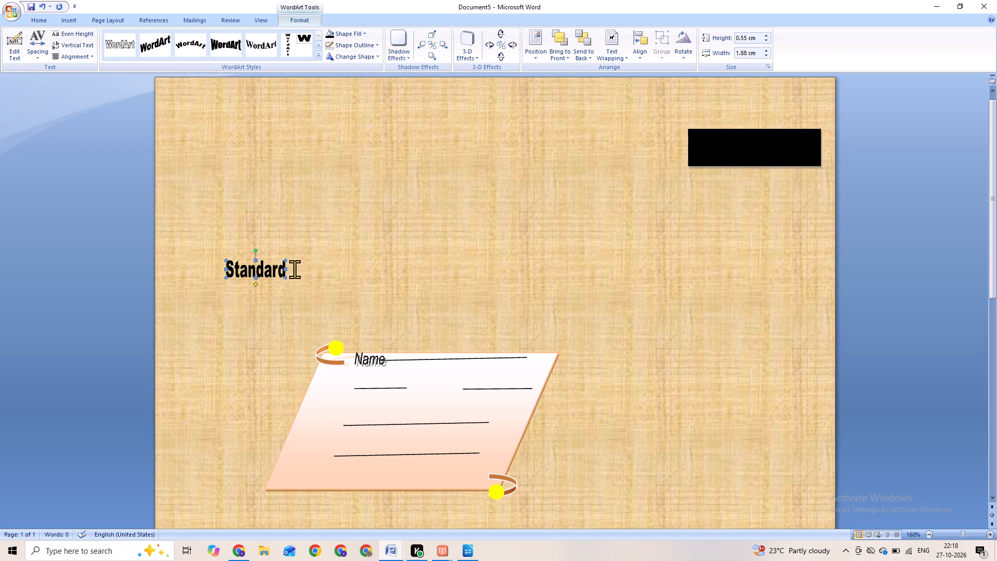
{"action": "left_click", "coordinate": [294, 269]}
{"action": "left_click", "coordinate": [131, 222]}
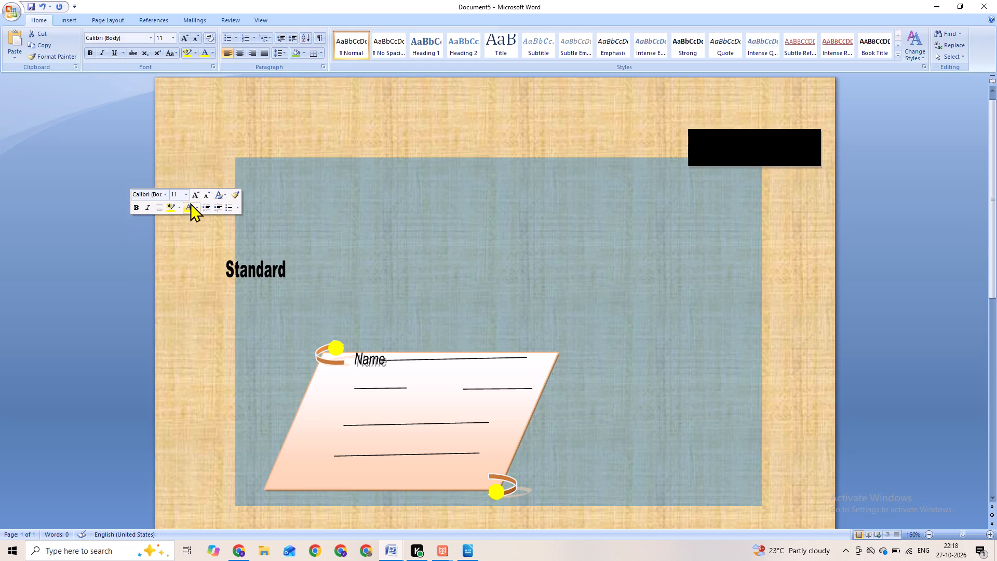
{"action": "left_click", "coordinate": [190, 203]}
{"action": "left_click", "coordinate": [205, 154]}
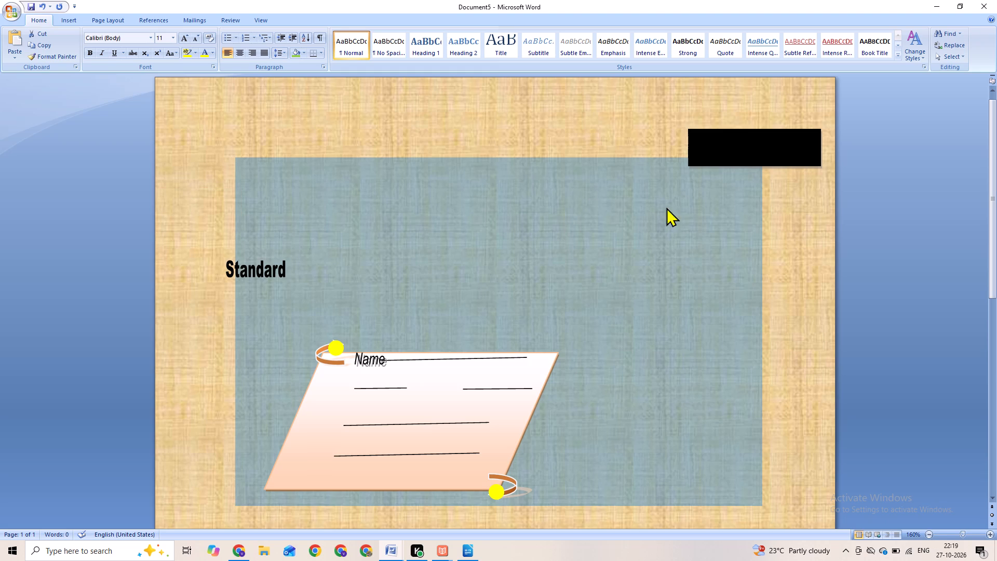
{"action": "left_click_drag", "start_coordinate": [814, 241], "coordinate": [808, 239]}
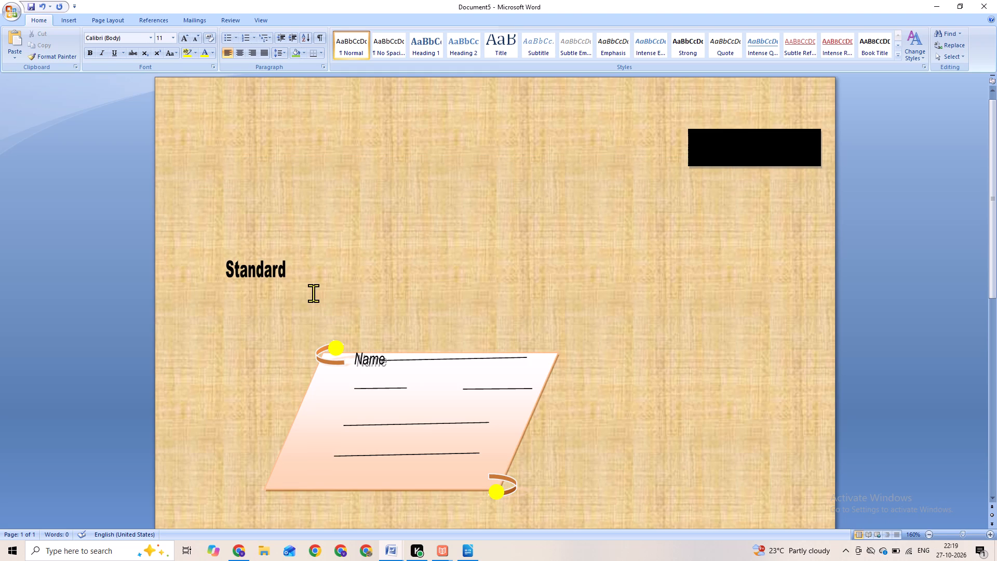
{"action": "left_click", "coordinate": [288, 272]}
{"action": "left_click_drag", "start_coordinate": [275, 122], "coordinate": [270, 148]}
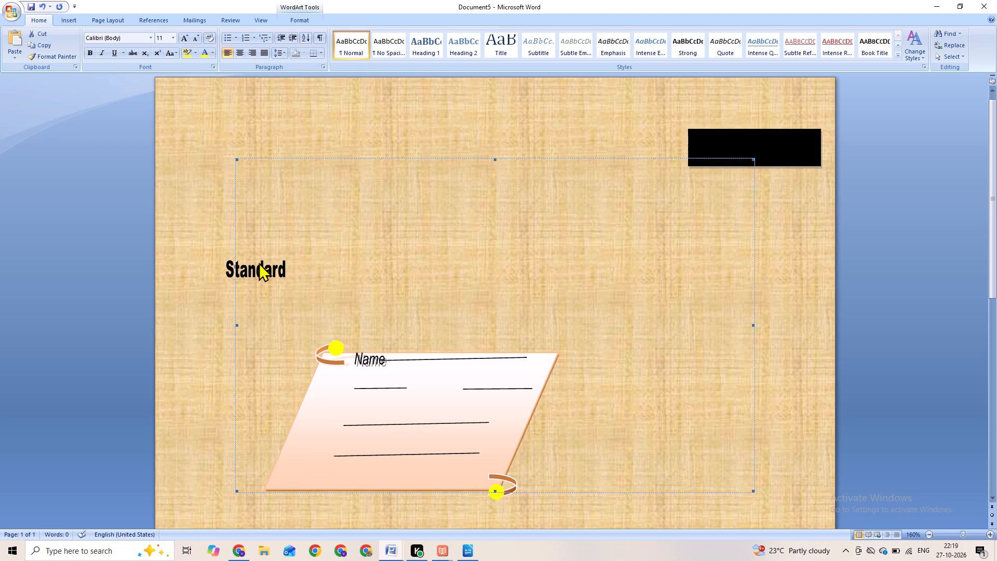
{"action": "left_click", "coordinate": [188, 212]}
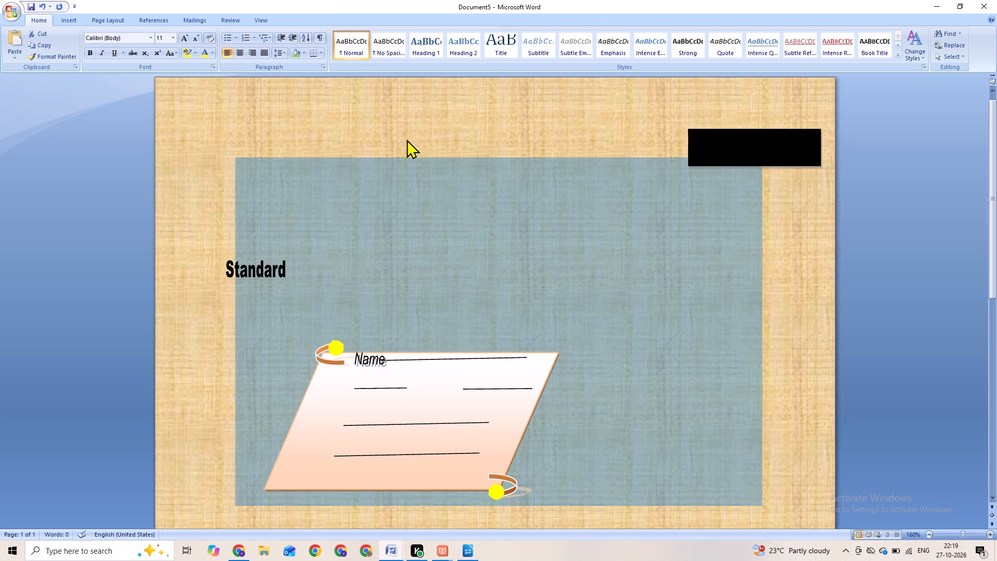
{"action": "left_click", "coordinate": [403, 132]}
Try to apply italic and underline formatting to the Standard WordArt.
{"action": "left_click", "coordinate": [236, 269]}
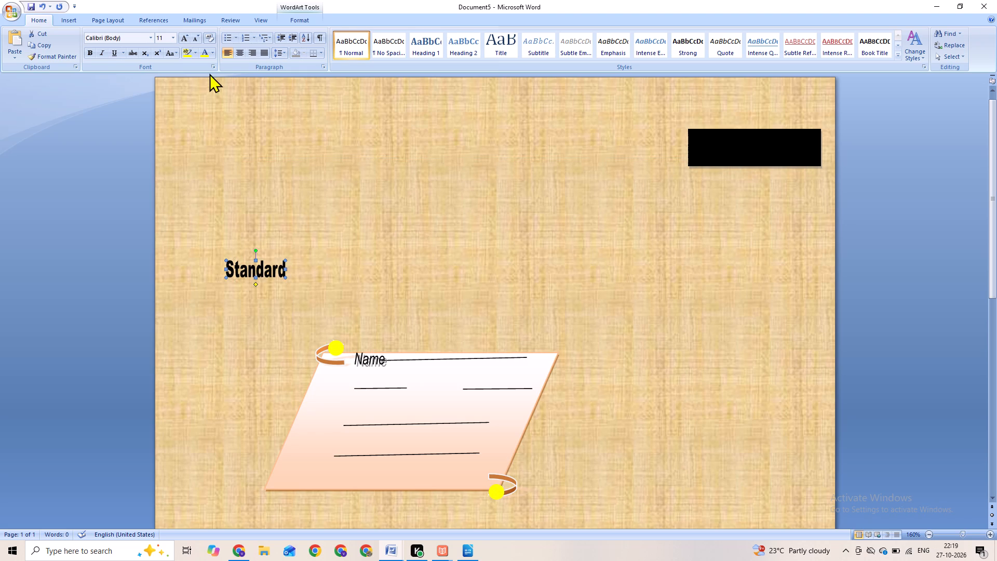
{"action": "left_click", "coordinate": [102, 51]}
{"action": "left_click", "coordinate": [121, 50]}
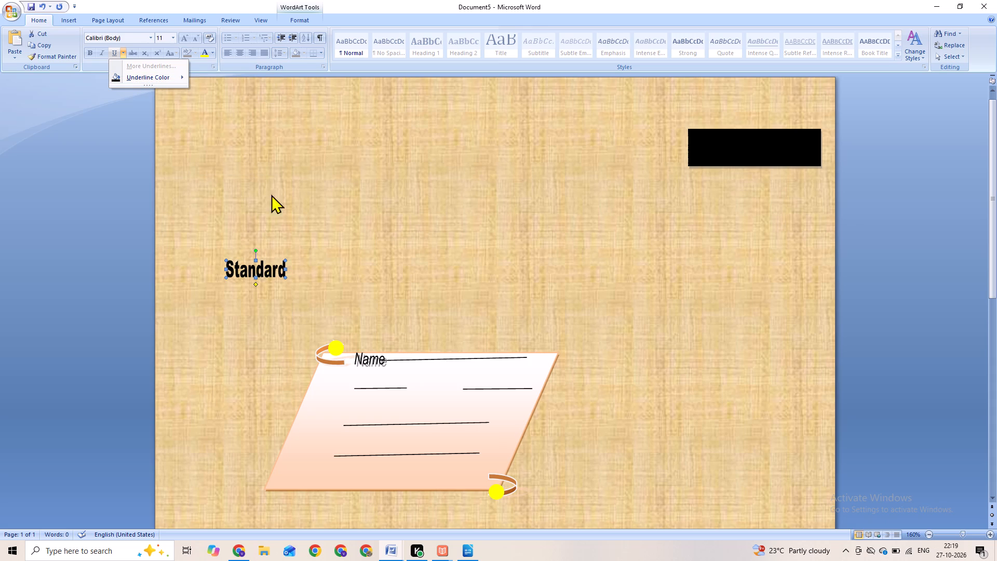
Change the Standard WordArt's shape to the Arch Up (Curve) follow path.
{"action": "left_click", "coordinate": [302, 20]}
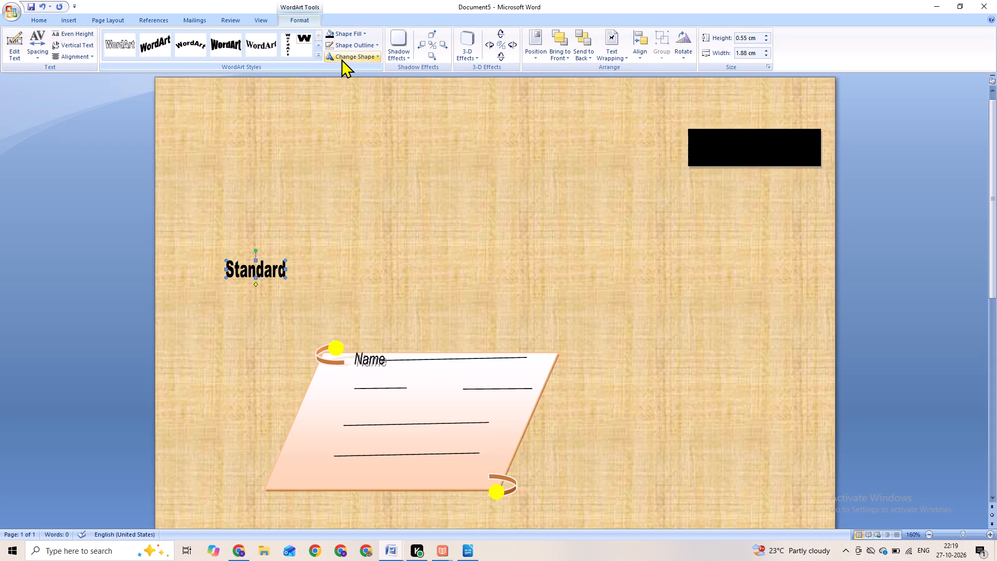
{"action": "left_click", "coordinate": [378, 55]}
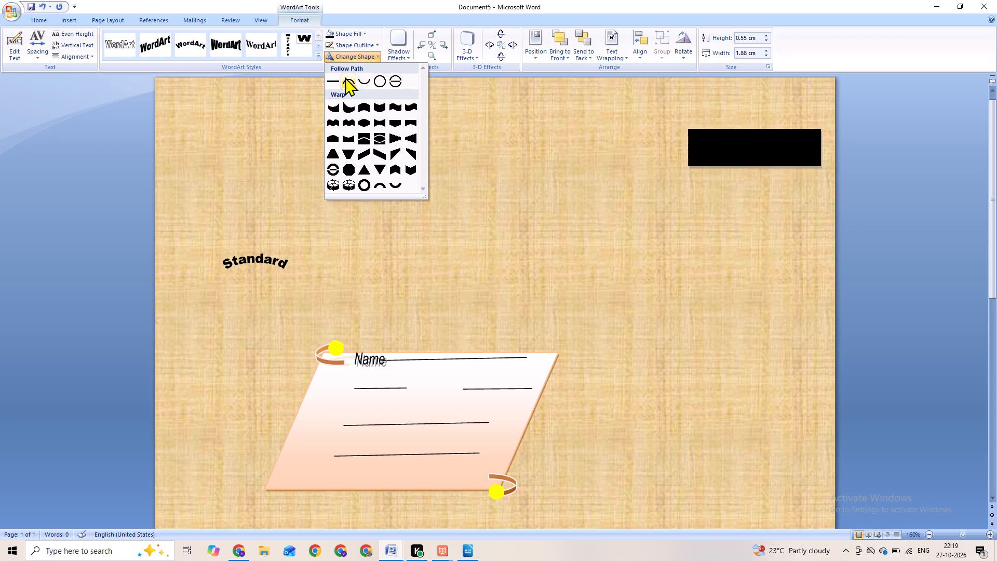
{"action": "left_click", "coordinate": [396, 79]}
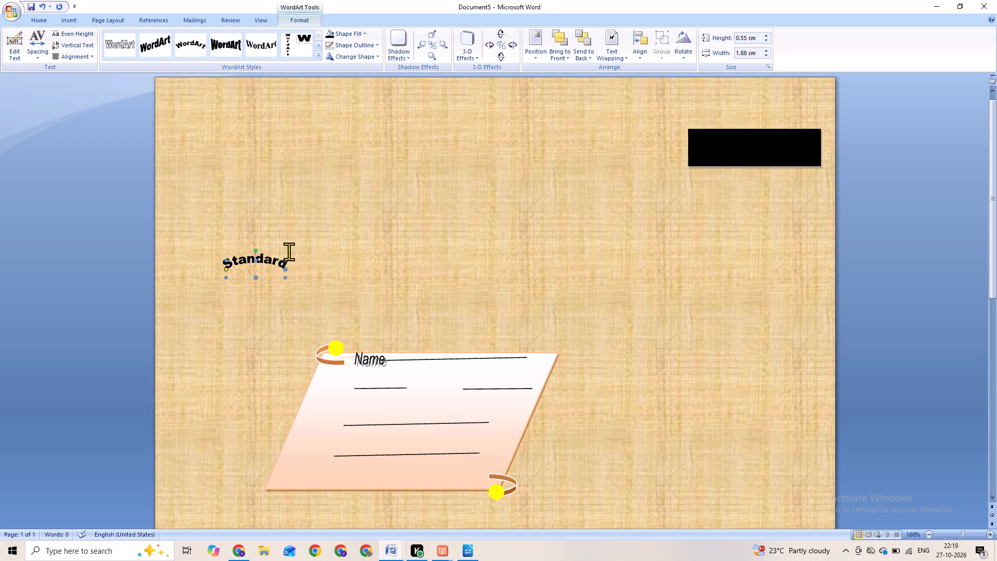
{"action": "left_click", "coordinate": [374, 55]}
{"action": "left_click", "coordinate": [348, 82]}
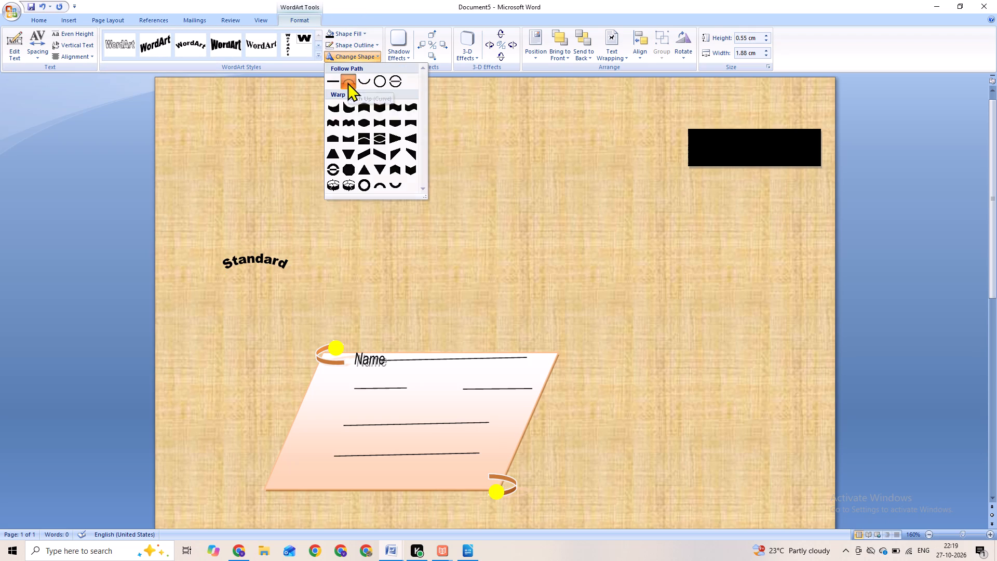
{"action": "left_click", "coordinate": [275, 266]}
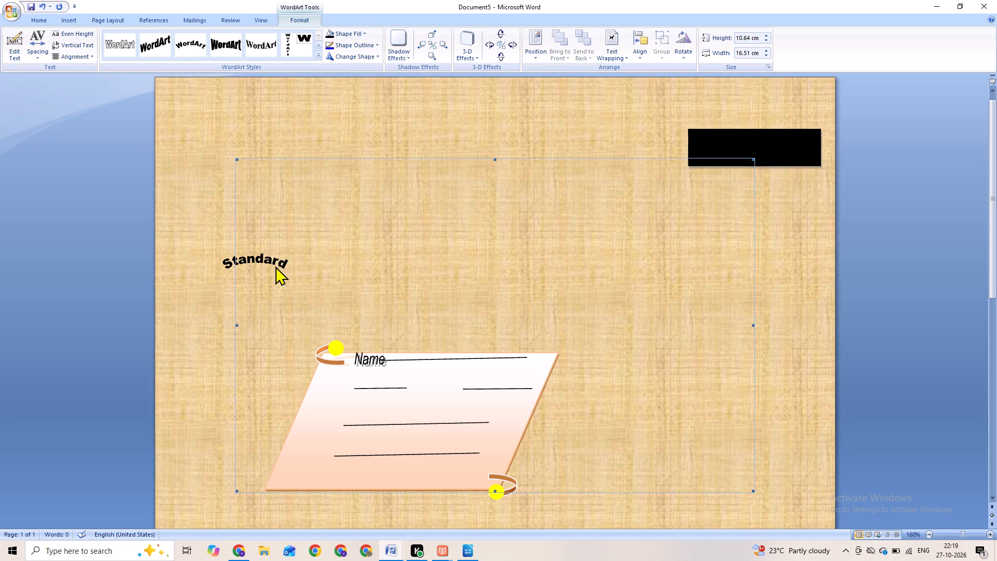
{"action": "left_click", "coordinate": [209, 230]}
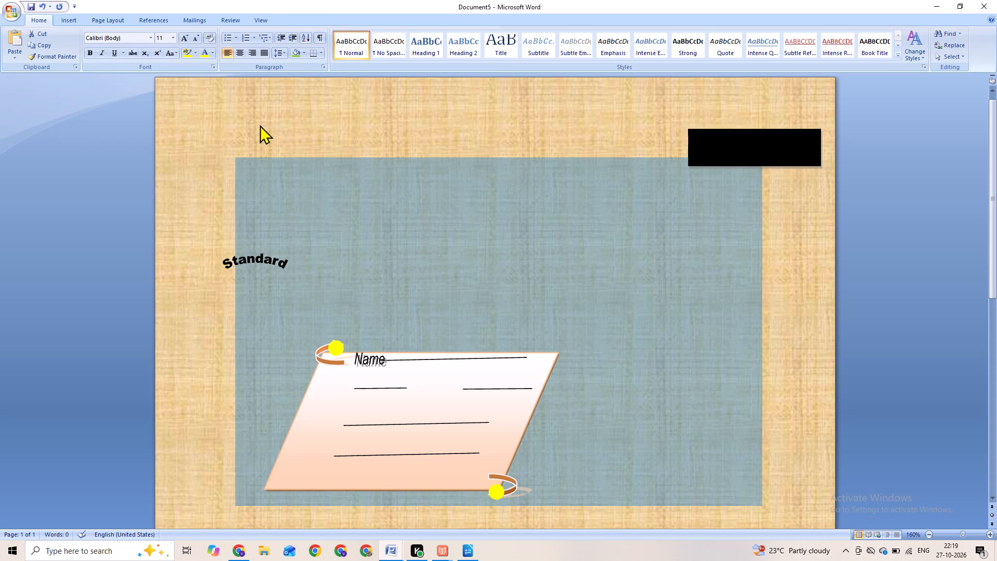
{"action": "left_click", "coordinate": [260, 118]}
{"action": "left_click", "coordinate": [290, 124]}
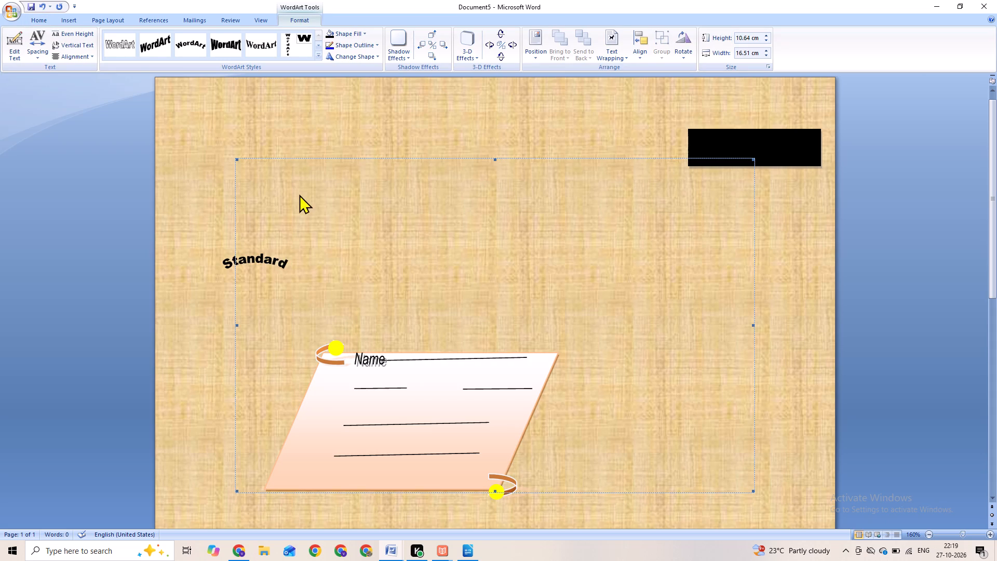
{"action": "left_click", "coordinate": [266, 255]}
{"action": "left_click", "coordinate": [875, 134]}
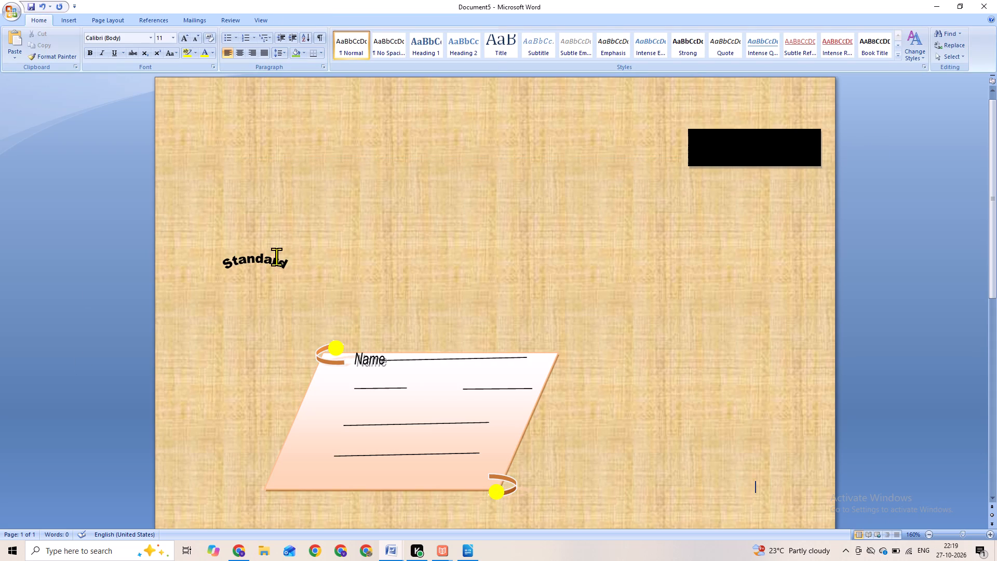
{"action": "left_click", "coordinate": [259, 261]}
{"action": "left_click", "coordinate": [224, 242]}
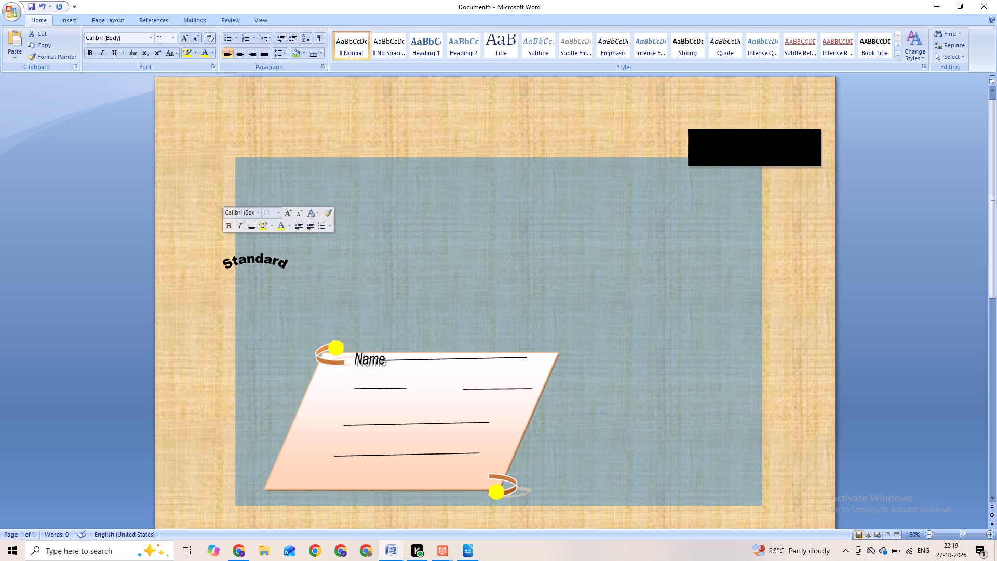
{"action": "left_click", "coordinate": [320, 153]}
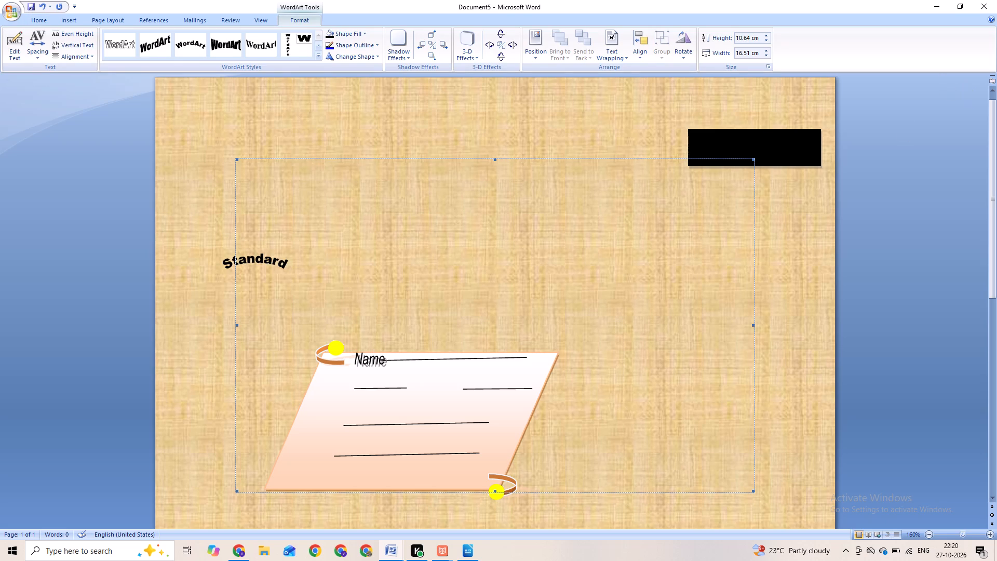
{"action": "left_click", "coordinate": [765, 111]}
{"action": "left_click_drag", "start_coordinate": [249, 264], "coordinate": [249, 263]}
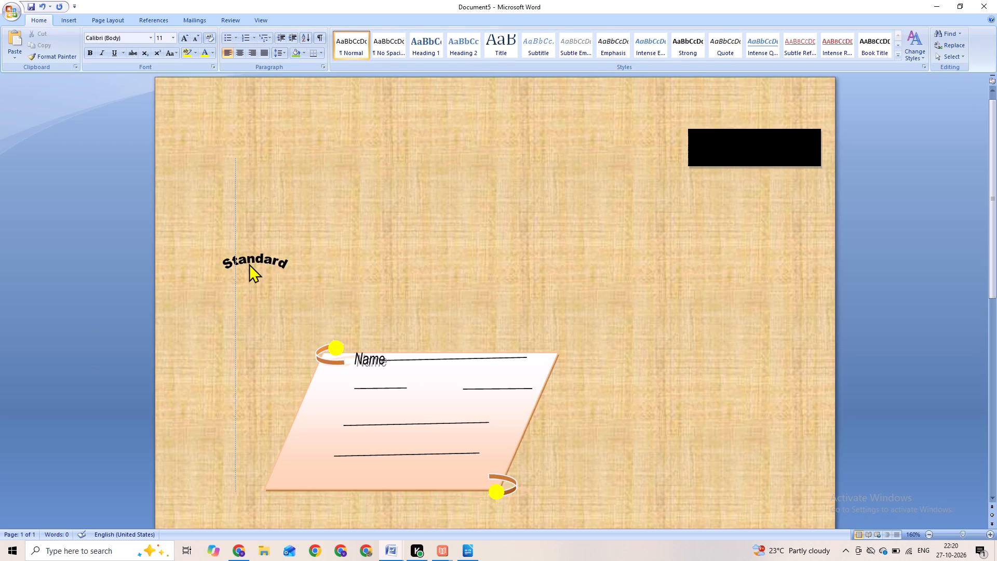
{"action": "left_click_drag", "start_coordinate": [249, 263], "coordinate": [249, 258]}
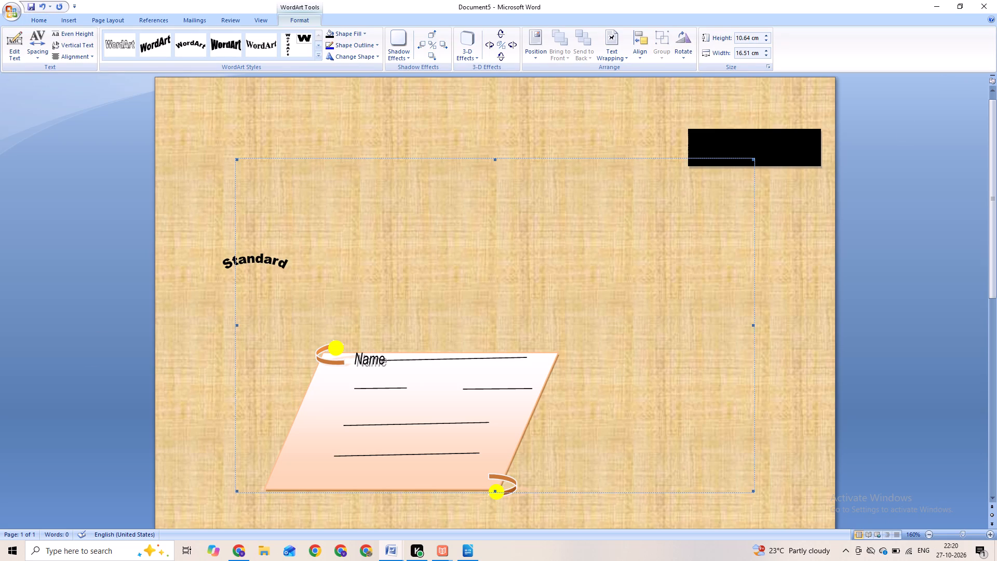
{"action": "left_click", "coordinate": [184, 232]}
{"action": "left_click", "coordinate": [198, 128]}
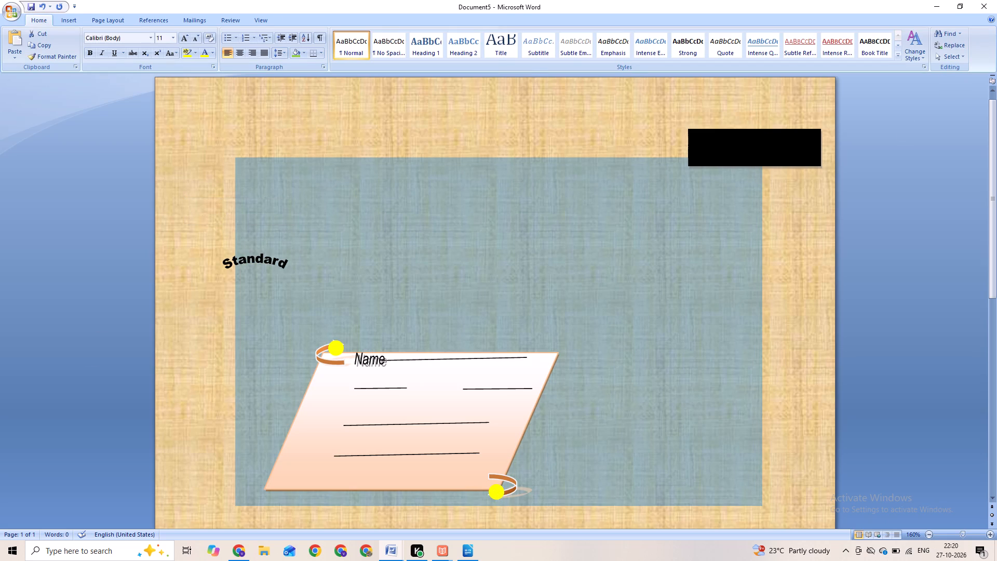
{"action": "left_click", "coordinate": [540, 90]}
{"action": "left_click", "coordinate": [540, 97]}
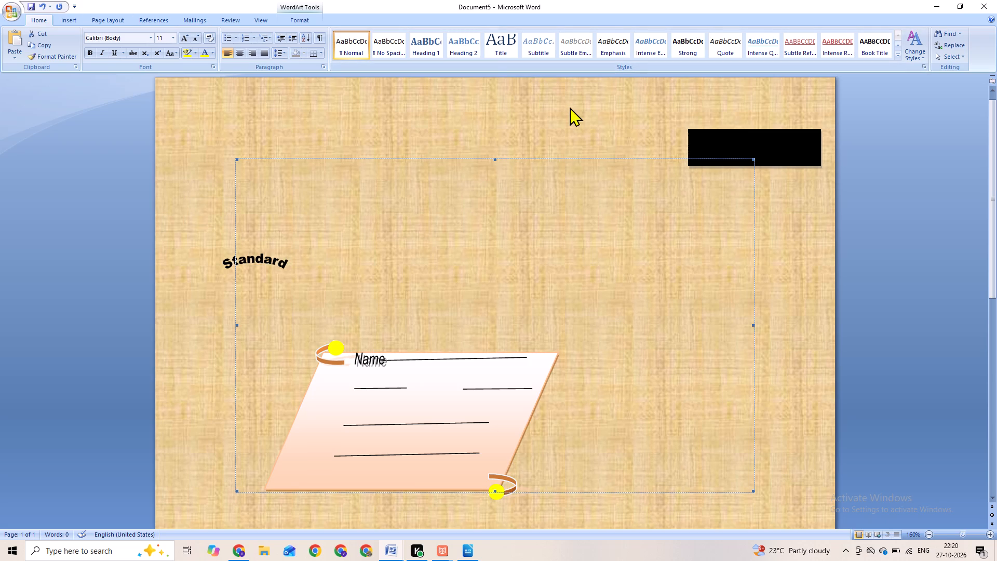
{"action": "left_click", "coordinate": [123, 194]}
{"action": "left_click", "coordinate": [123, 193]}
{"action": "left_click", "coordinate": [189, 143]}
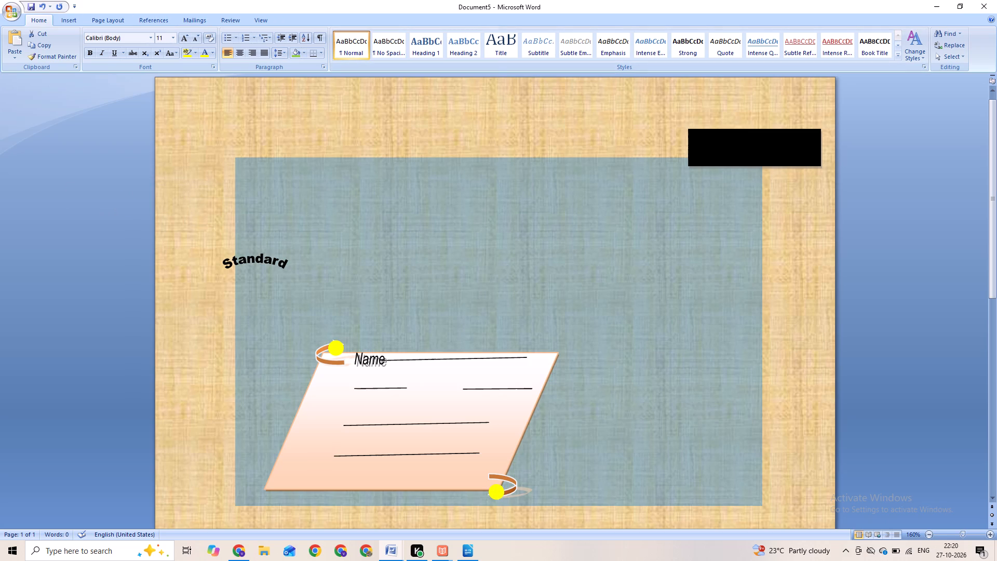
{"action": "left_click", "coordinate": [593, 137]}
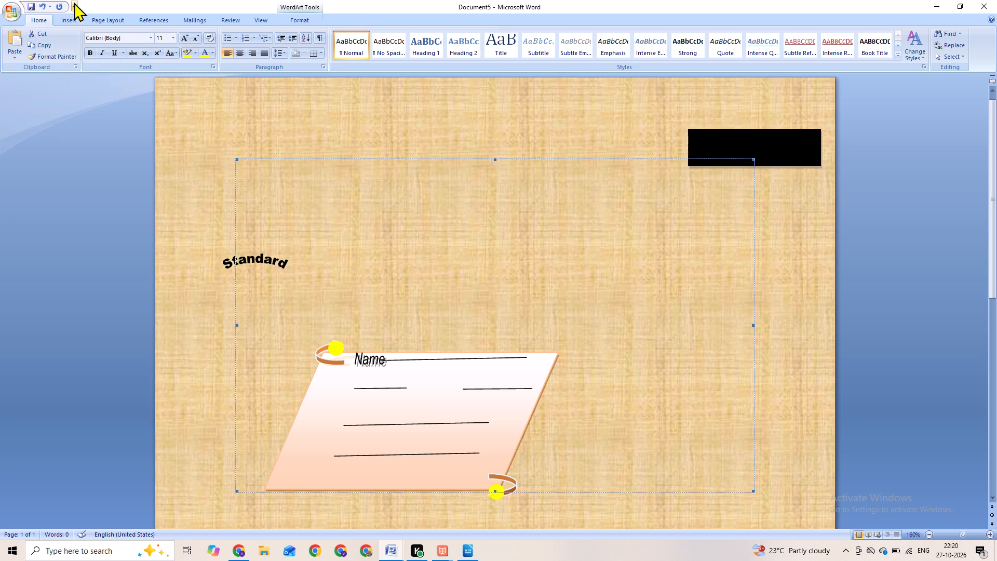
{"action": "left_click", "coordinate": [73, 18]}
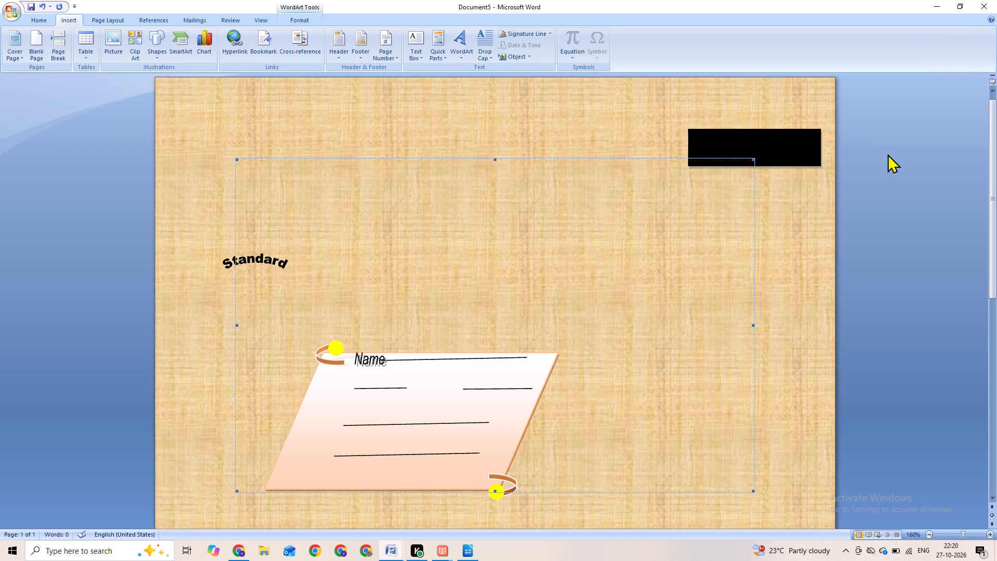
Change the Standard WordArt's shape from the arch to the straight-line Follow Path option.
{"action": "left_click", "coordinate": [801, 252]}
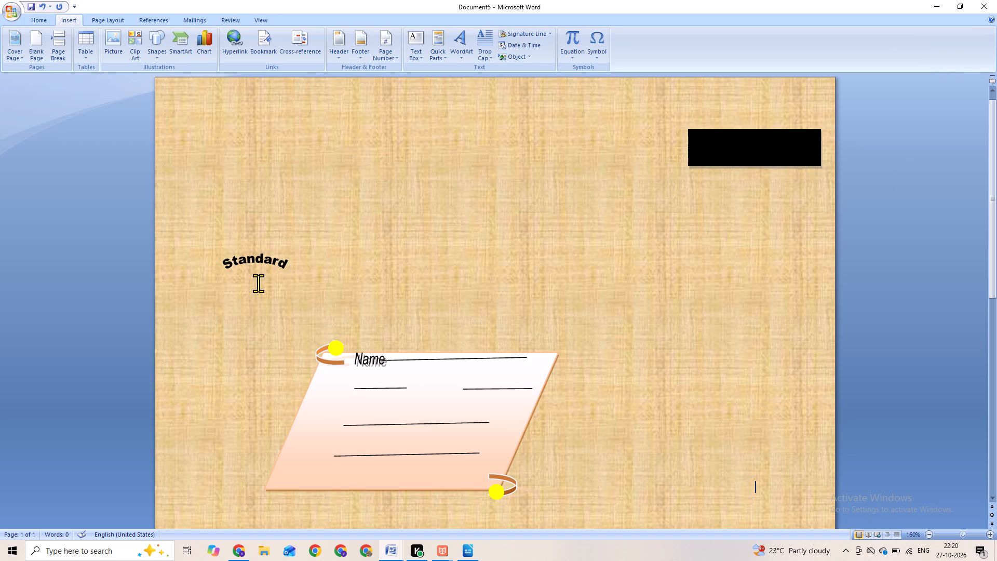
{"action": "left_click", "coordinate": [250, 256]}
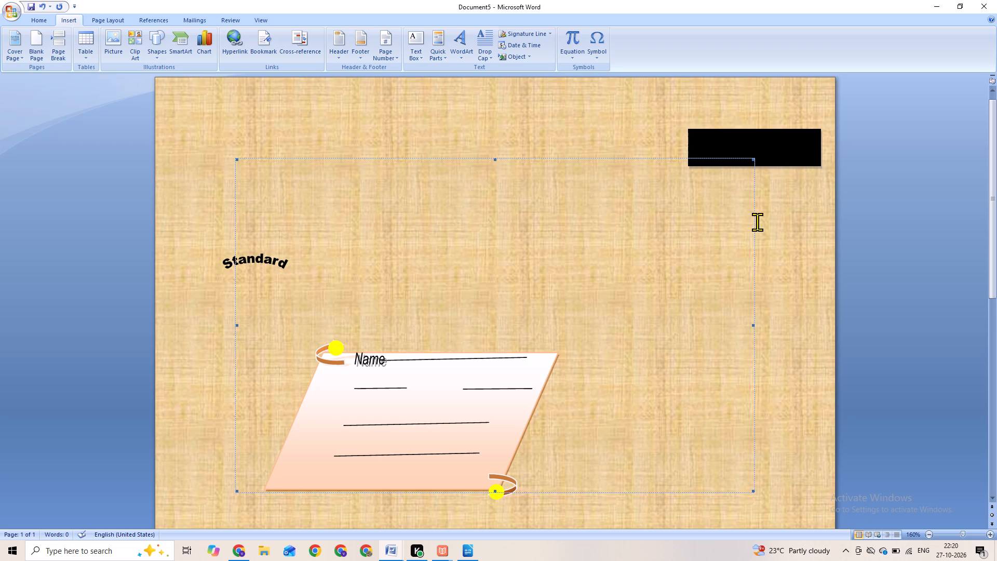
{"action": "left_click", "coordinate": [770, 218]}
{"action": "left_click_drag", "start_coordinate": [257, 257], "coordinate": [251, 253]}
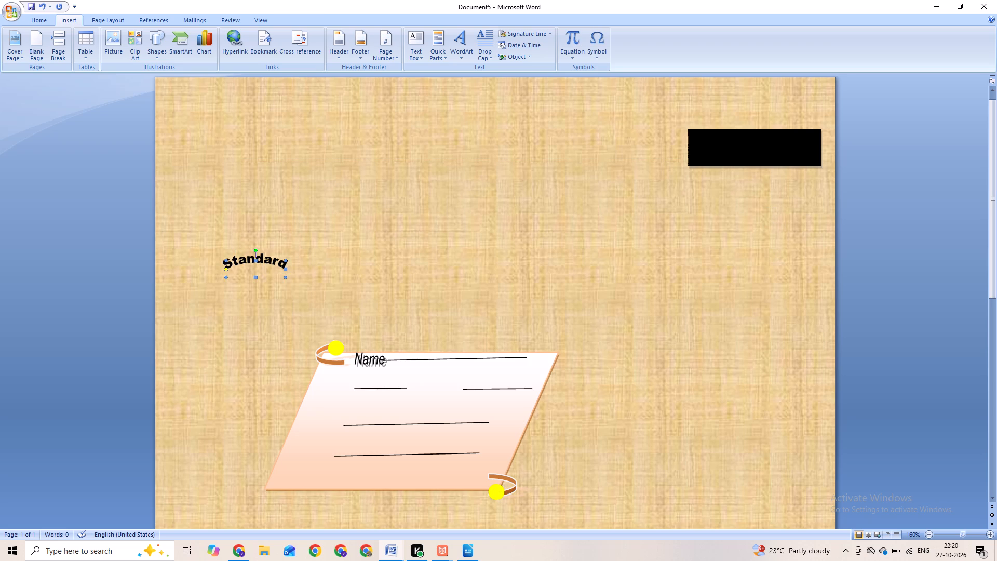
{"action": "left_click_drag", "start_coordinate": [251, 253], "coordinate": [250, 255]}
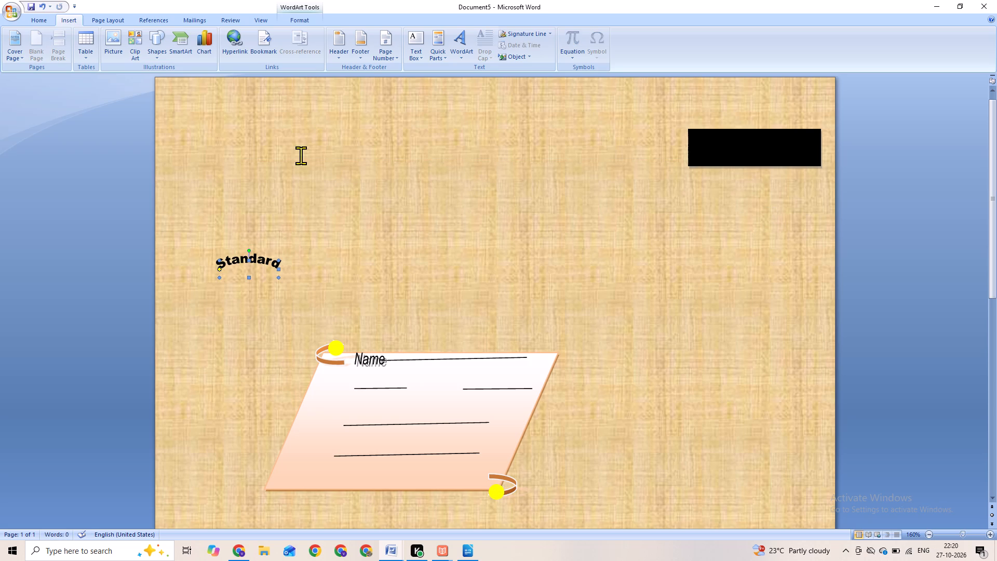
{"action": "left_click", "coordinate": [294, 15]}
{"action": "left_click_drag", "start_coordinate": [347, 54], "coordinate": [345, 59]}
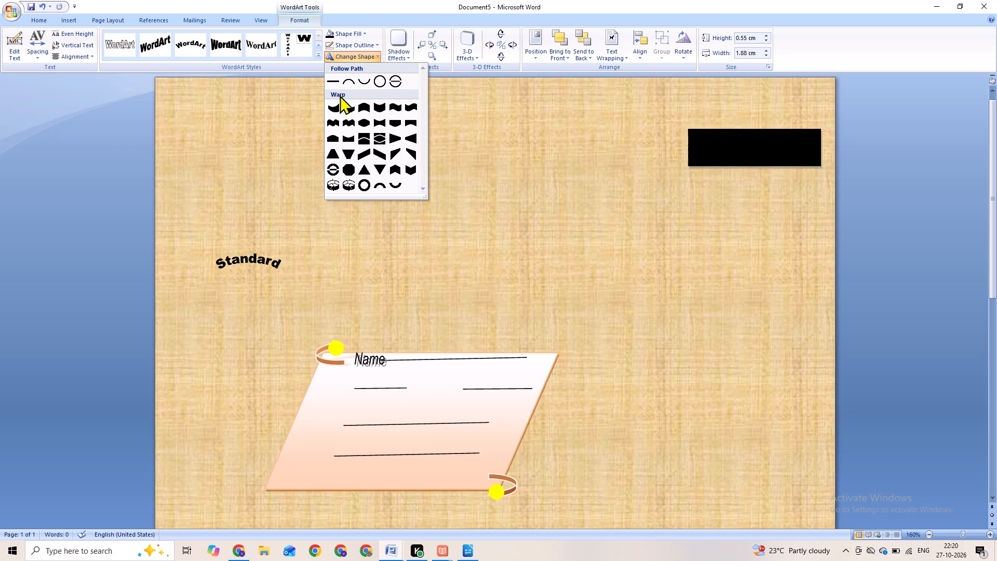
{"action": "scroll", "coordinate": [340, 95], "scroll_direction": "down", "scroll_amount": 3}
{"action": "scroll", "coordinate": [368, 129], "scroll_direction": "up", "scroll_amount": 3}
{"action": "scroll", "coordinate": [424, 74], "scroll_direction": "down", "scroll_amount": 1}
{"action": "scroll", "coordinate": [424, 74], "scroll_direction": "up", "scroll_amount": 1}
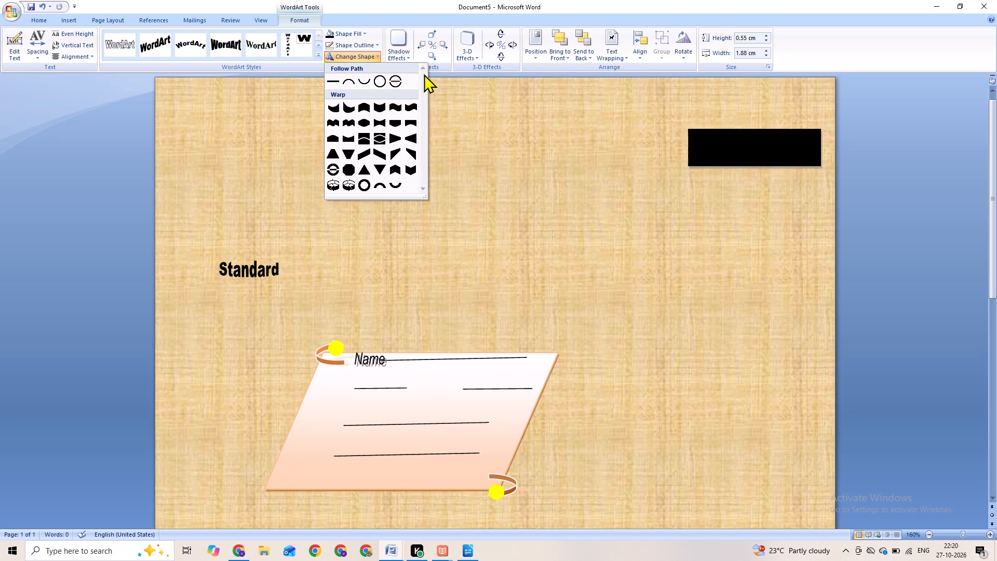
{"action": "left_click", "coordinate": [424, 64]}
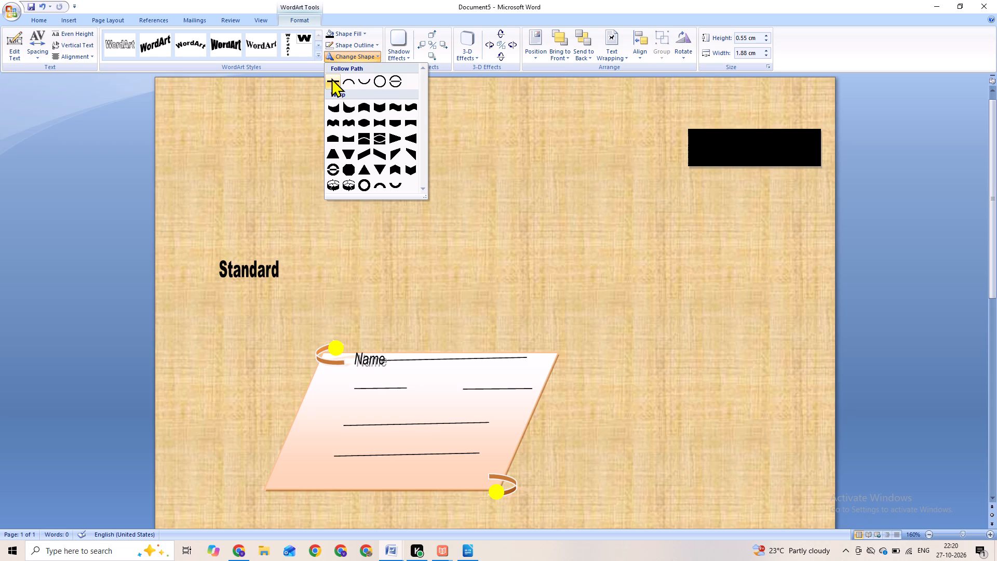
{"action": "left_click", "coordinate": [332, 79]}
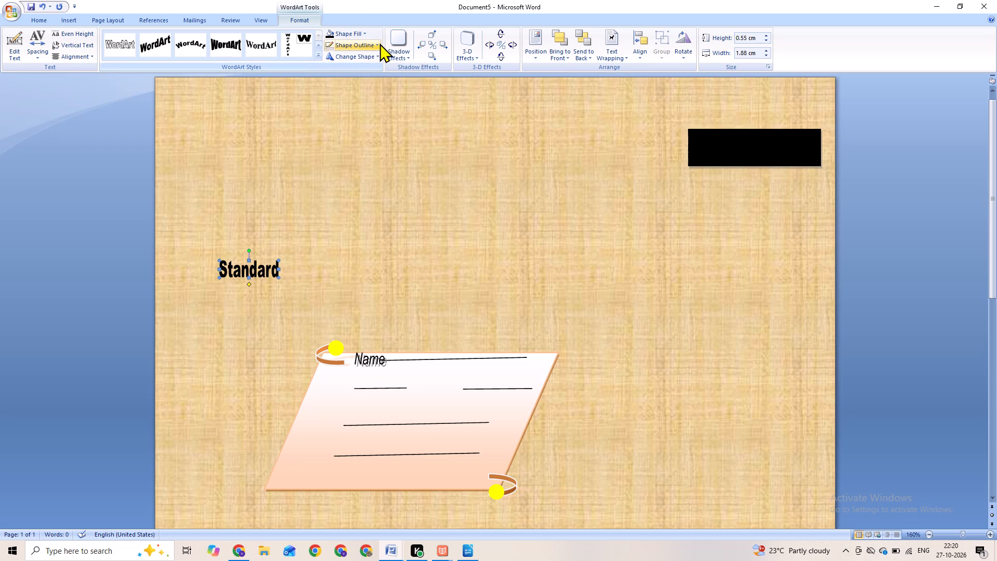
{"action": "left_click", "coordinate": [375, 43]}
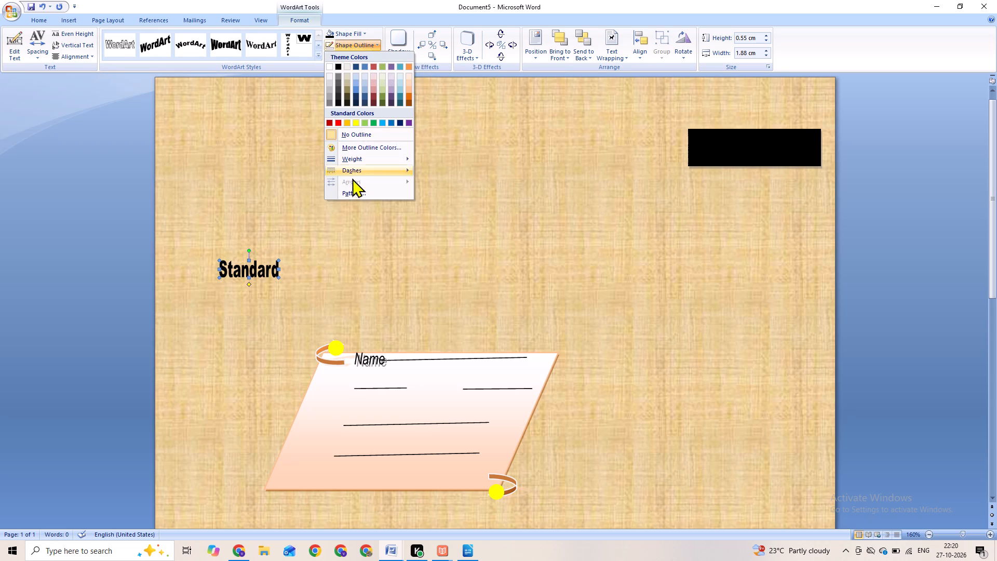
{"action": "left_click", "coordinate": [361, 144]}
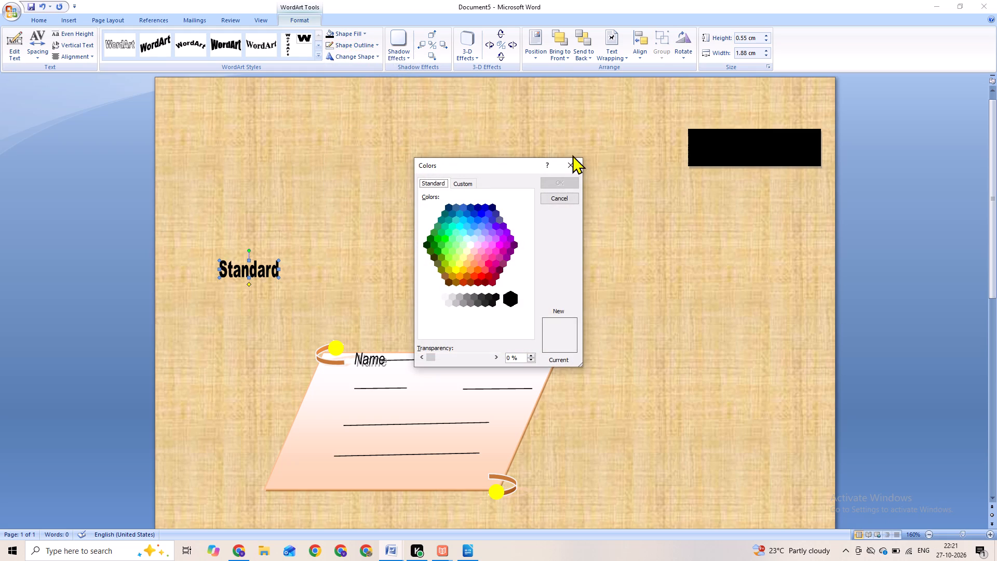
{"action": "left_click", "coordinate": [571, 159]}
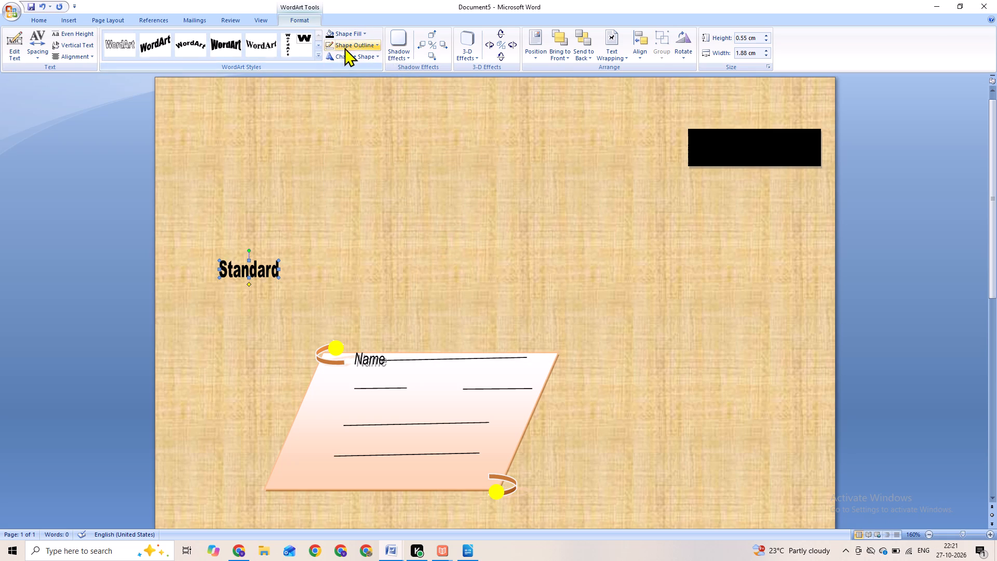
Set the Standard WordArt's outline weight to ¼ pt.
{"action": "left_click", "coordinate": [376, 44]}
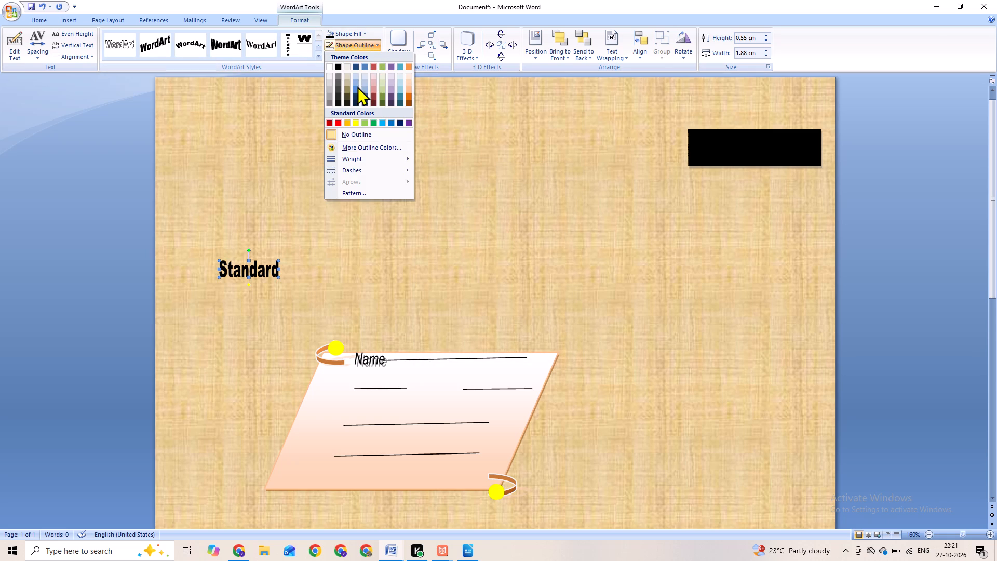
{"action": "left_click", "coordinate": [347, 157]}
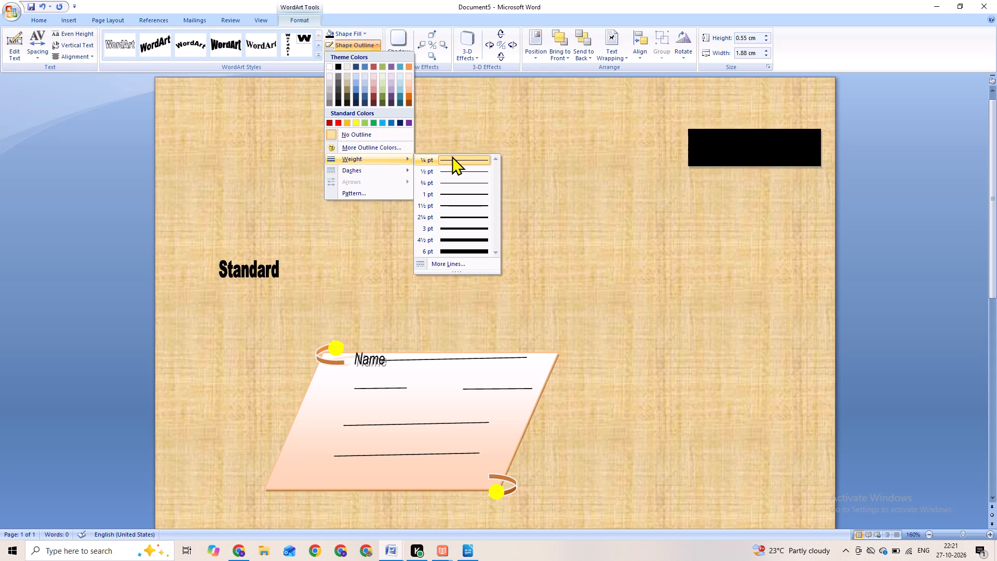
{"action": "left_click", "coordinate": [452, 154]}
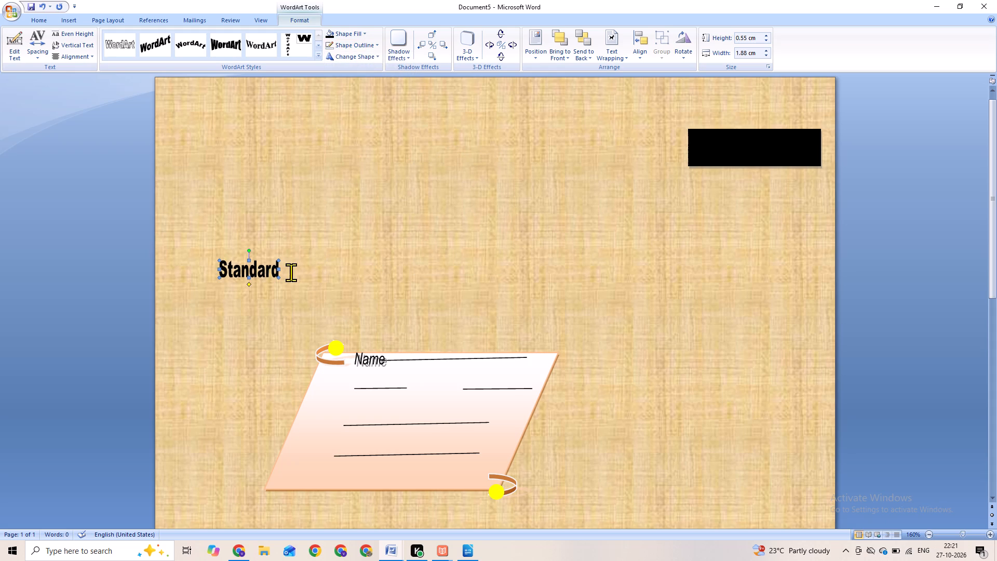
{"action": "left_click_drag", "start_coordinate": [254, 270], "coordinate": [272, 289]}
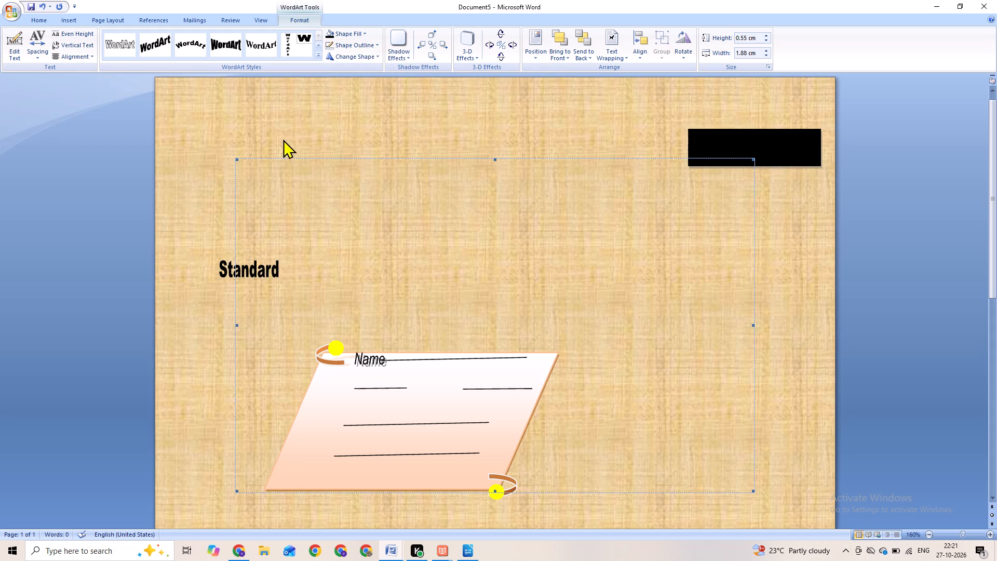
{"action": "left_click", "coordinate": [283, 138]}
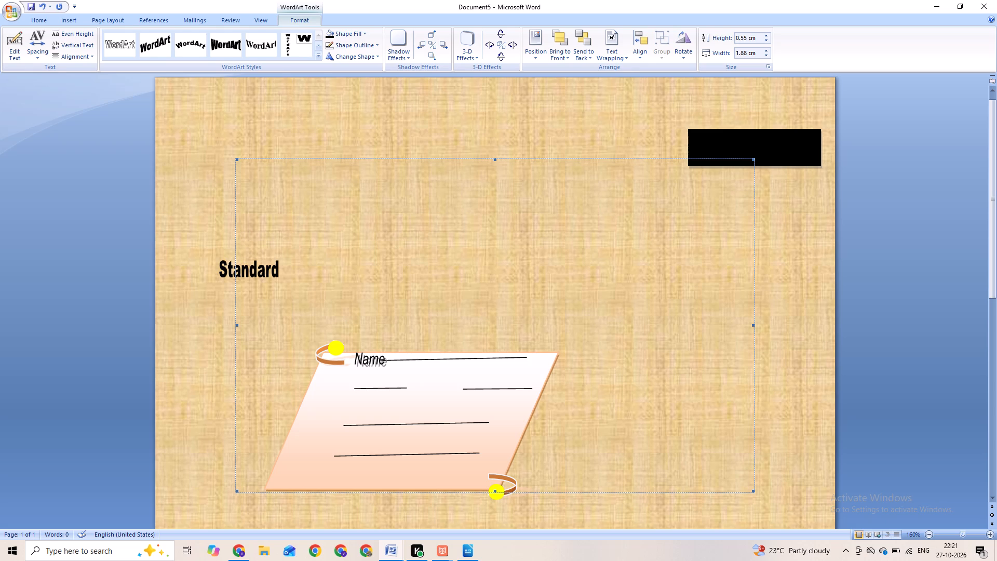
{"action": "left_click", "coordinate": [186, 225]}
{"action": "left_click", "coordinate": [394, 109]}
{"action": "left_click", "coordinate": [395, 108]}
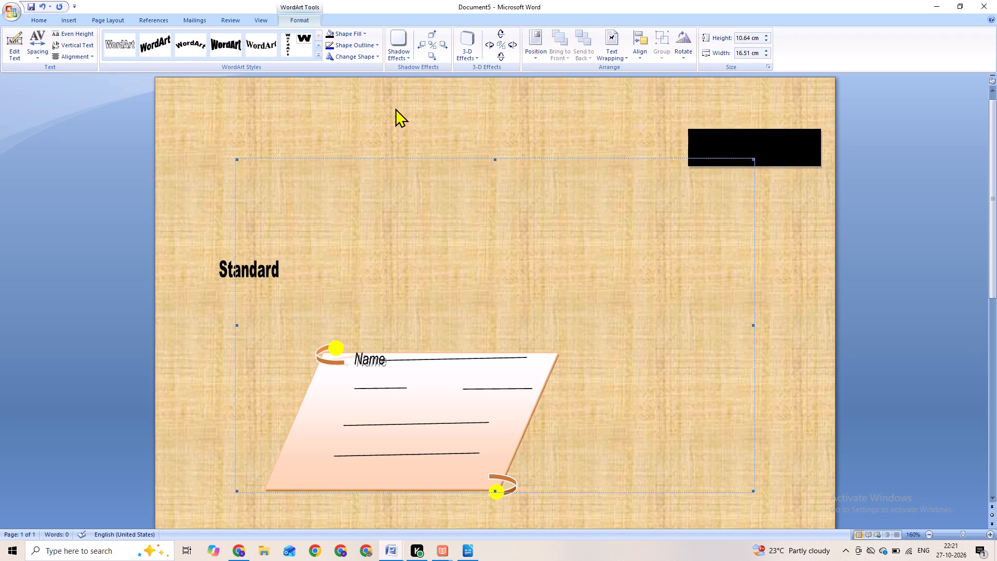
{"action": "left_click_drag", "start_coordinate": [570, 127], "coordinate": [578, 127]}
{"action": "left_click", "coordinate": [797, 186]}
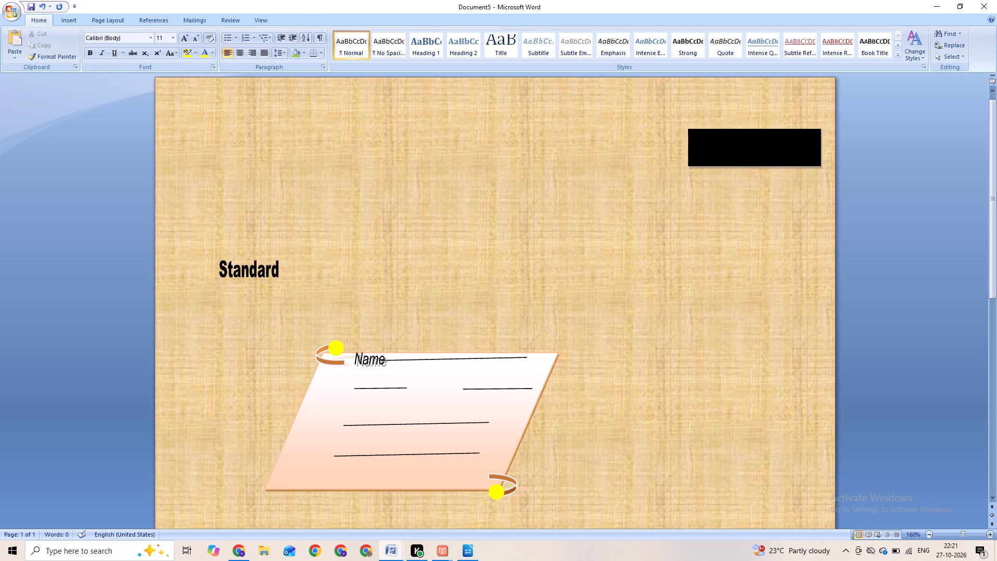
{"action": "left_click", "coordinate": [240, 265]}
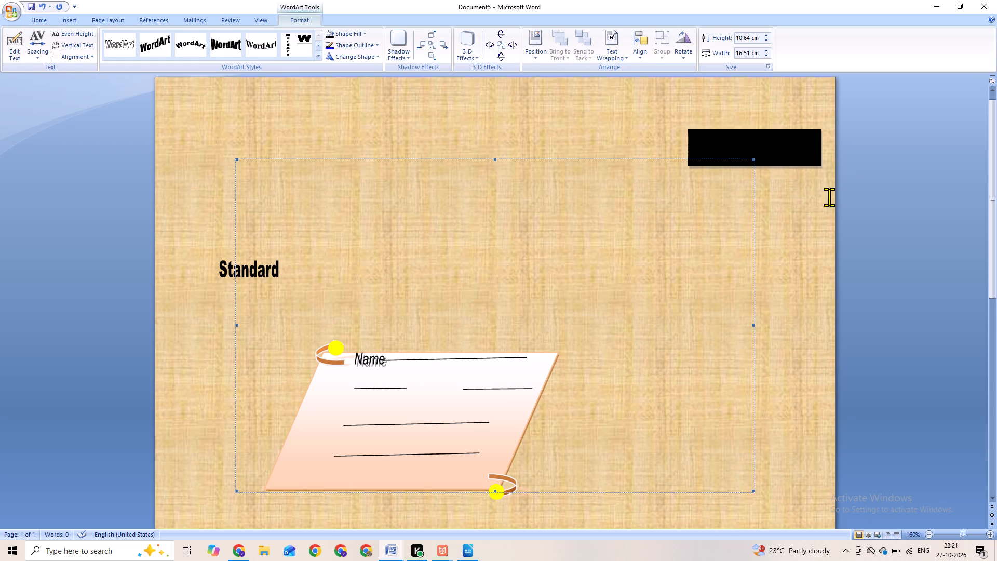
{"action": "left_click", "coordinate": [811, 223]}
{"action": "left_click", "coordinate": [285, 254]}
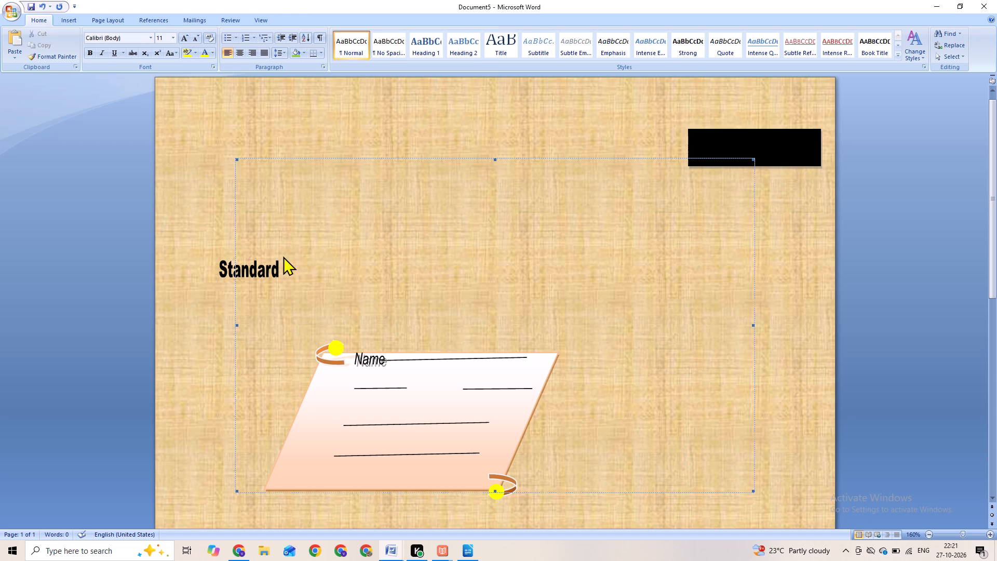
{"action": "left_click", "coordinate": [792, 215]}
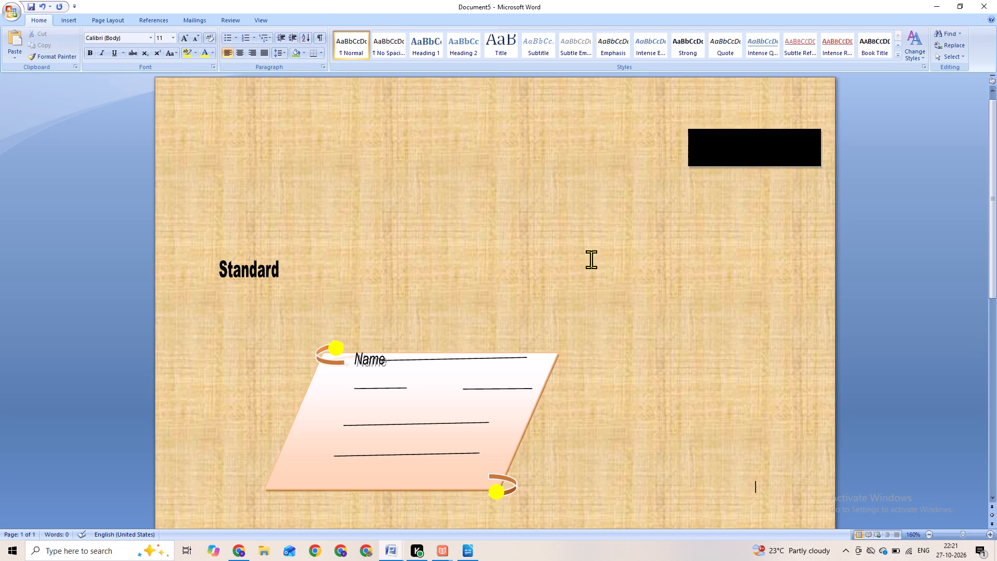
Move the Standard WordArt onto the parallelogram form, at the start of the second row's first short line, and nudge it slightly down.
{"action": "left_click", "coordinate": [239, 271]}
{"action": "left_click_drag", "start_coordinate": [239, 270], "coordinate": [242, 274]}
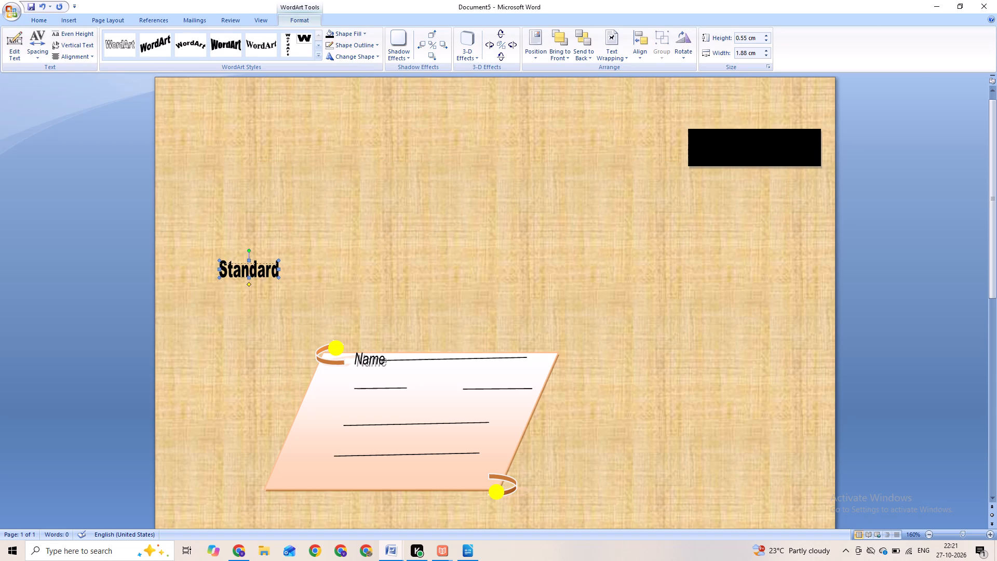
{"action": "left_click_drag", "start_coordinate": [242, 274], "coordinate": [329, 395]}
{"action": "left_click_drag", "start_coordinate": [329, 395], "coordinate": [332, 391]}
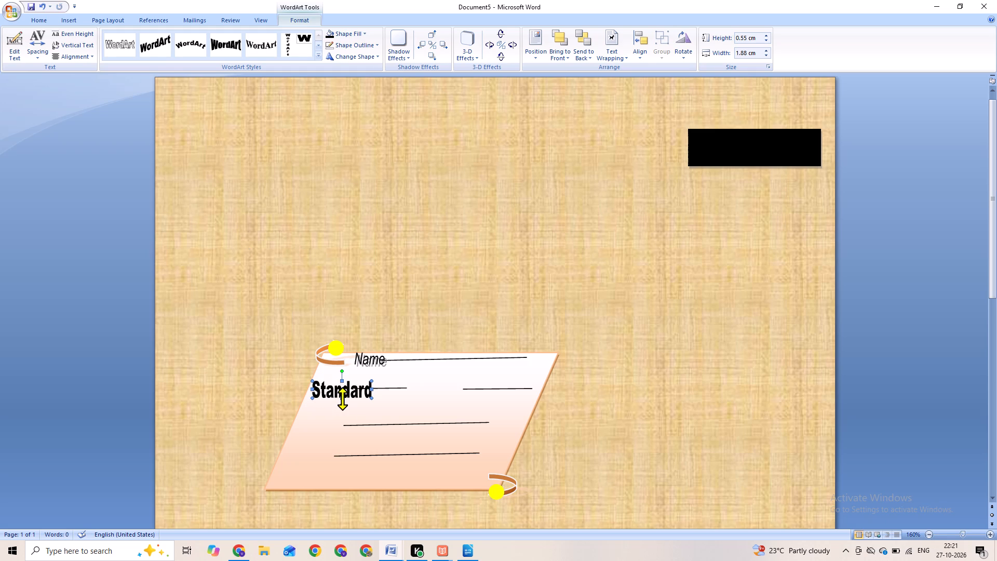
{"action": "key", "text": "Down"}
{"action": "key", "text": "Down"}
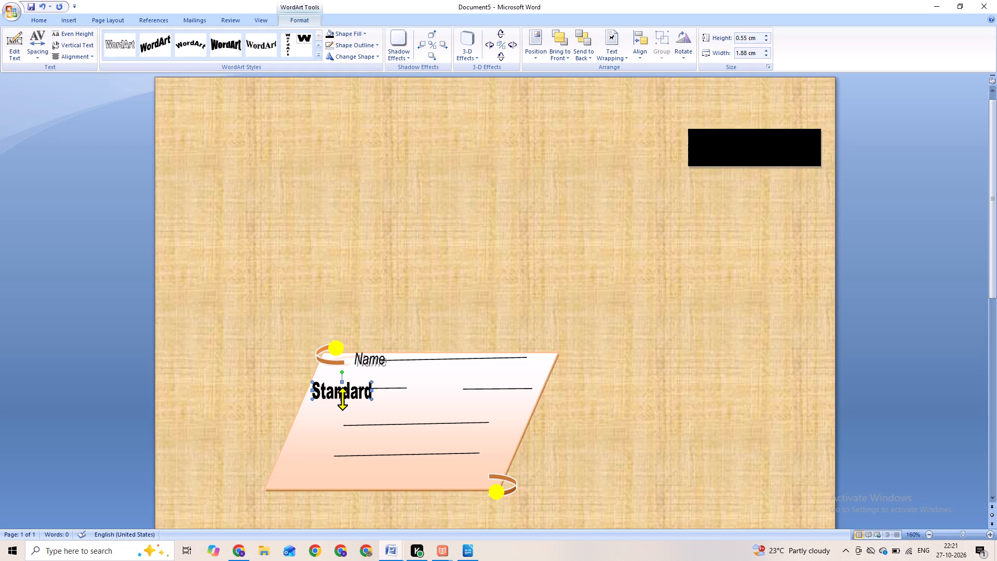
{"action": "key", "text": "Down"}
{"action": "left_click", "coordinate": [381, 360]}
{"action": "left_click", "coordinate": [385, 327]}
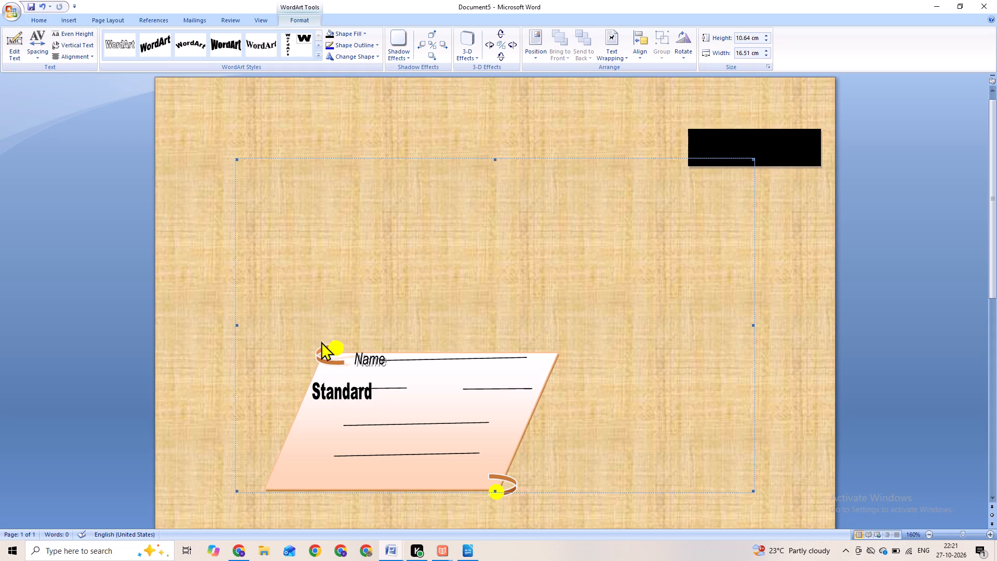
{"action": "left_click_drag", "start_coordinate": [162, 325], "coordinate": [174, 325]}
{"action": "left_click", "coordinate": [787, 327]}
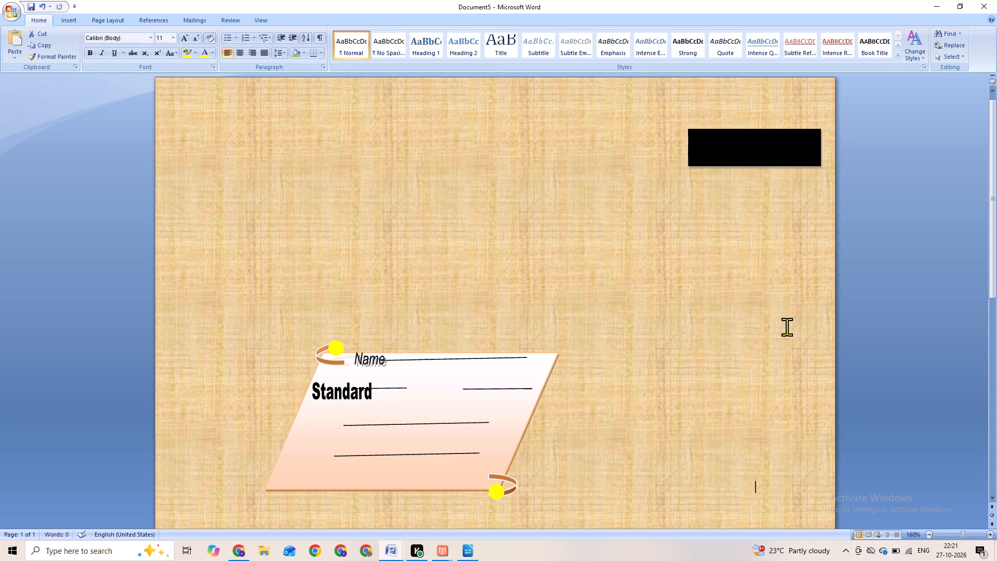
Shift the first short line in the form's second row to the right so it begins just after the Standard label.
{"action": "left_click", "coordinate": [387, 389]}
{"action": "left_click_drag", "start_coordinate": [387, 389], "coordinate": [411, 390]}
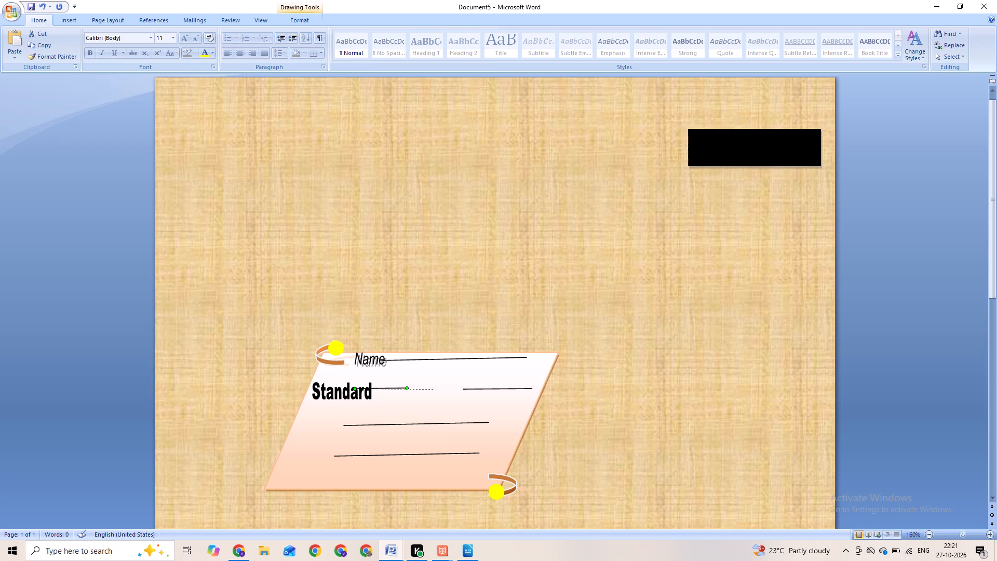
{"action": "left_click_drag", "start_coordinate": [411, 390], "coordinate": [411, 390]}
{"action": "left_click_drag", "start_coordinate": [394, 389], "coordinate": [385, 390]}
{"action": "left_click_drag", "start_coordinate": [385, 390], "coordinate": [385, 392]}
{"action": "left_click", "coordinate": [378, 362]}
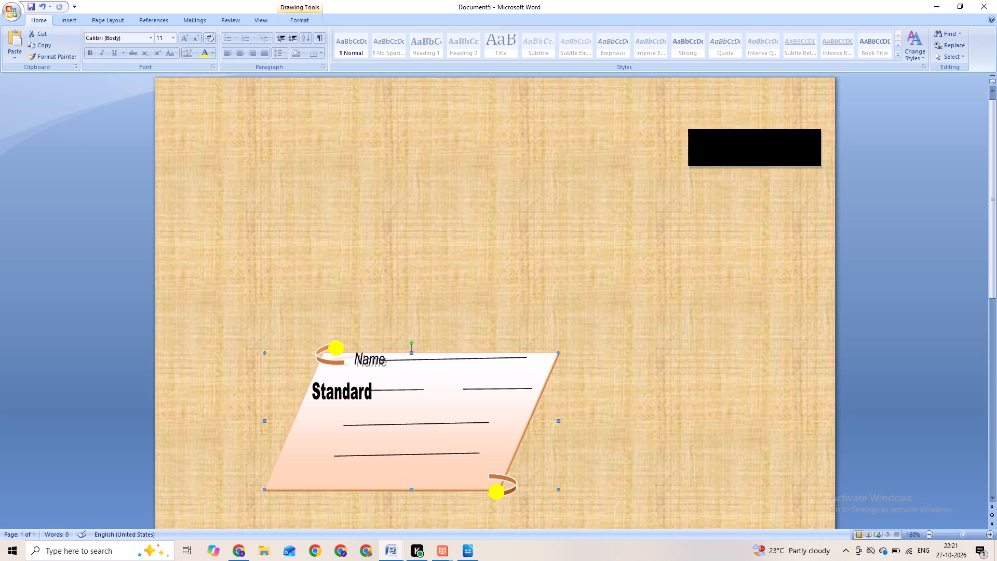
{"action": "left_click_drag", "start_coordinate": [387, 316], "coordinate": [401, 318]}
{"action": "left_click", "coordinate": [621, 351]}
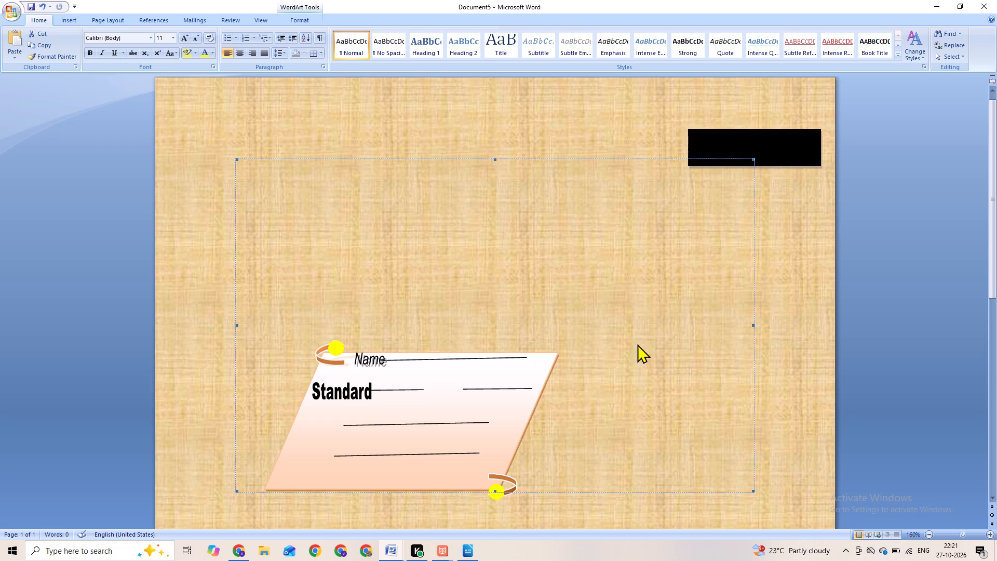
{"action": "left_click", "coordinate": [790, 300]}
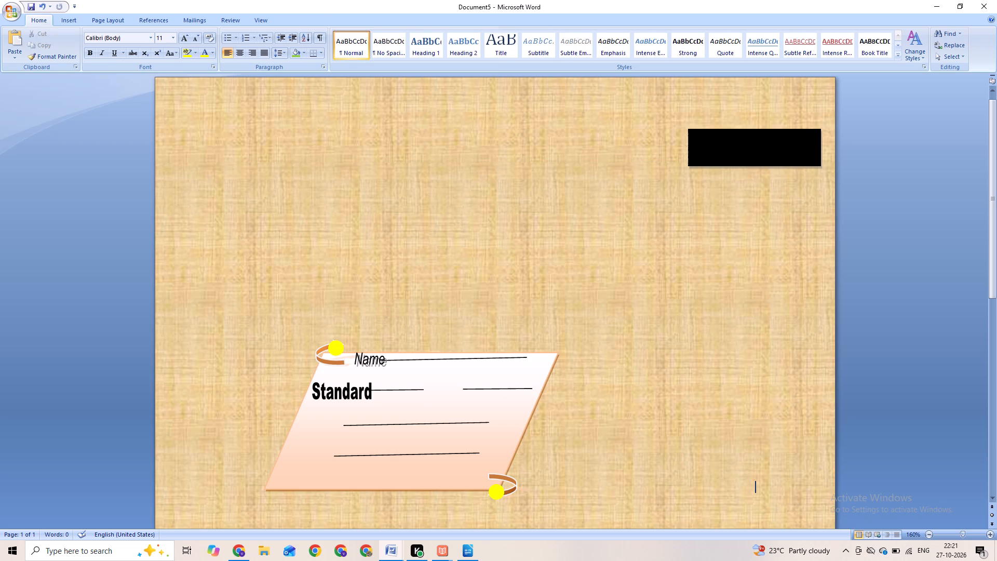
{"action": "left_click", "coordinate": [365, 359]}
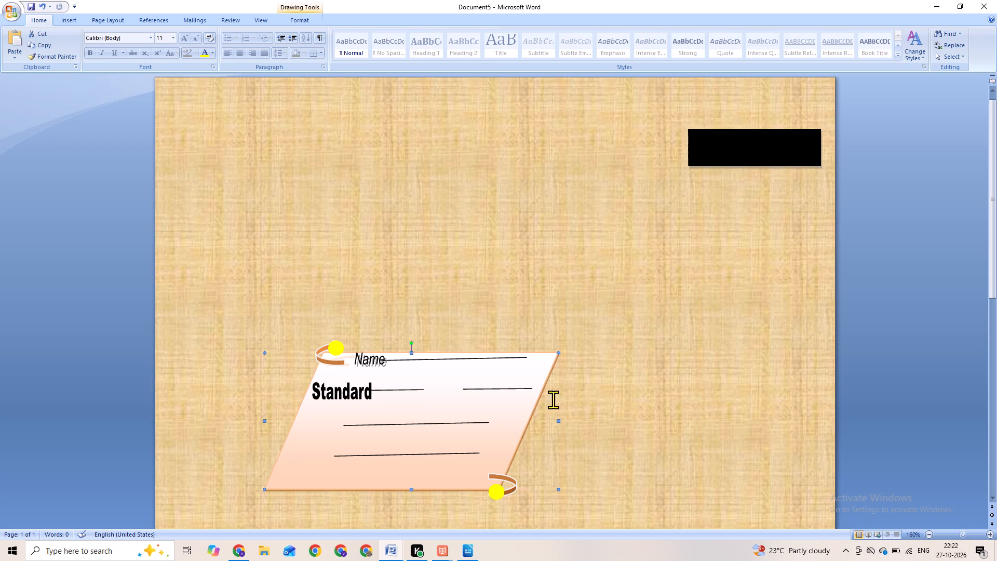
Apply the straight-line Follow Path shape to the Name WordArt on the parallelogram form.
{"action": "left_click", "coordinate": [617, 404]}
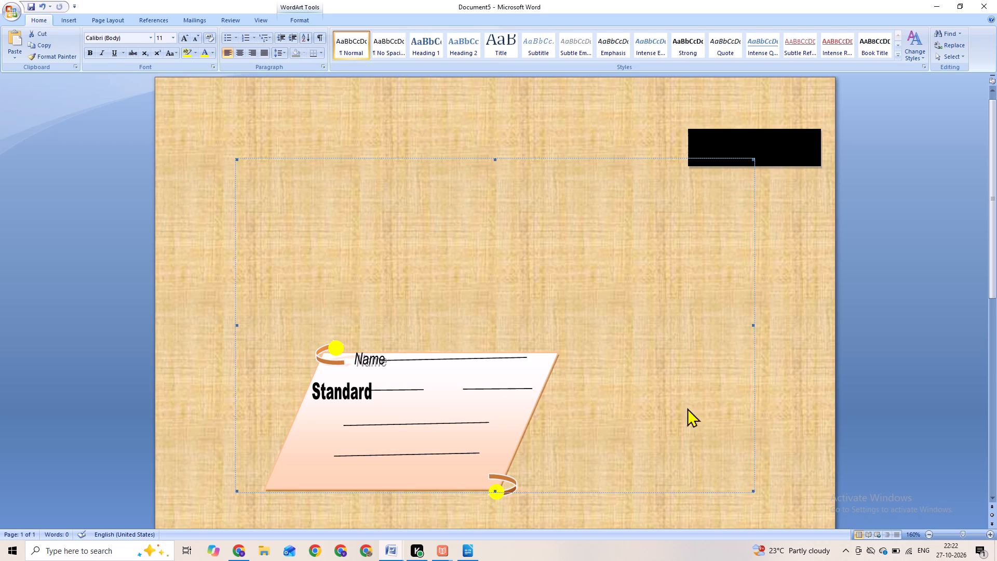
{"action": "left_click_drag", "start_coordinate": [812, 433], "coordinate": [805, 432]}
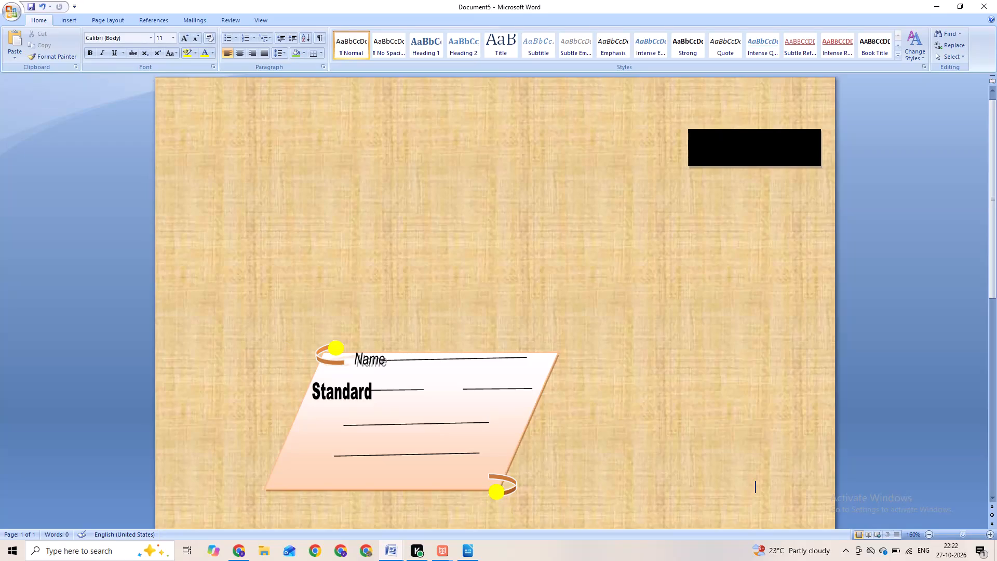
{"action": "left_click", "coordinate": [363, 359]}
{"action": "left_click", "coordinate": [368, 360]}
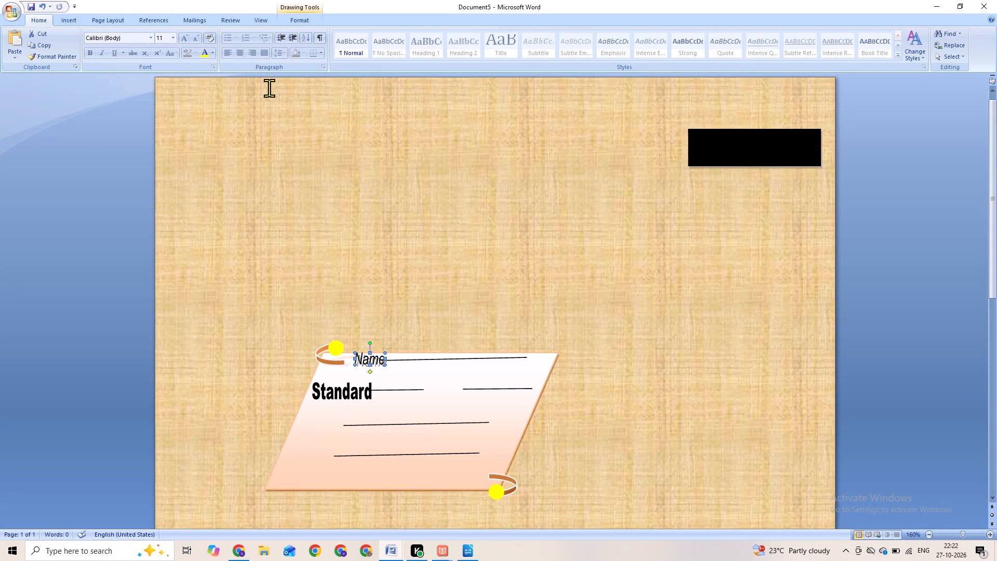
{"action": "left_click", "coordinate": [301, 15]}
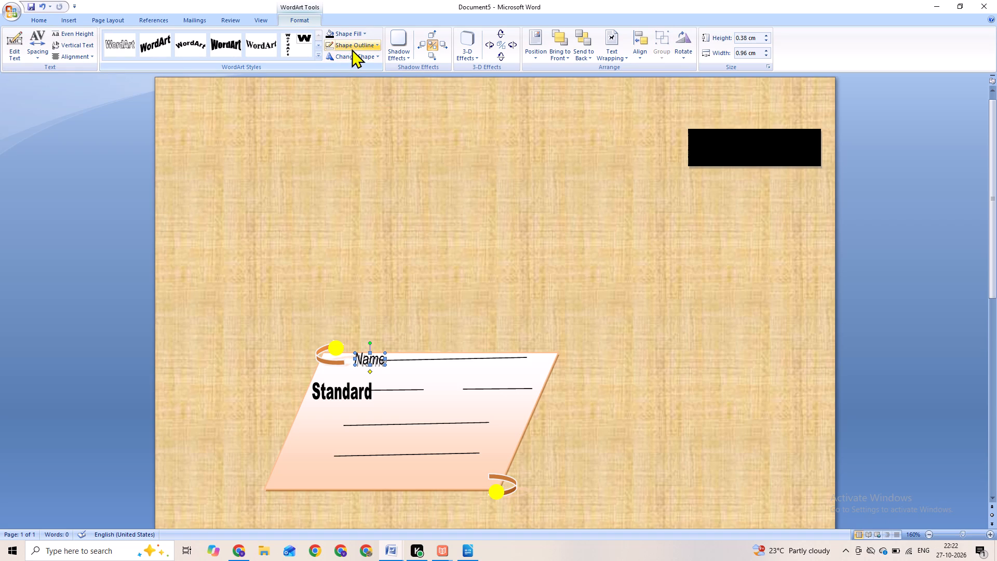
{"action": "left_click", "coordinate": [377, 55]}
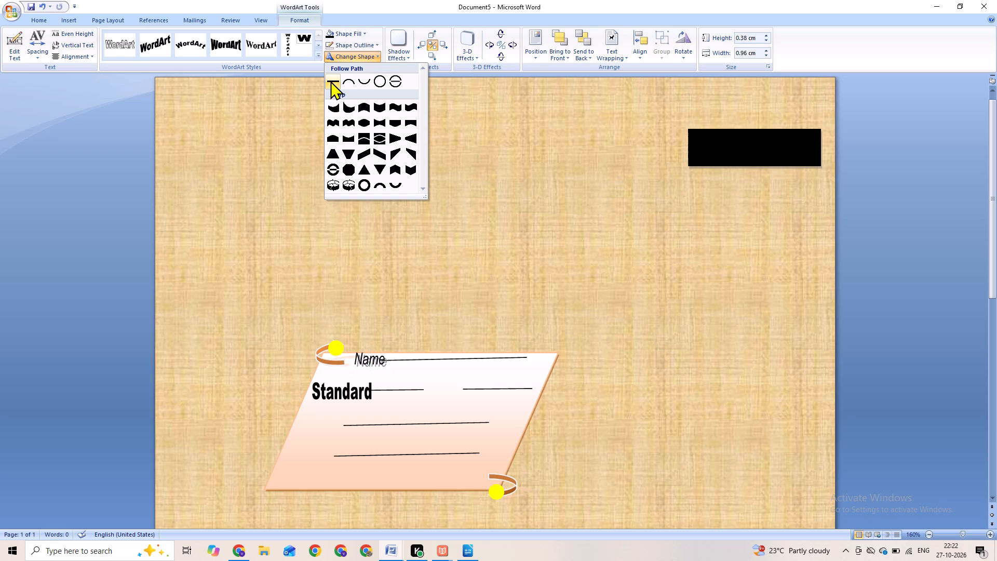
{"action": "left_click", "coordinate": [330, 78]}
{"action": "left_click", "coordinate": [331, 77]}
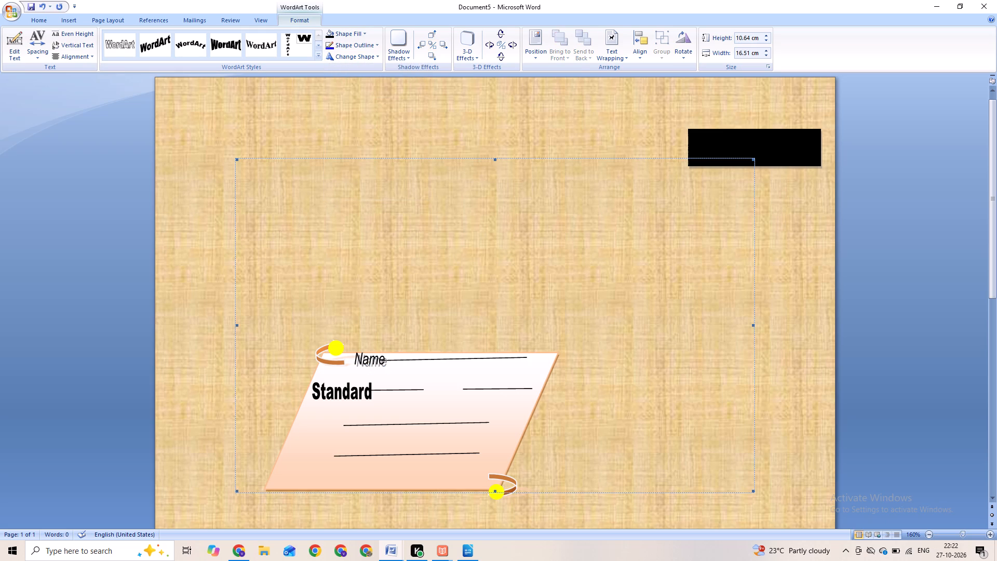
{"action": "left_click", "coordinate": [779, 225]}
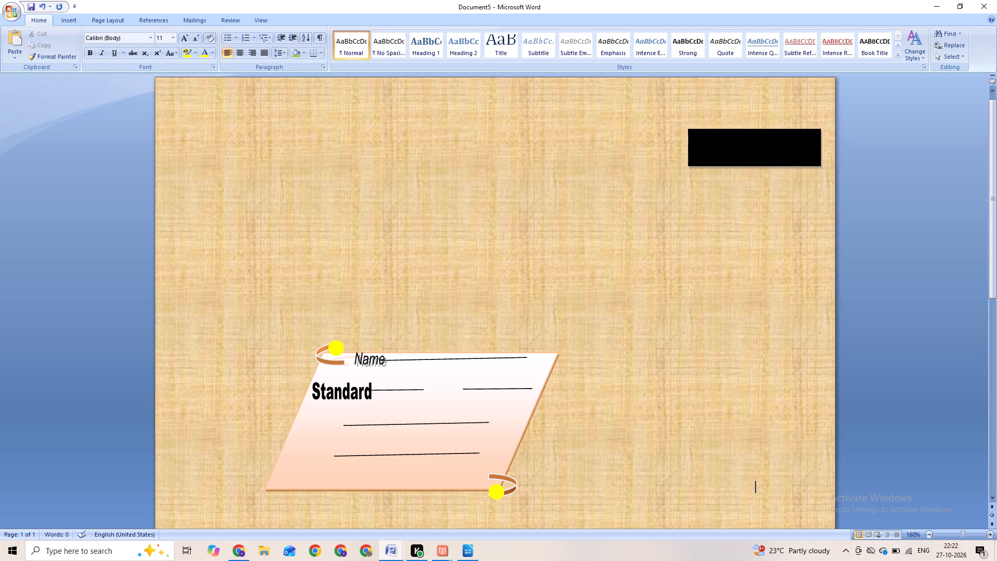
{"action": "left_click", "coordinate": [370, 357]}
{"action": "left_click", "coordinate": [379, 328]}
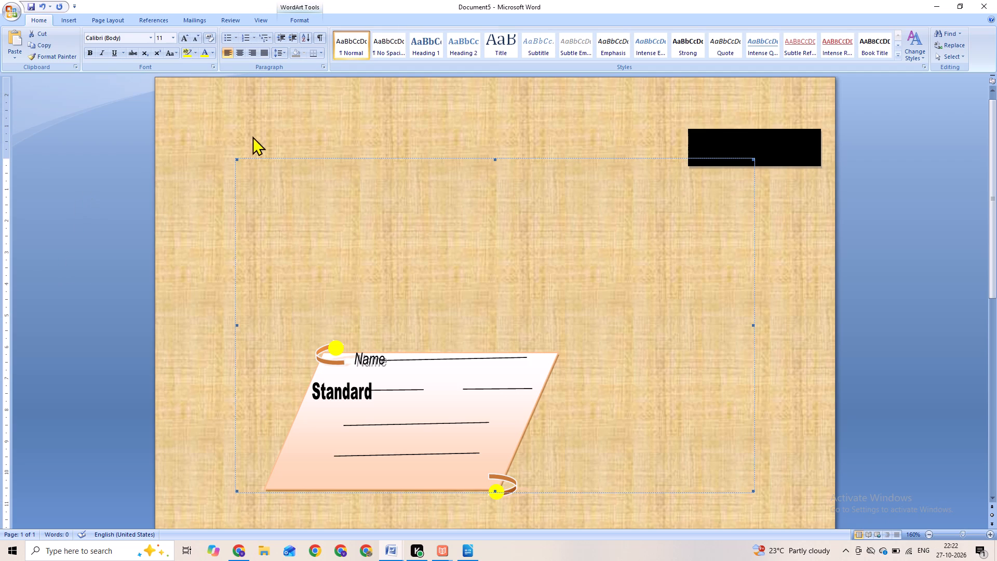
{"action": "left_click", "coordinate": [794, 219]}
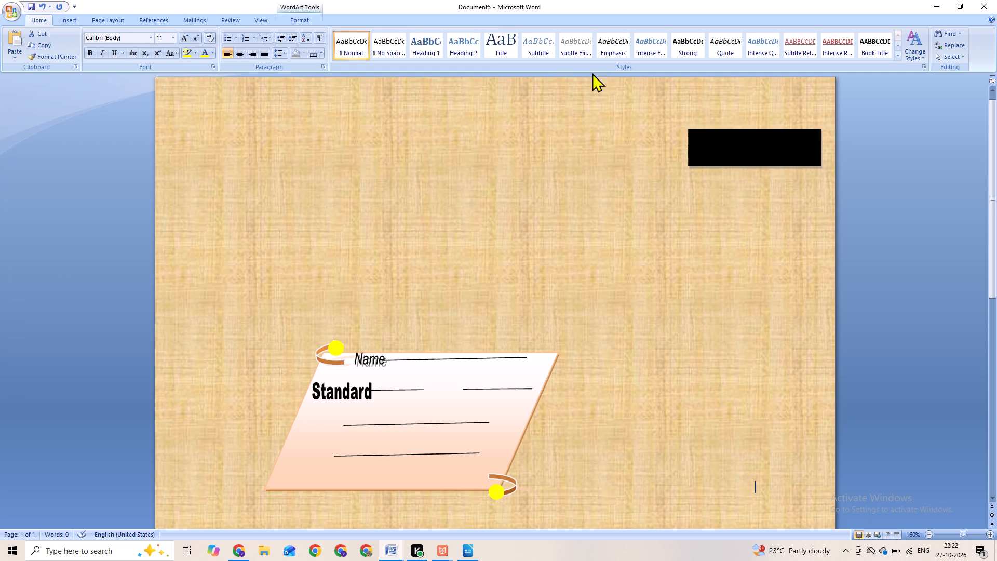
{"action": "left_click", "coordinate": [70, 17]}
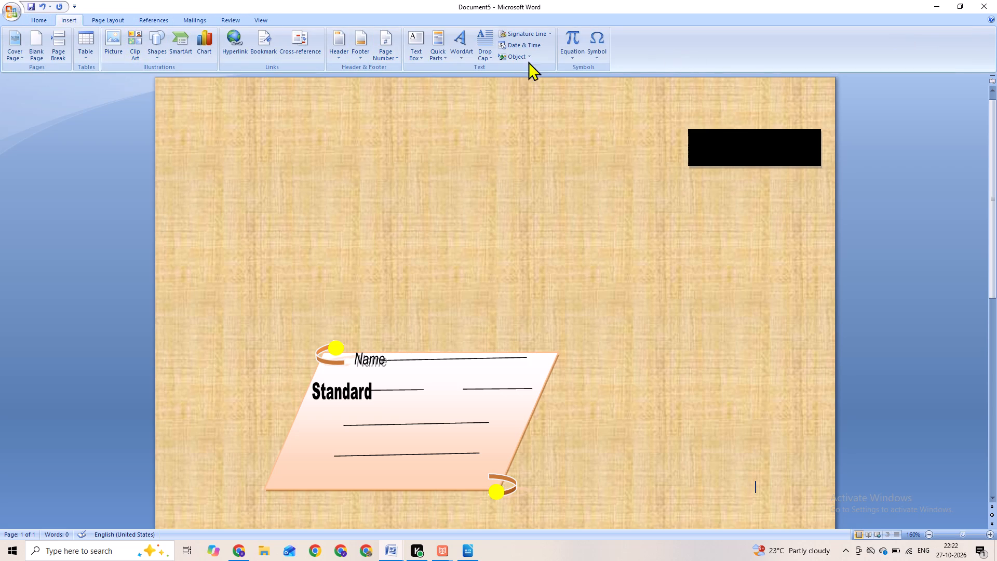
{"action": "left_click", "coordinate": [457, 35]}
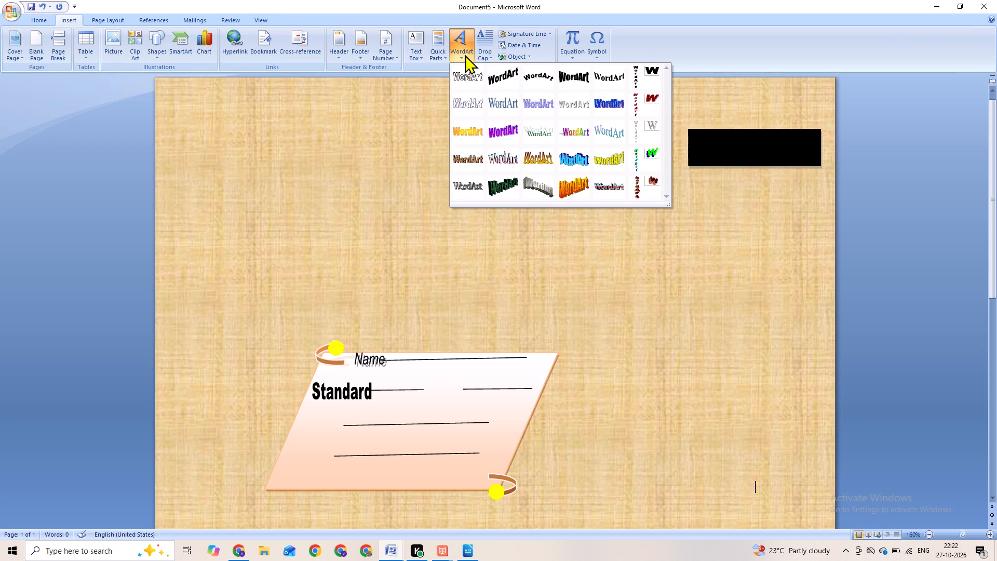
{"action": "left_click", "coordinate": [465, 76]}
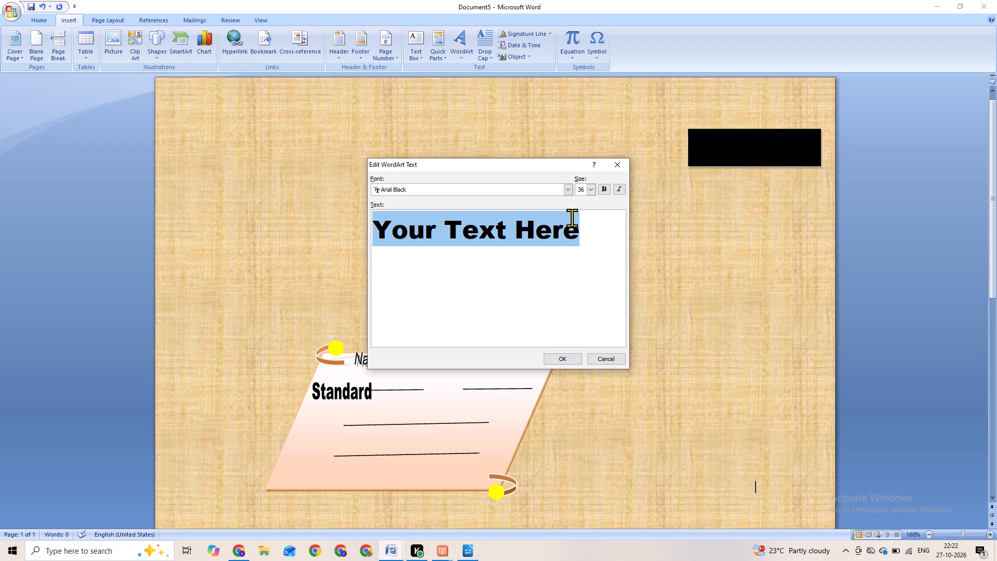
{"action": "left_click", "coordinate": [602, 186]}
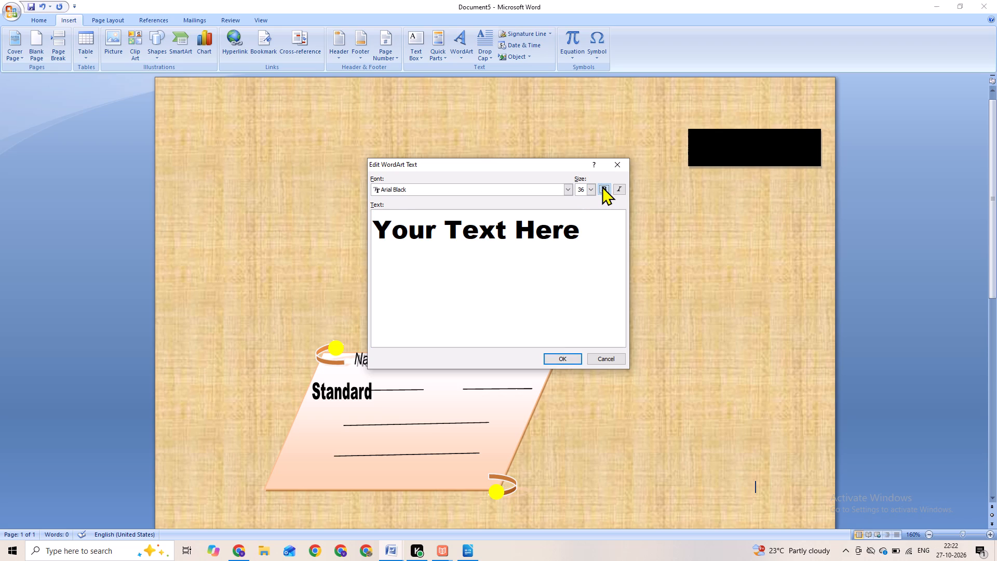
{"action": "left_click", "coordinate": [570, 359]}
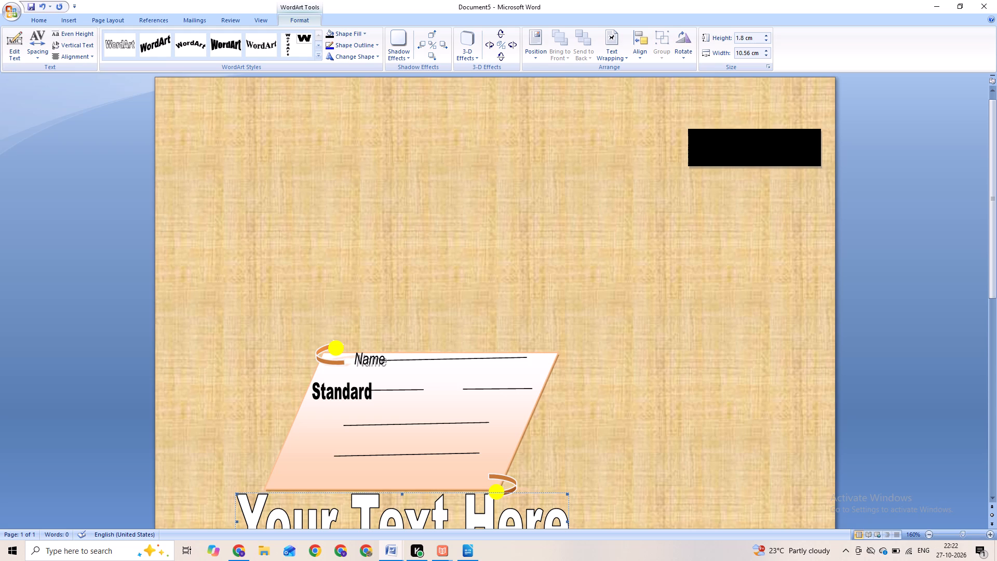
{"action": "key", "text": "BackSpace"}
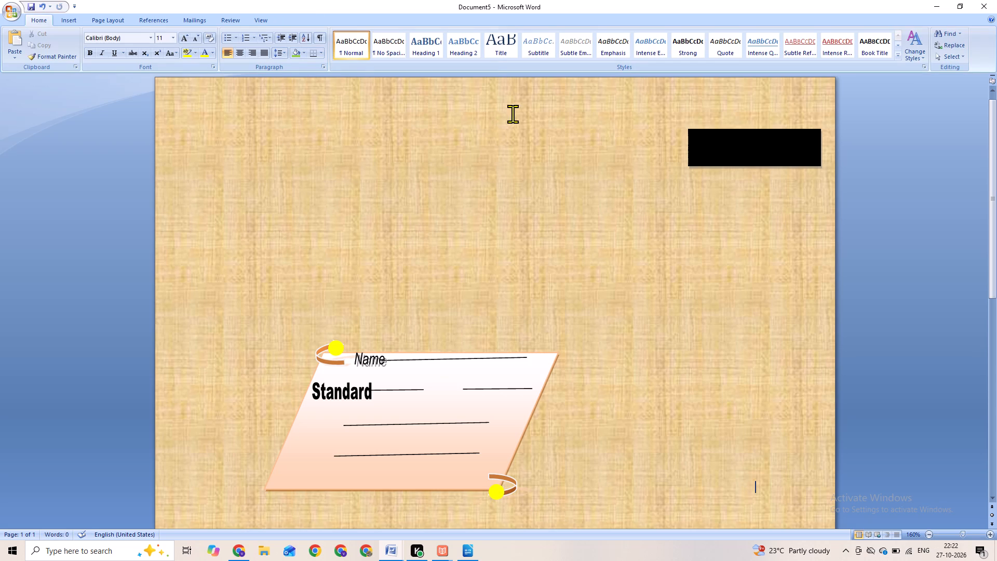
Insert a WordArt in the first gallery style reading Division, in italic Arial Black at size 18.
{"action": "left_click", "coordinate": [63, 19]}
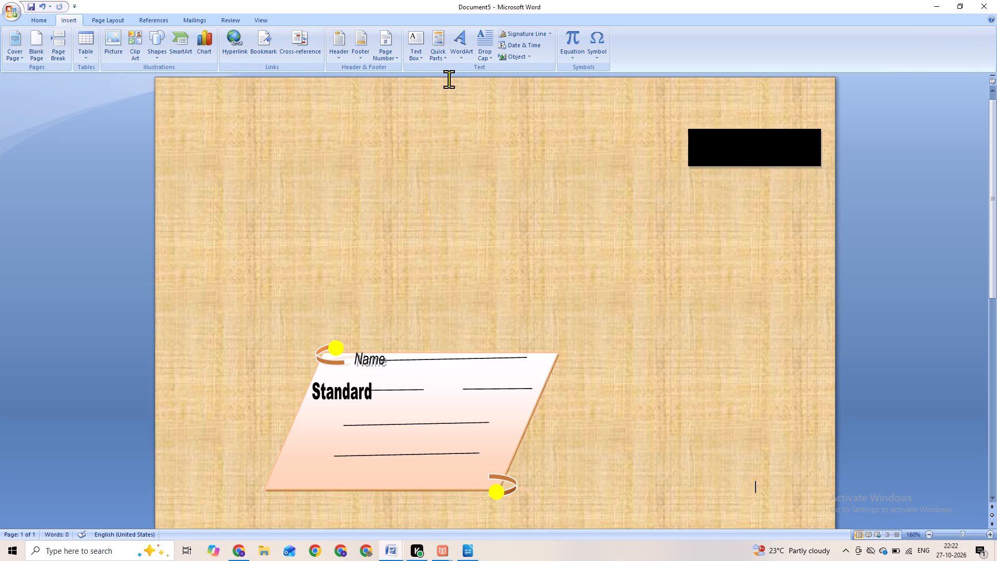
{"action": "left_click", "coordinate": [459, 34]}
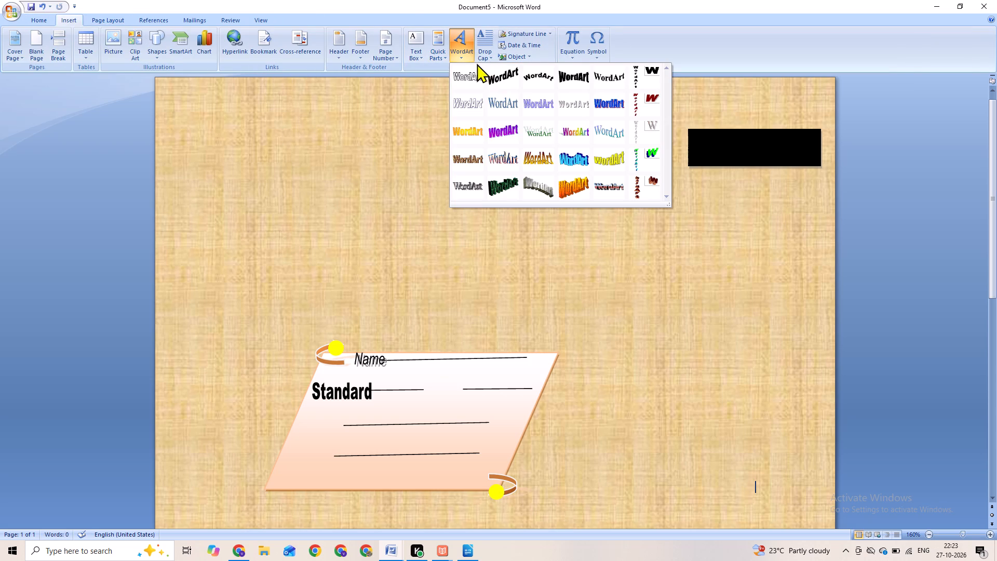
{"action": "left_click", "coordinate": [472, 73]}
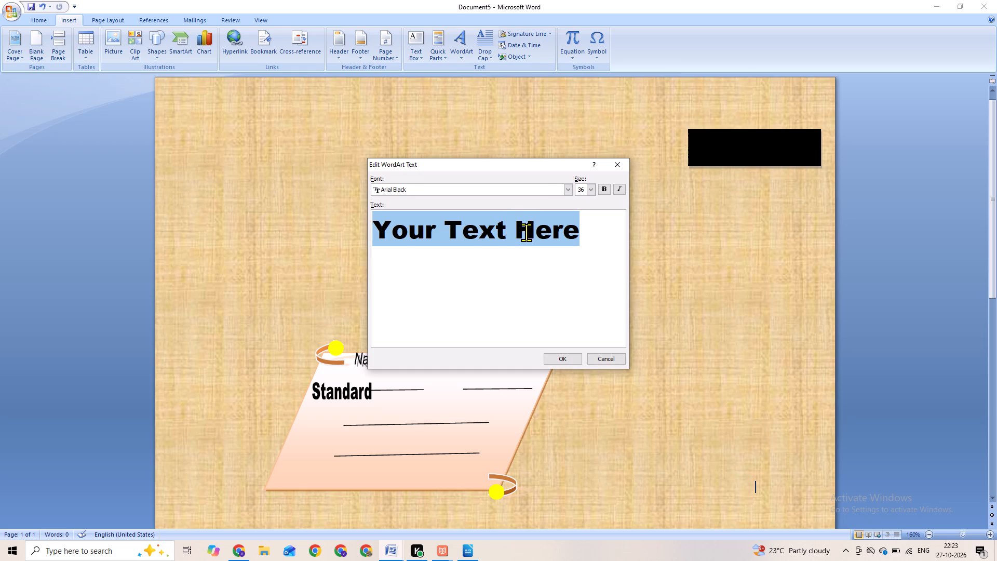
{"action": "key", "text": "BackSpace"}
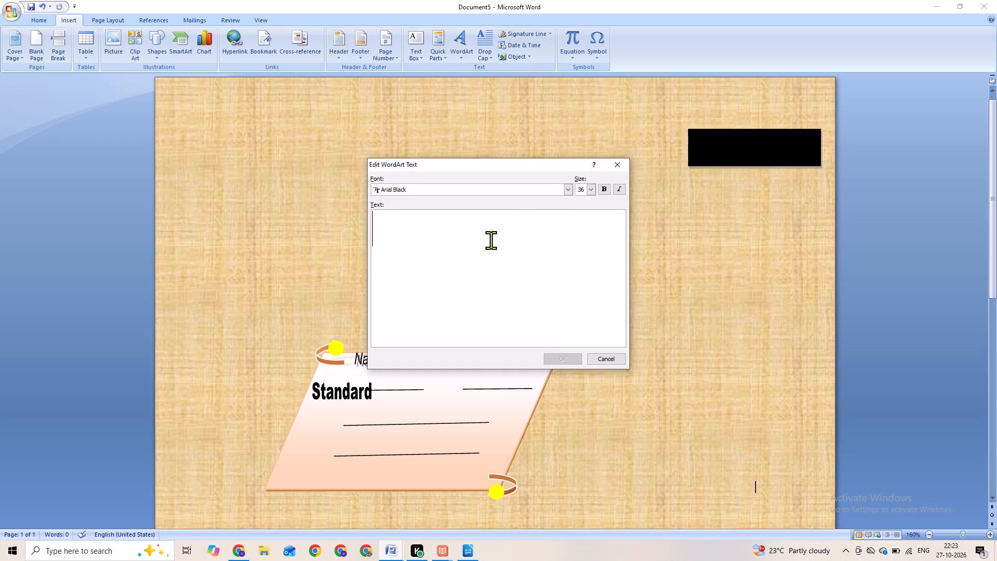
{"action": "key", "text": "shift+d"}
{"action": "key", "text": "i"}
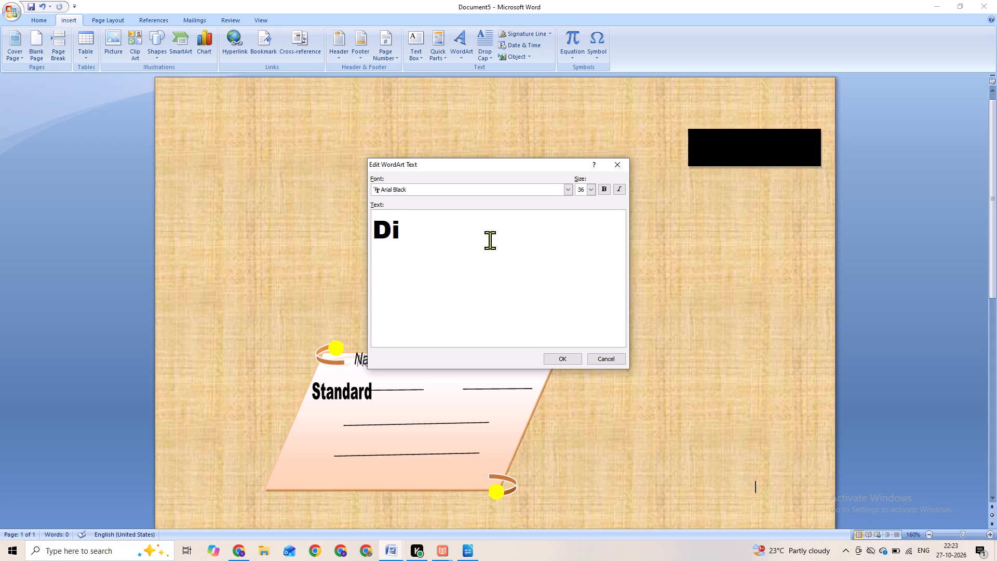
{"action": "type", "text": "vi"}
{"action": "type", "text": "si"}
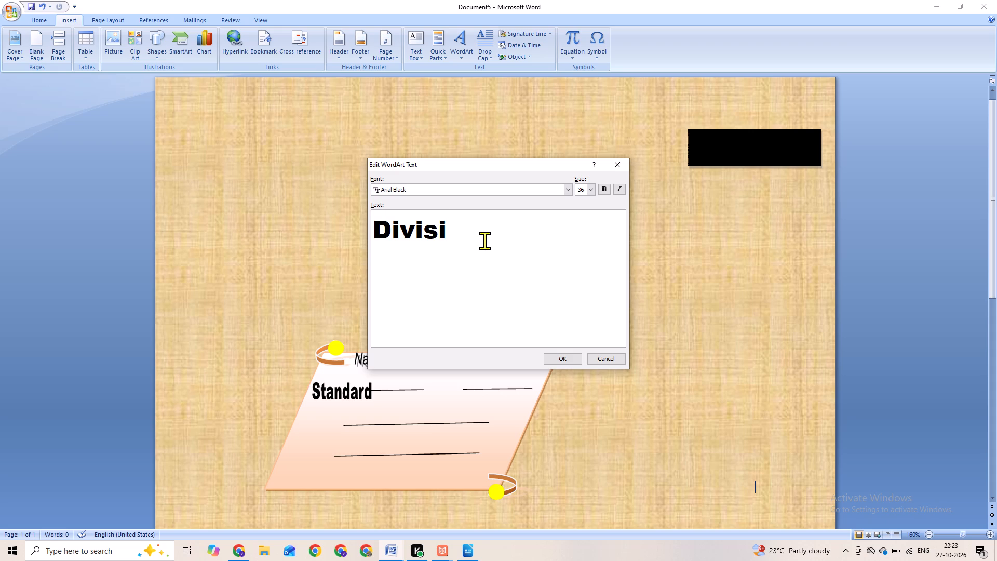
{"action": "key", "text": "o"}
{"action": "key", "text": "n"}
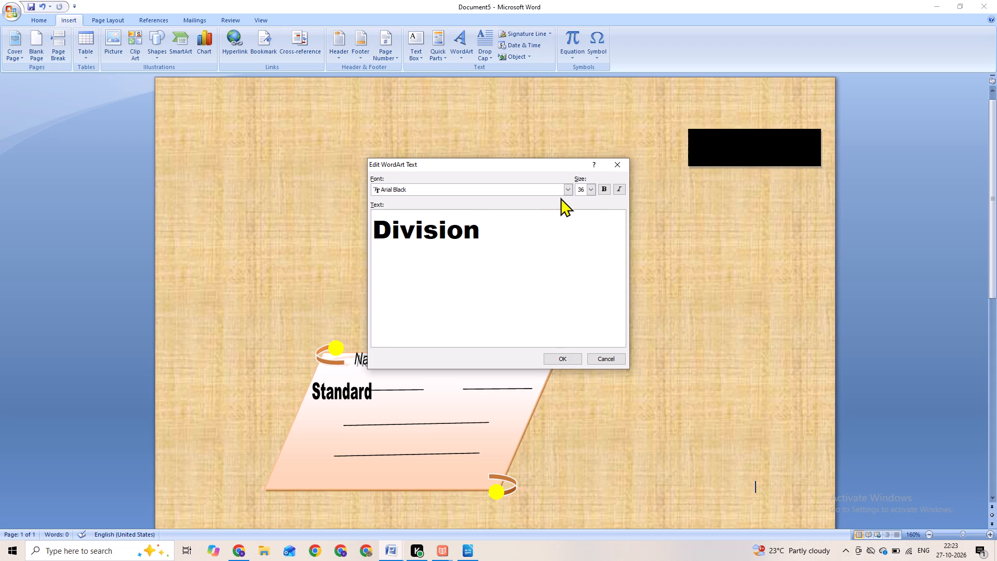
{"action": "left_click", "coordinate": [590, 185]}
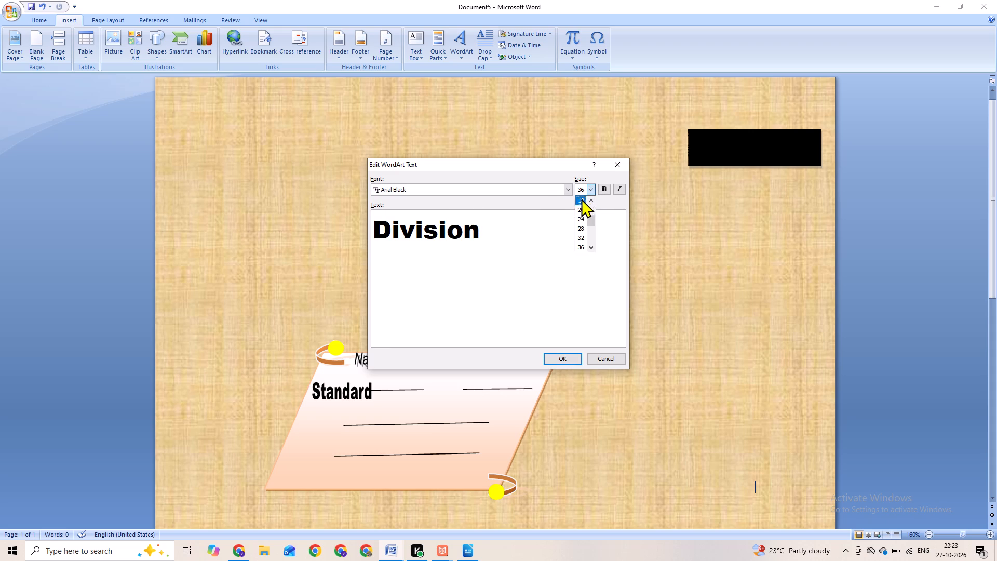
{"action": "left_click", "coordinate": [578, 202]}
{"action": "left_click", "coordinate": [618, 189]}
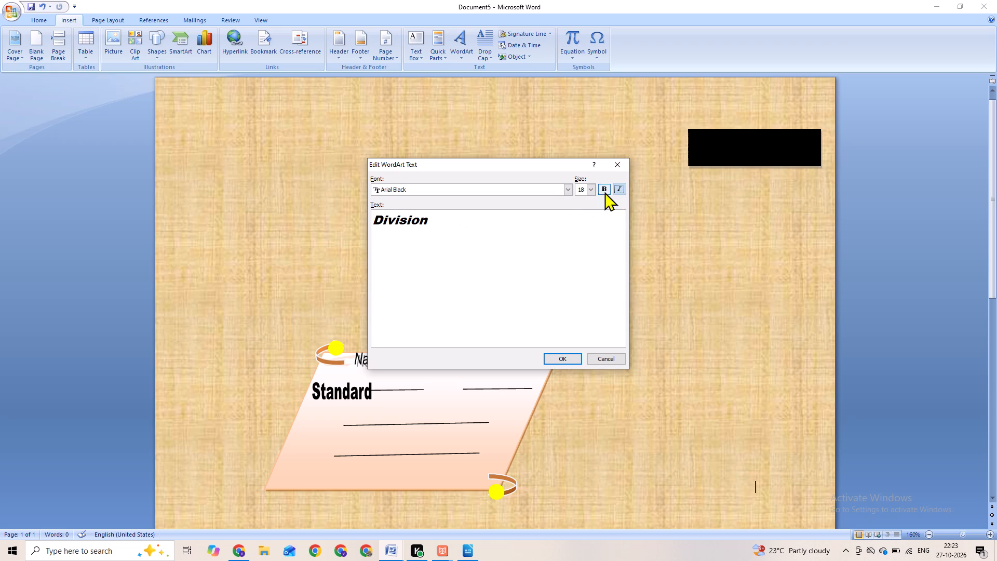
{"action": "left_click", "coordinate": [557, 357]}
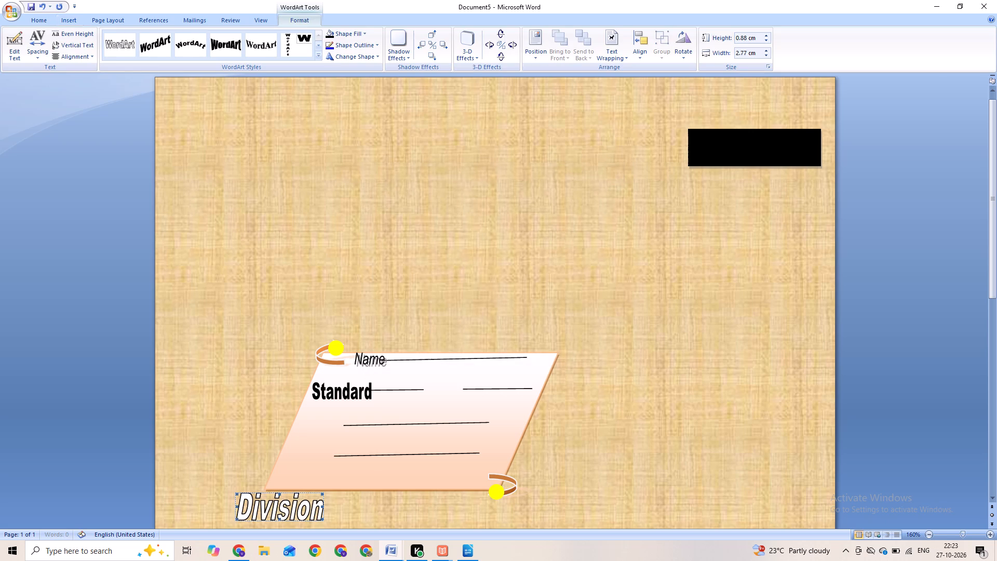
Move the Division WordArt from below the parallelogram form to the start of the page's text area, above the form.
{"action": "left_click_drag", "start_coordinate": [283, 503], "coordinate": [272, 455]}
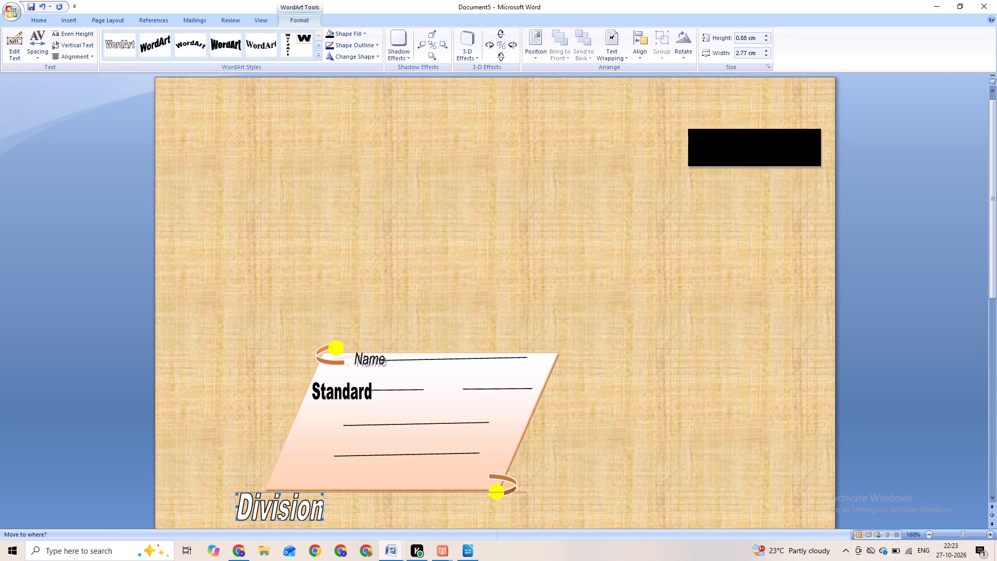
{"action": "left_click_drag", "start_coordinate": [272, 455], "coordinate": [270, 469]}
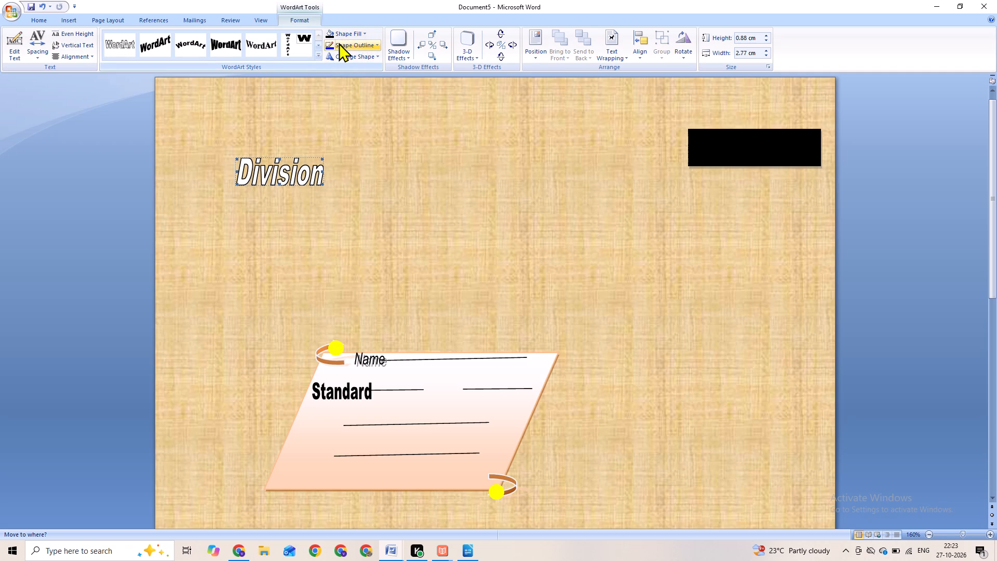
Fill the Division WordArt with black.
{"action": "left_click", "coordinate": [366, 32]}
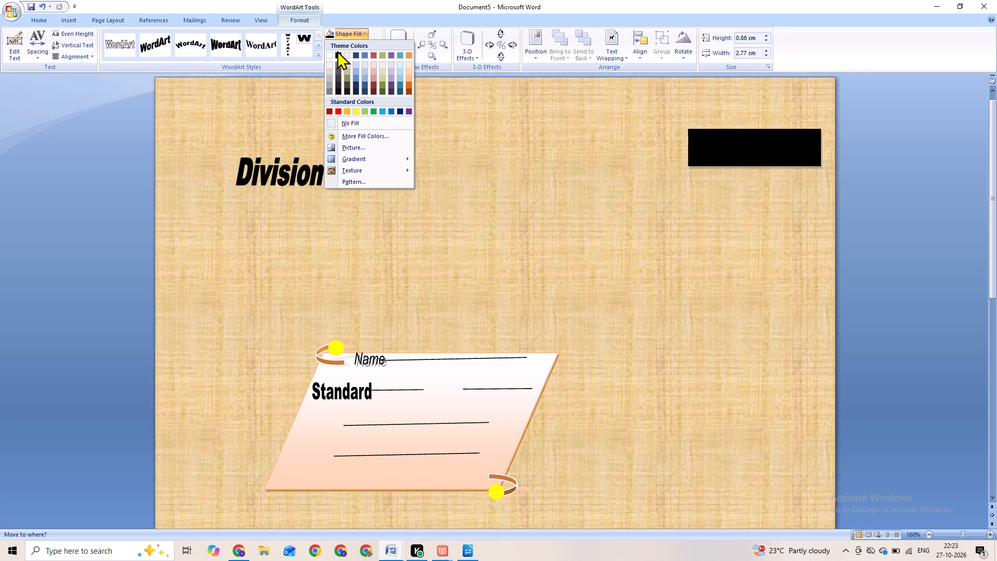
{"action": "left_click", "coordinate": [337, 50]}
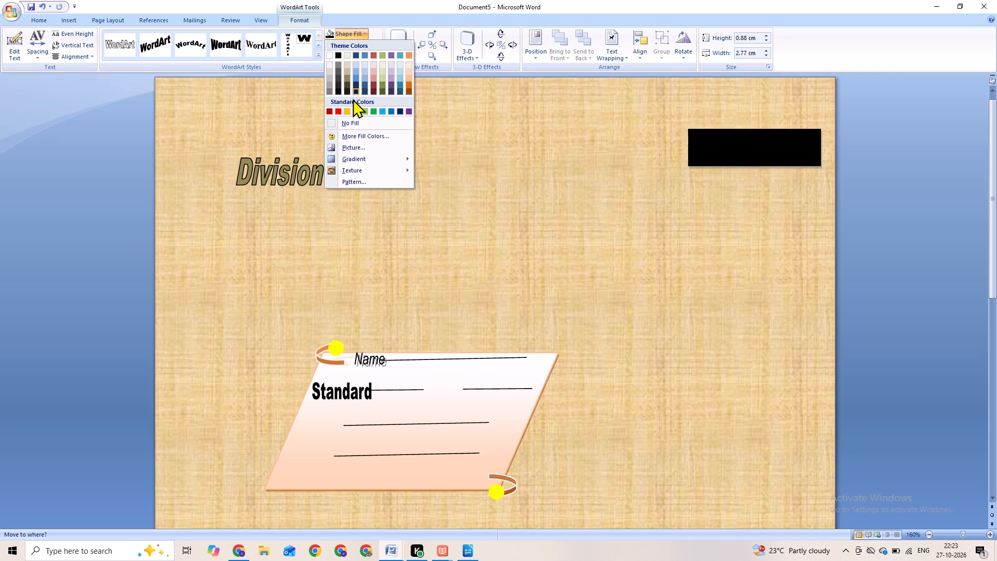
{"action": "left_click", "coordinate": [337, 49]}
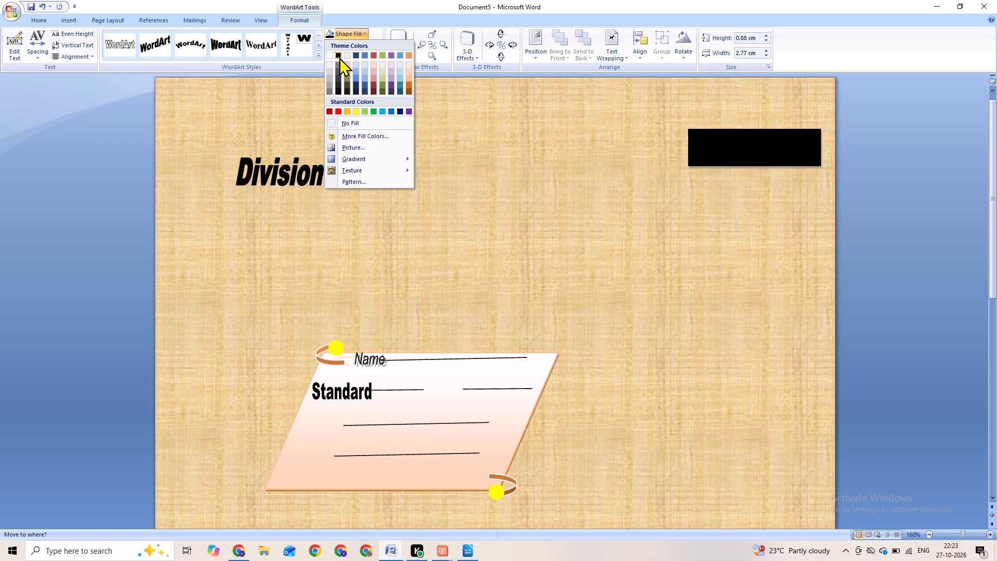
{"action": "left_click", "coordinate": [339, 56]}
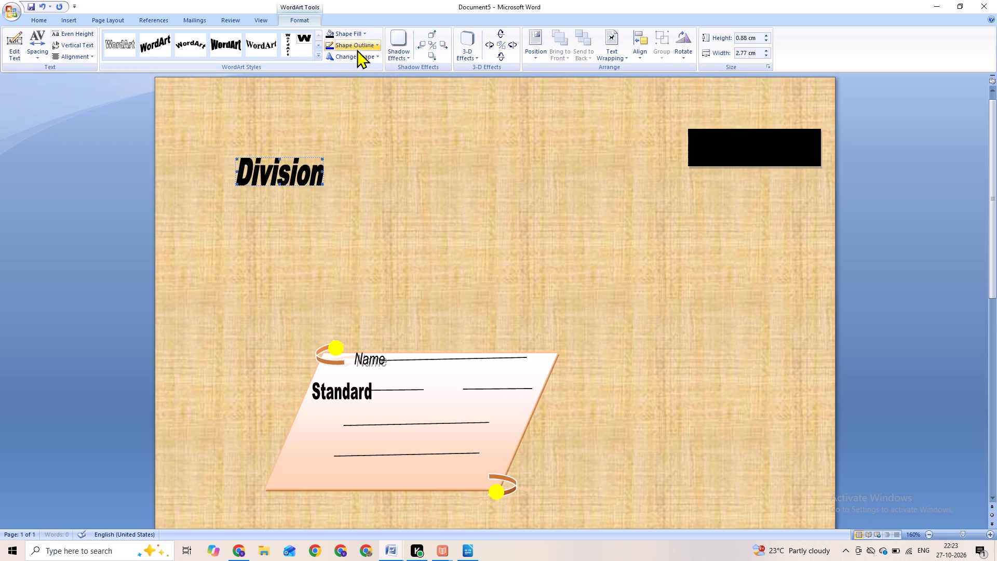
Set a thinner outline weight for the Division WordArt.
{"action": "left_click", "coordinate": [376, 44]}
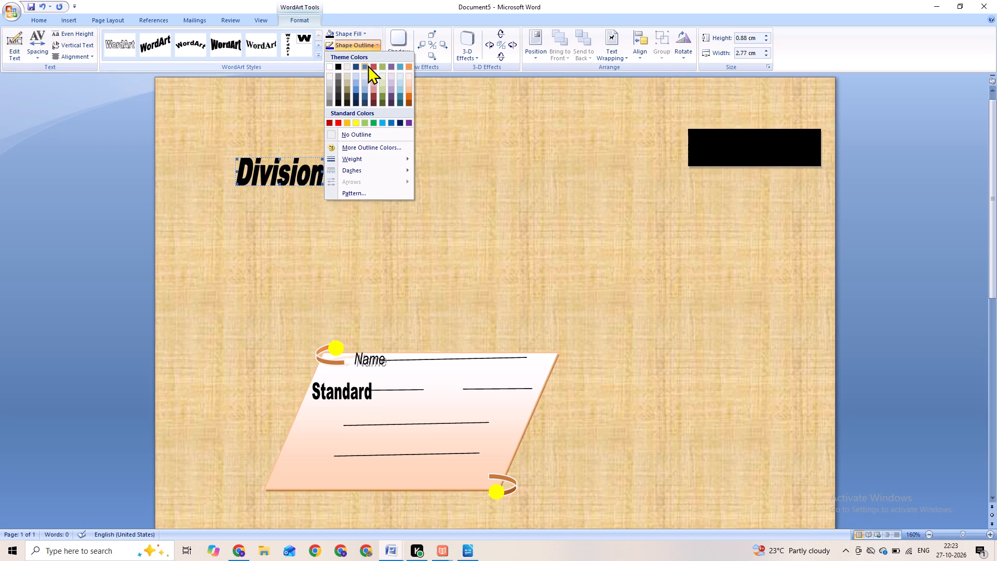
{"action": "left_click", "coordinate": [361, 157]}
{"action": "left_click", "coordinate": [451, 157]}
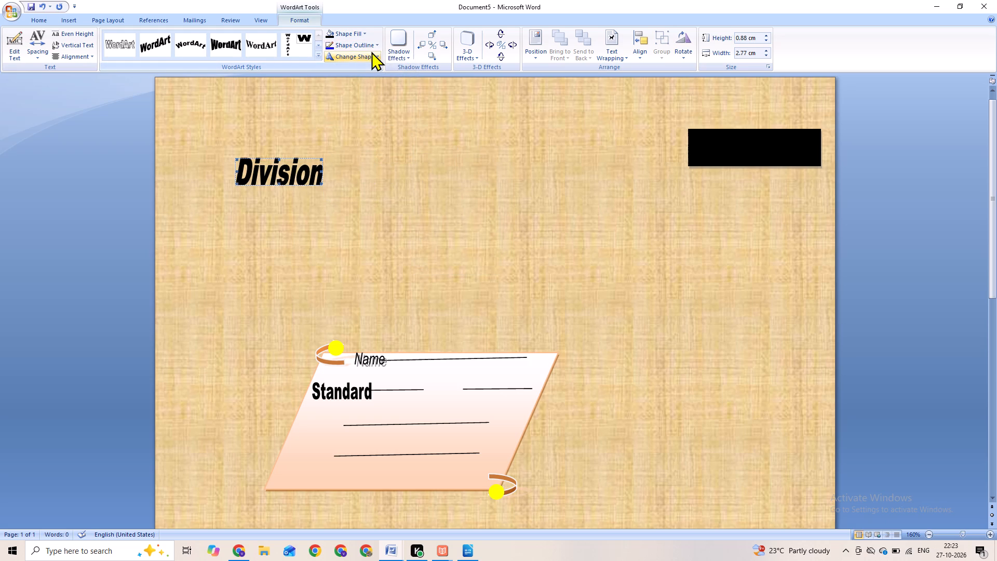
Apply the straight, first Follow Path shape to the Division WordArt.
{"action": "left_click", "coordinate": [376, 56]}
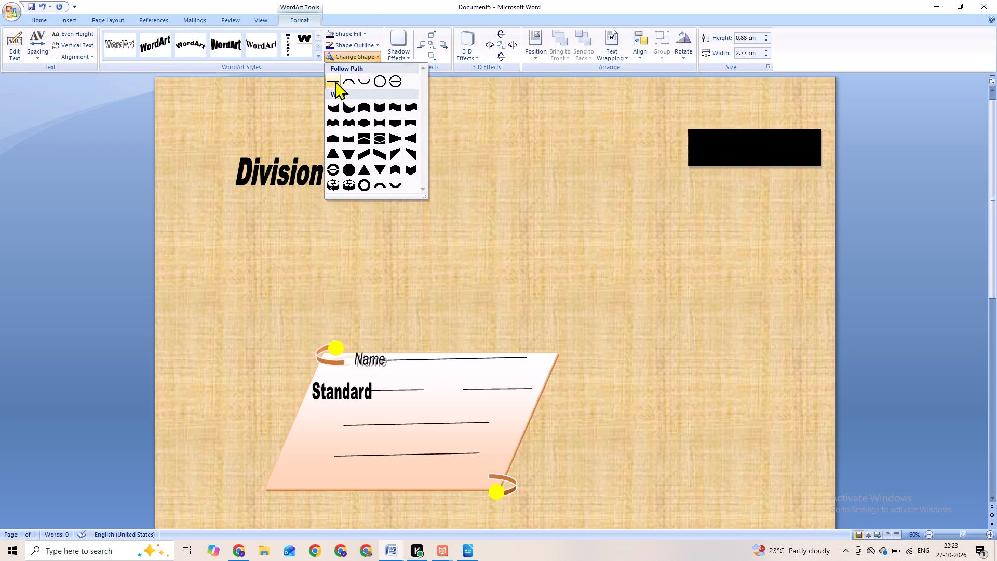
{"action": "left_click", "coordinate": [335, 80]}
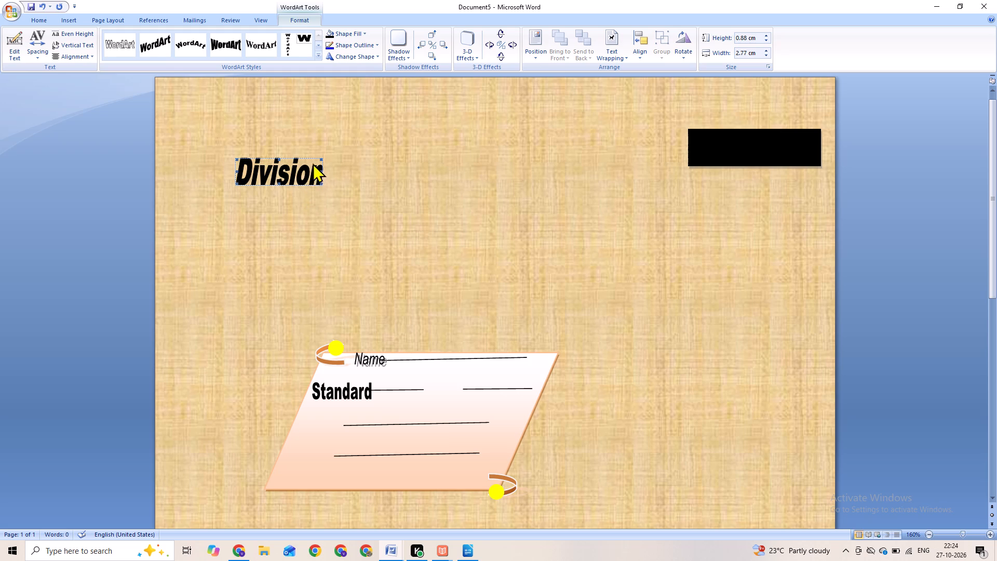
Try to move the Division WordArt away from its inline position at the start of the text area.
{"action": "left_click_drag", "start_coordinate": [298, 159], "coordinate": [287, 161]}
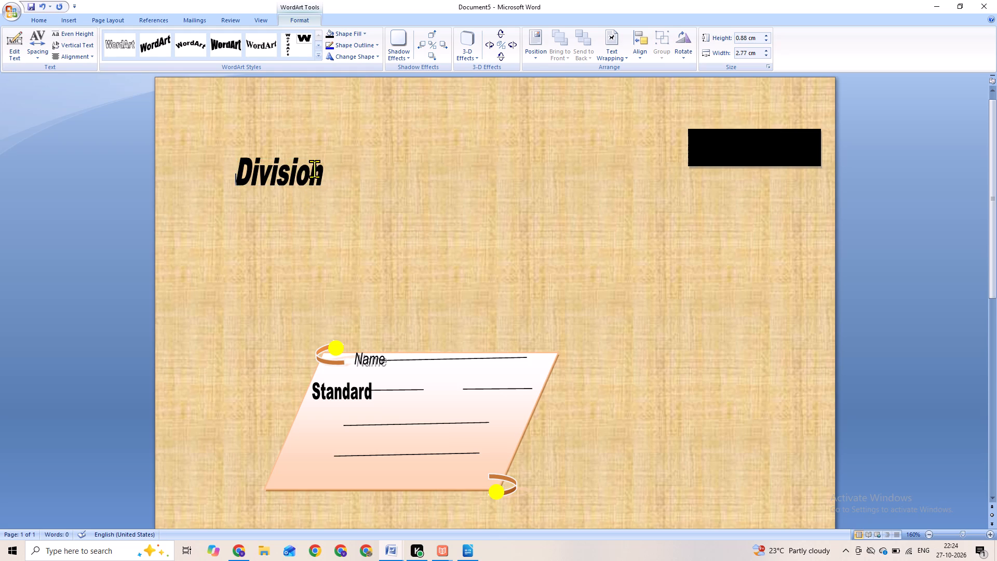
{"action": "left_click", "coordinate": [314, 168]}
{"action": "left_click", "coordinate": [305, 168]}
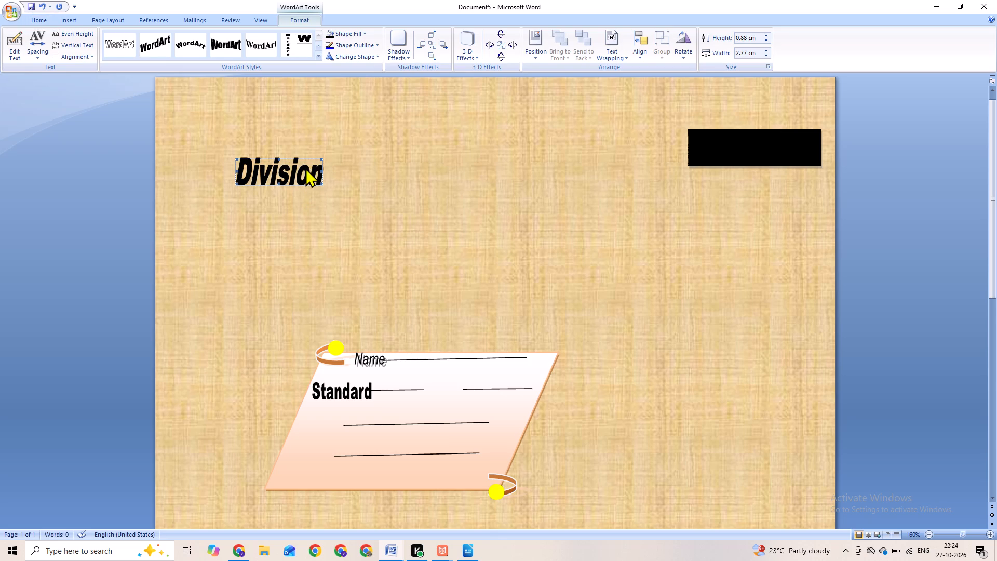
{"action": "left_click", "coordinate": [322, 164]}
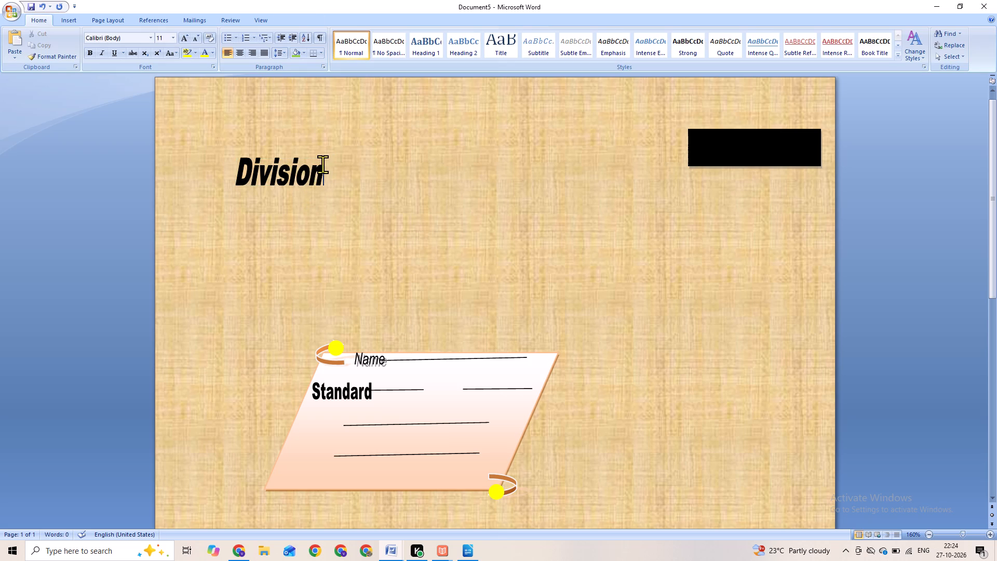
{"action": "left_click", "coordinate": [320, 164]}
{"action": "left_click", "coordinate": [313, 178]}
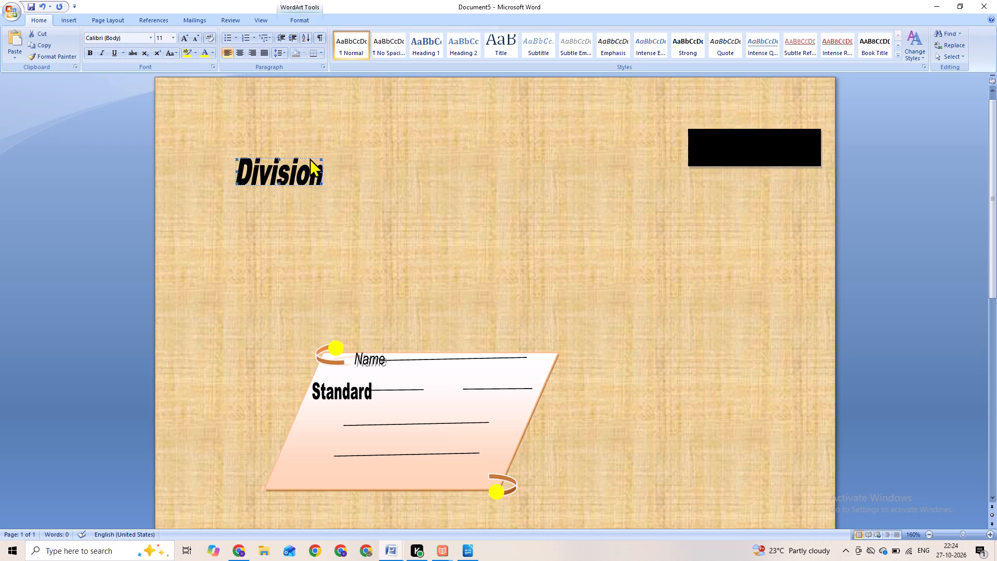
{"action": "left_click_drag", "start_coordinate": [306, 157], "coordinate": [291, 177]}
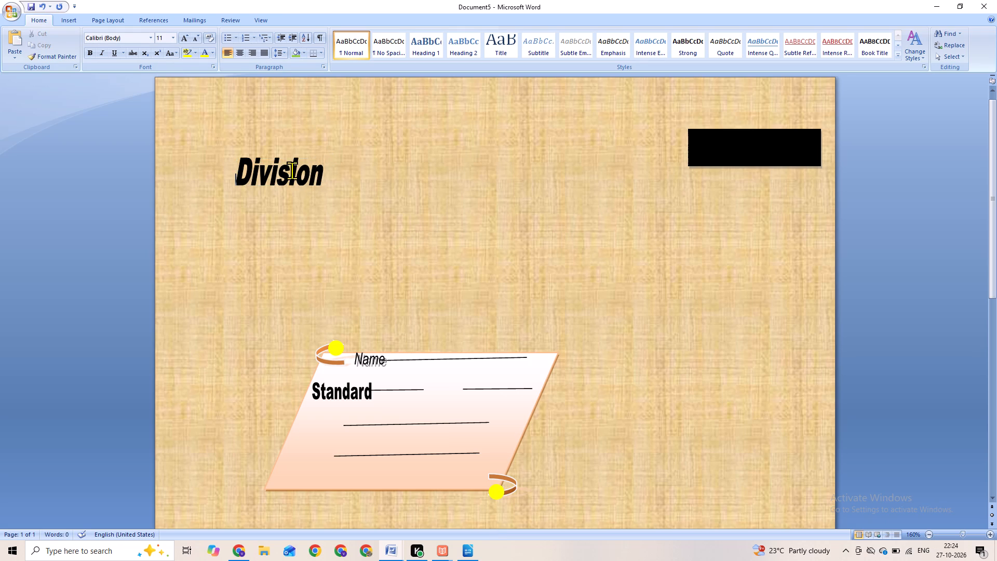
Set the text wrapping of the Division WordArt to In Front of Text.
{"action": "left_click", "coordinate": [294, 168]}
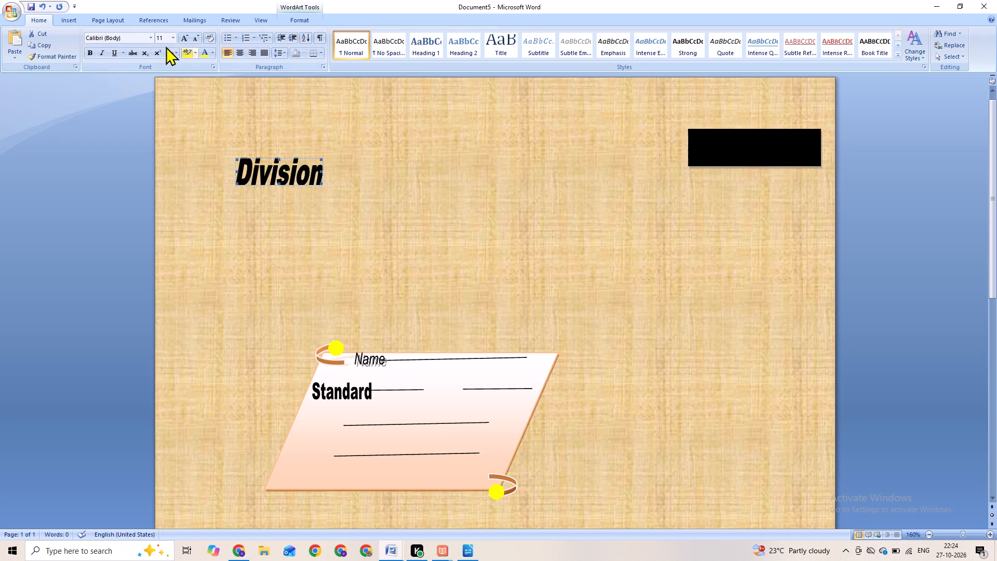
{"action": "left_click", "coordinate": [96, 18]}
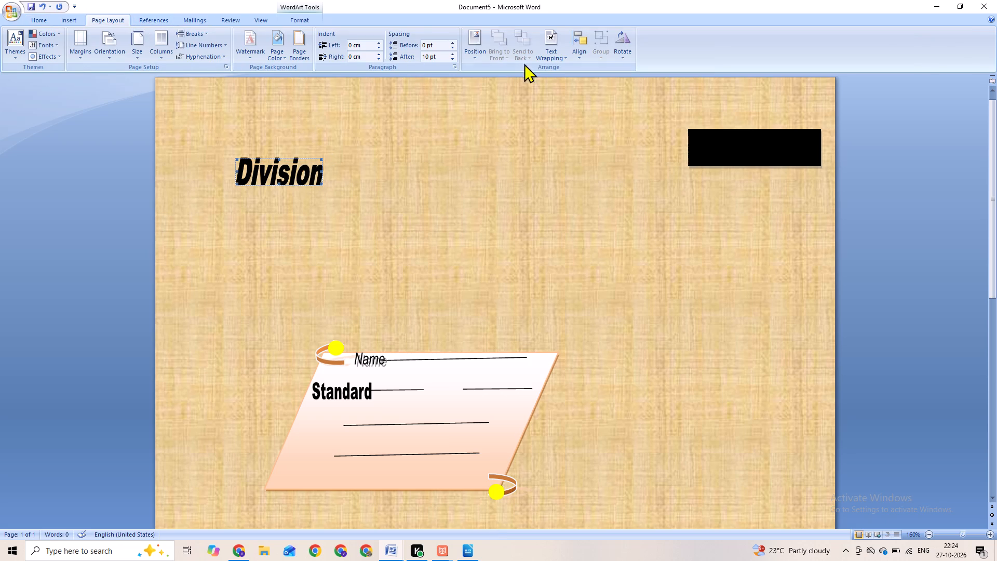
{"action": "left_click", "coordinate": [544, 41]}
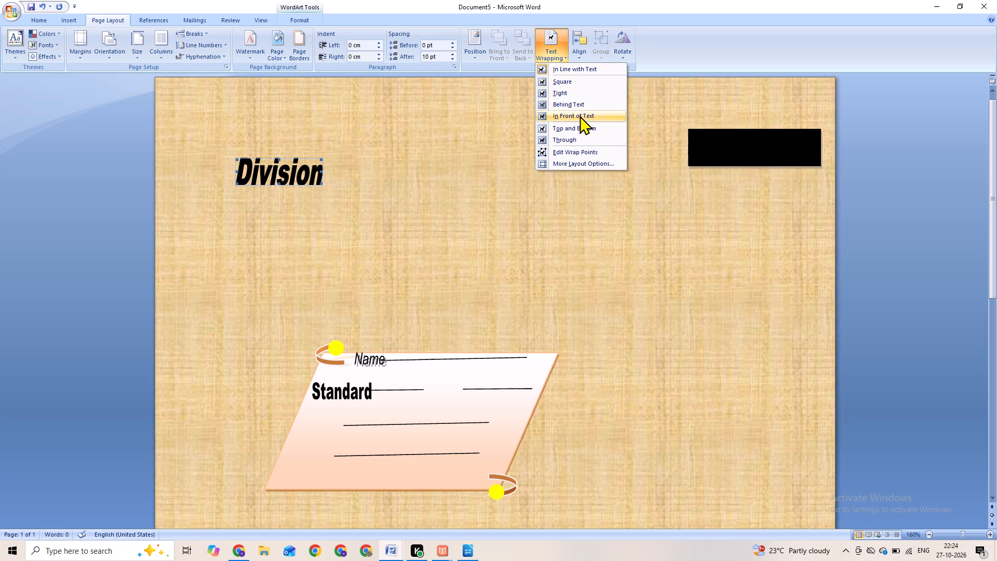
{"action": "left_click", "coordinate": [580, 115]}
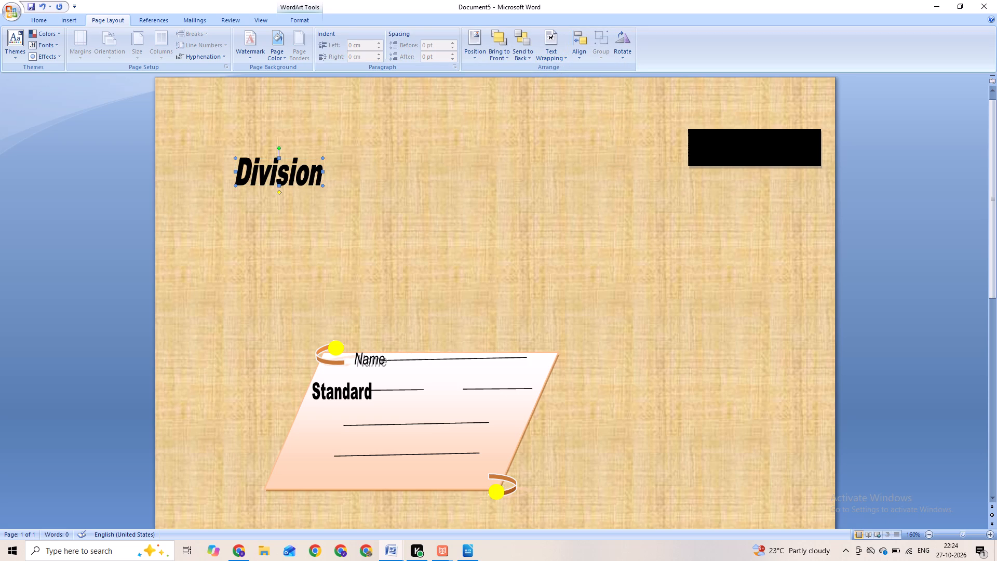
Move the Division WordArt straight down into the blank area between the page's top margin and the parallelogram form.
{"action": "left_click_drag", "start_coordinate": [313, 171], "coordinate": [293, 183]}
{"action": "left_click_drag", "start_coordinate": [293, 183], "coordinate": [311, 233]}
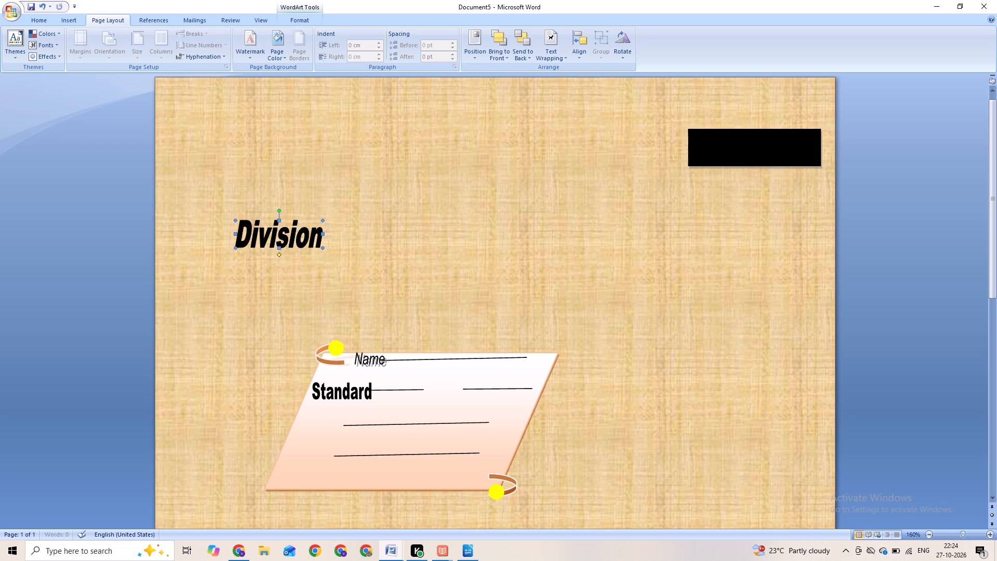
{"action": "left_click_drag", "start_coordinate": [284, 252], "coordinate": [287, 246]}
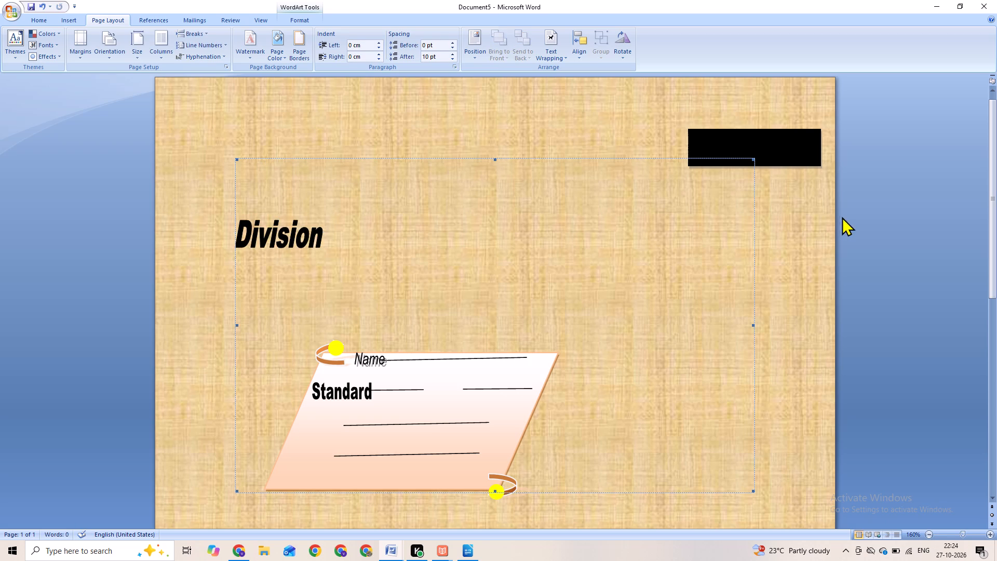
{"action": "left_click", "coordinate": [806, 220]}
{"action": "left_click_drag", "start_coordinate": [277, 235], "coordinate": [277, 233]}
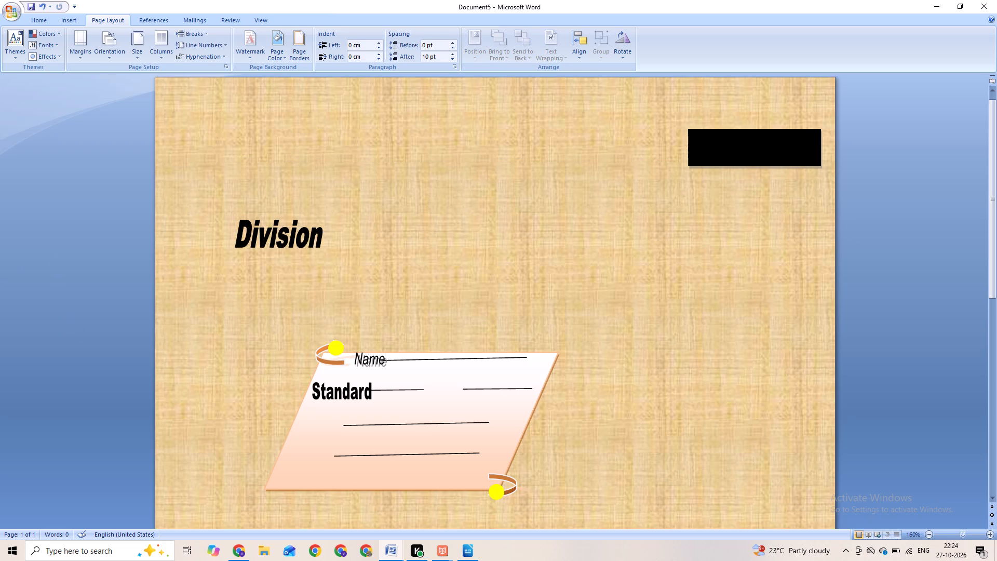
{"action": "left_click_drag", "start_coordinate": [277, 233], "coordinate": [279, 233]}
{"action": "left_click_drag", "start_coordinate": [279, 233], "coordinate": [278, 229]}
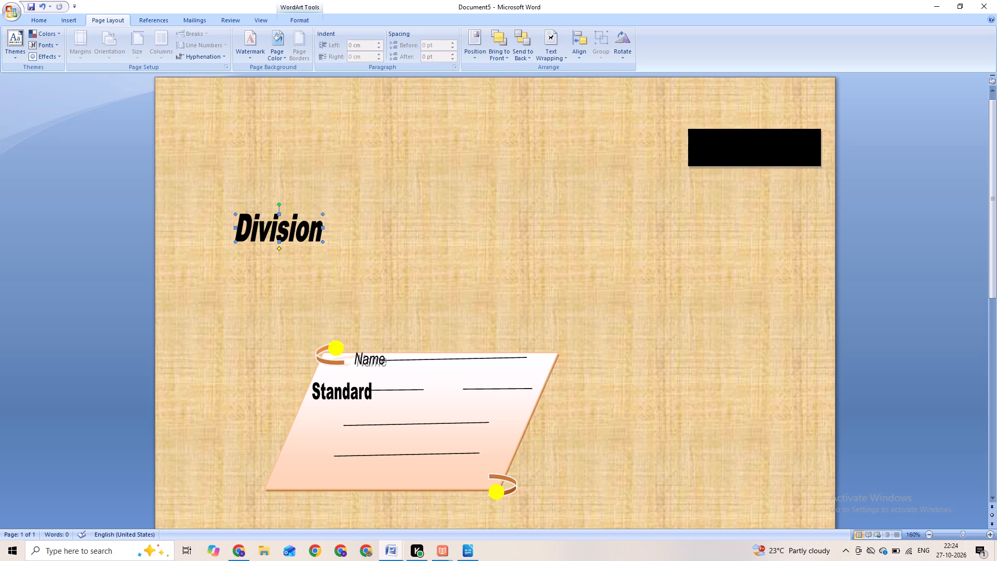
Reduce the Division WordArt to roughly half its height from its top edge, keeping its width.
{"action": "left_click", "coordinate": [279, 212]}
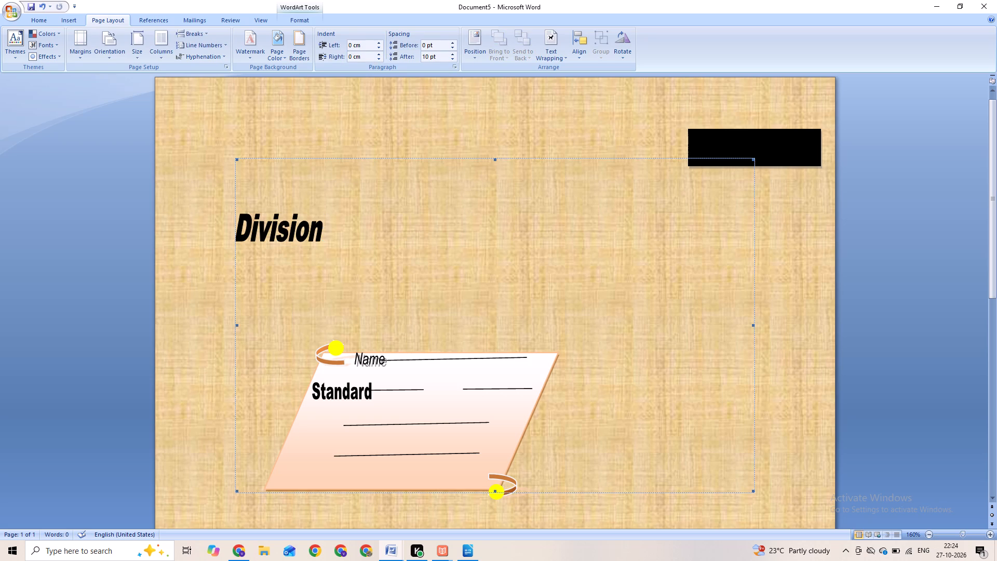
{"action": "left_click", "coordinate": [783, 209]}
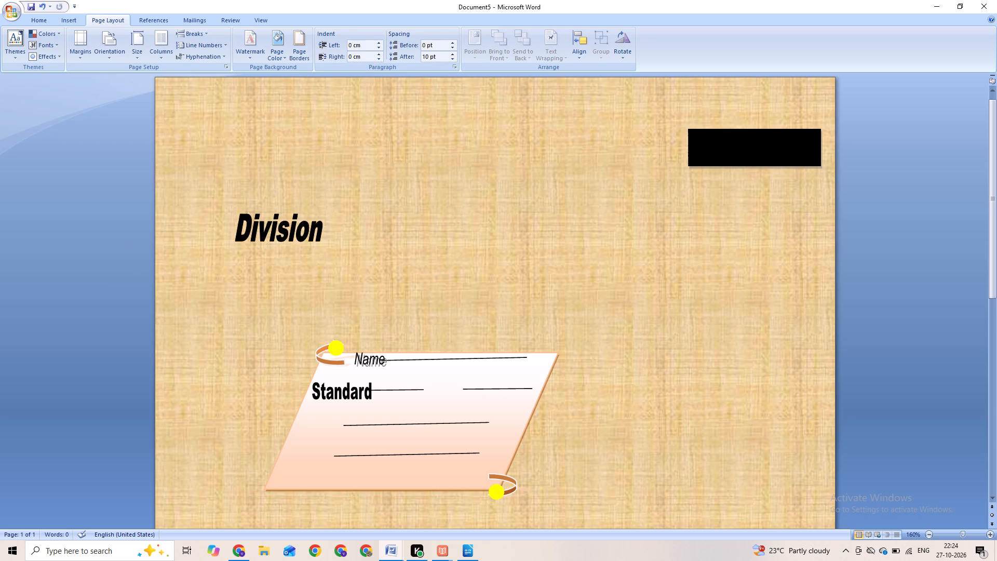
{"action": "left_click", "coordinate": [304, 230]}
{"action": "left_click", "coordinate": [278, 212]}
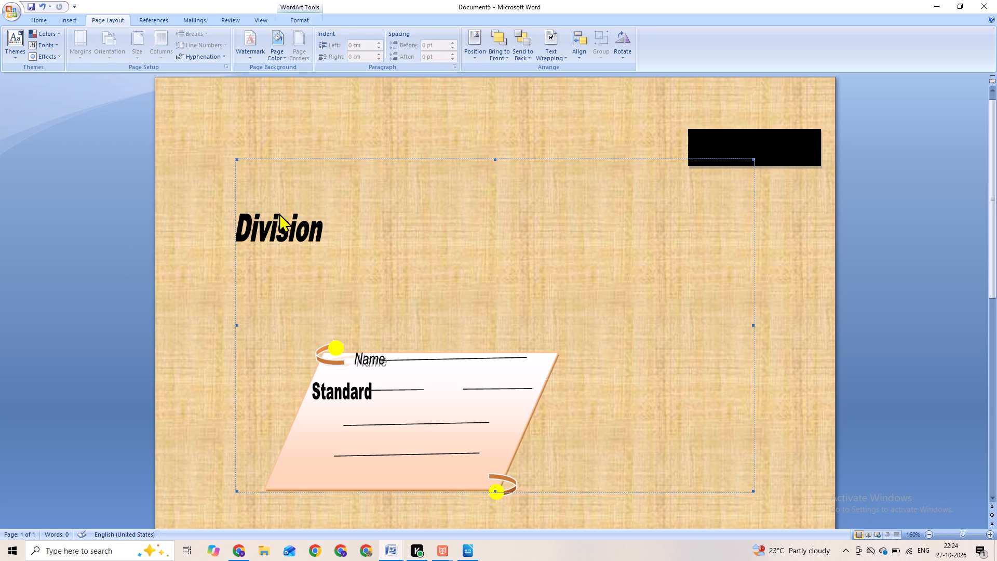
{"action": "left_click", "coordinate": [809, 208]}
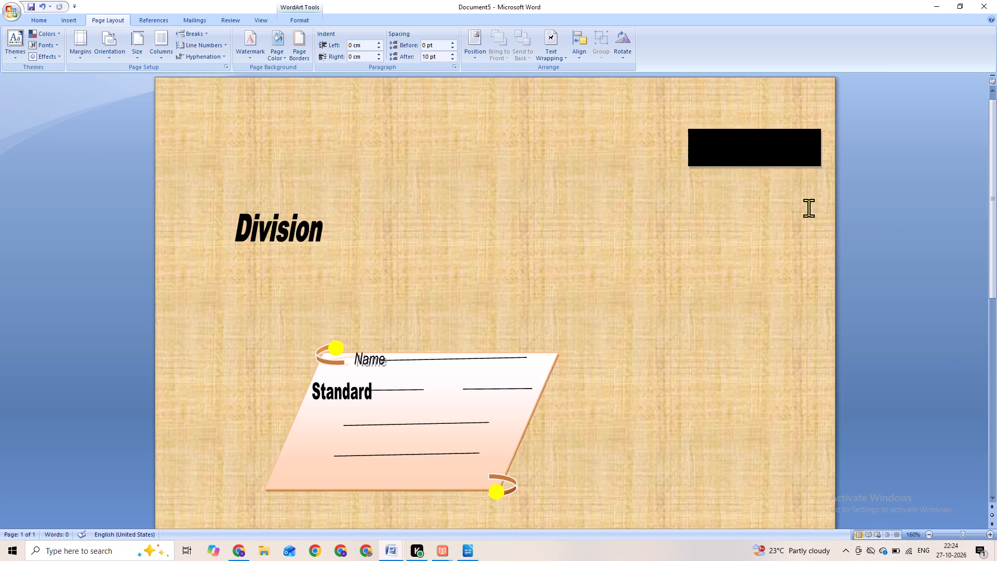
{"action": "left_click", "coordinate": [282, 224]}
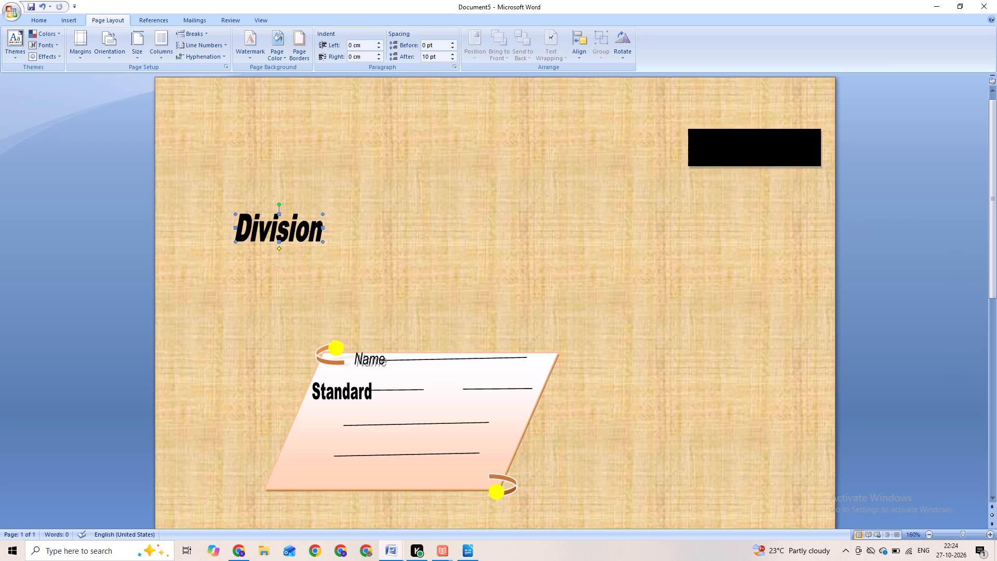
{"action": "left_click_drag", "start_coordinate": [280, 219], "coordinate": [280, 225]}
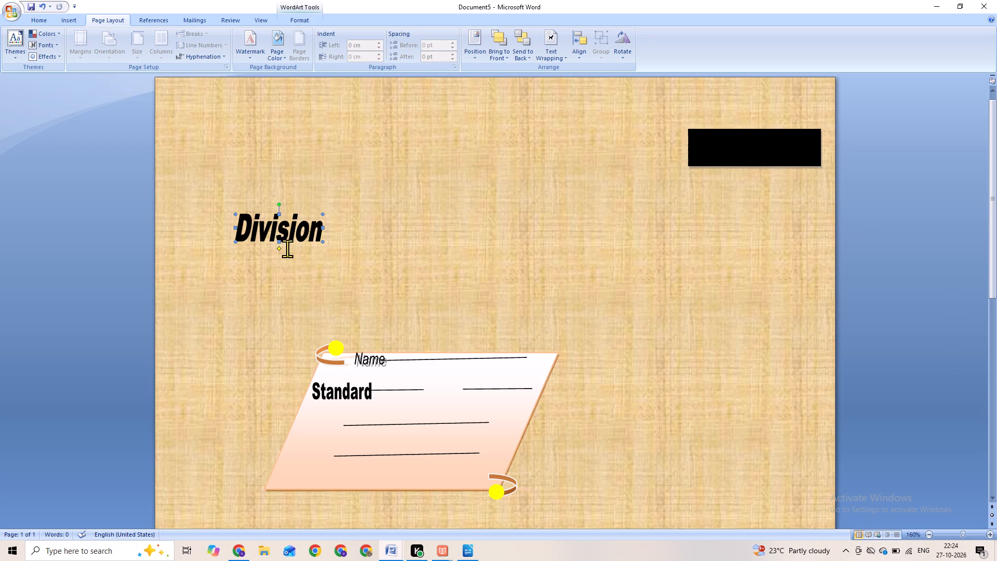
{"action": "left_click_drag", "start_coordinate": [282, 255], "coordinate": [284, 247]}
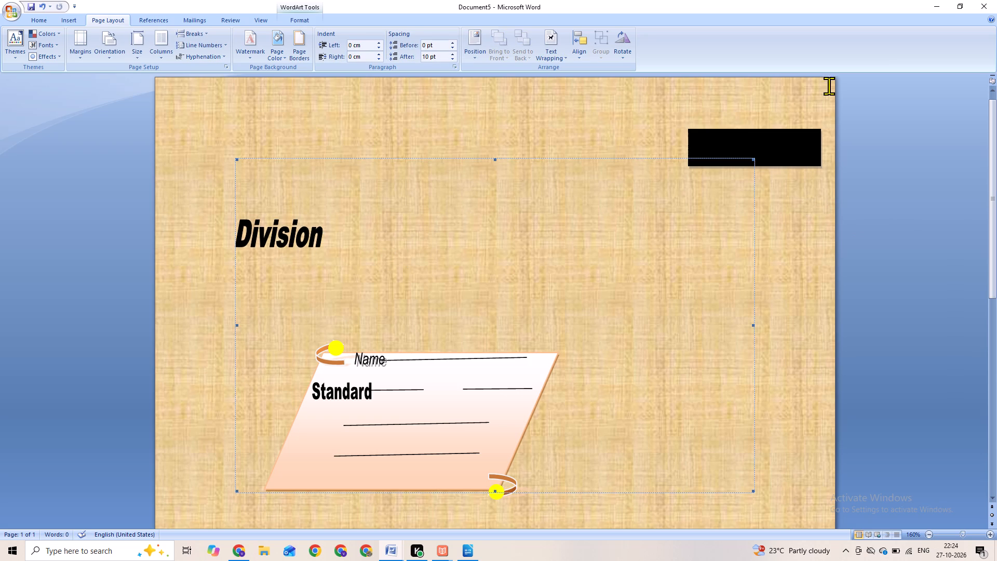
{"action": "left_click", "coordinate": [831, 172]}
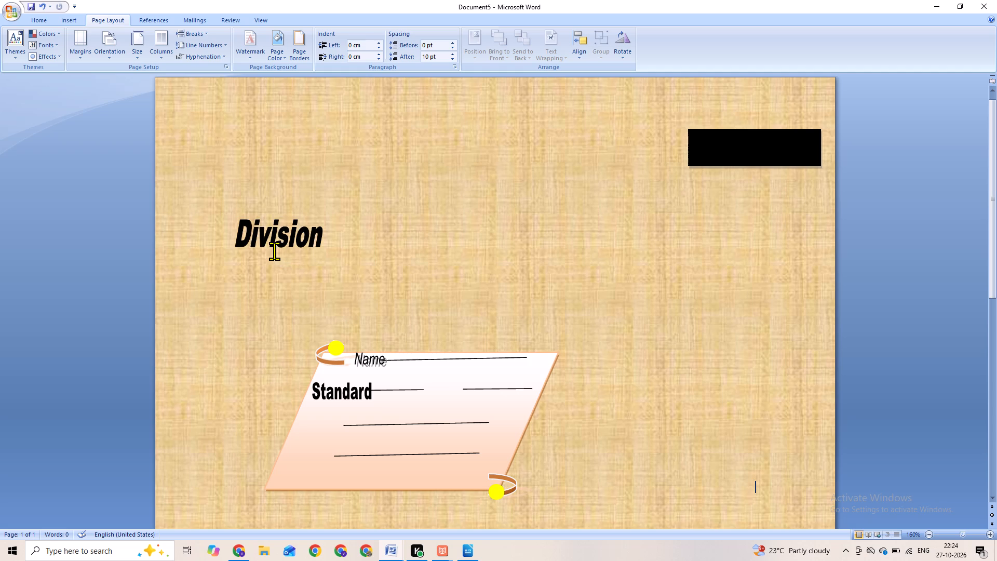
{"action": "left_click", "coordinate": [274, 250]}
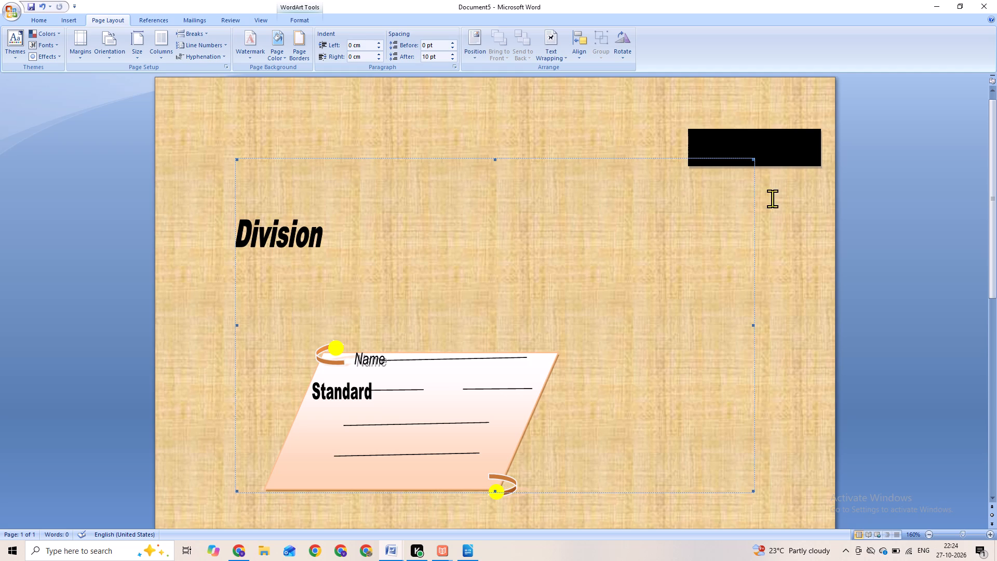
{"action": "left_click", "coordinate": [772, 198]}
{"action": "left_click", "coordinate": [277, 226]}
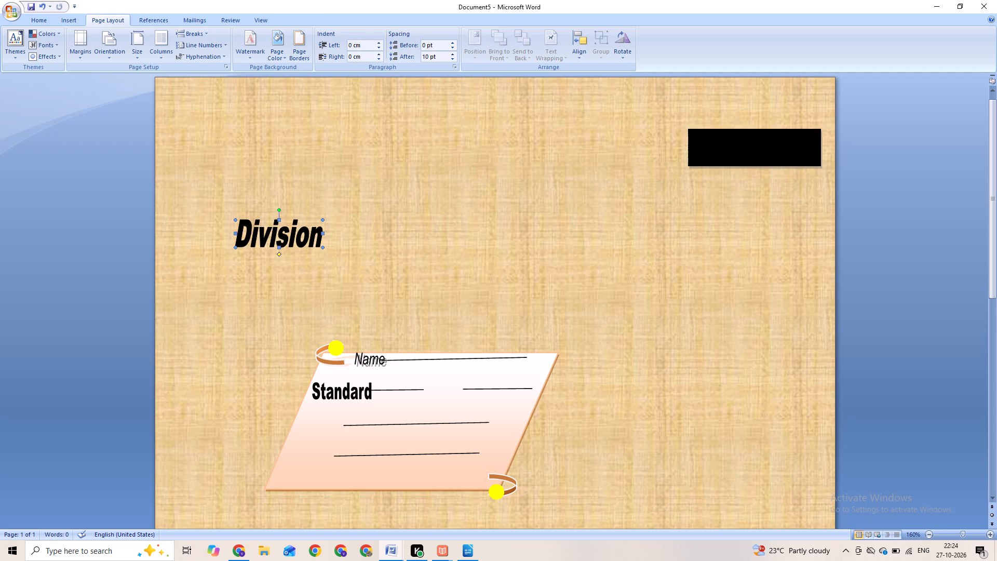
{"action": "left_click_drag", "start_coordinate": [279, 219], "coordinate": [279, 220]}
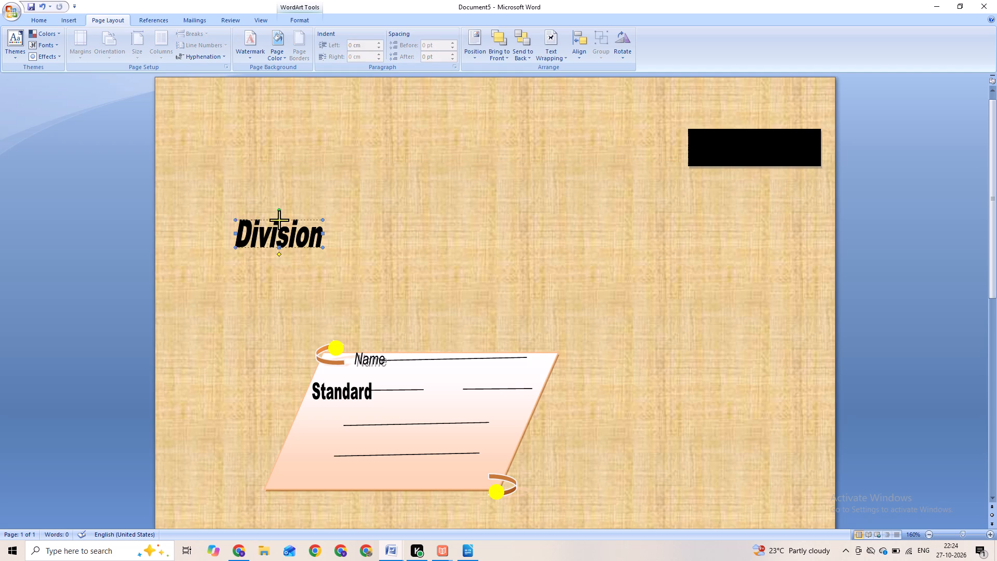
{"action": "left_click_drag", "start_coordinate": [279, 220], "coordinate": [279, 229]}
{"action": "left_click_drag", "start_coordinate": [279, 229], "coordinate": [279, 232]}
{"action": "left_click_drag", "start_coordinate": [279, 232], "coordinate": [279, 233]}
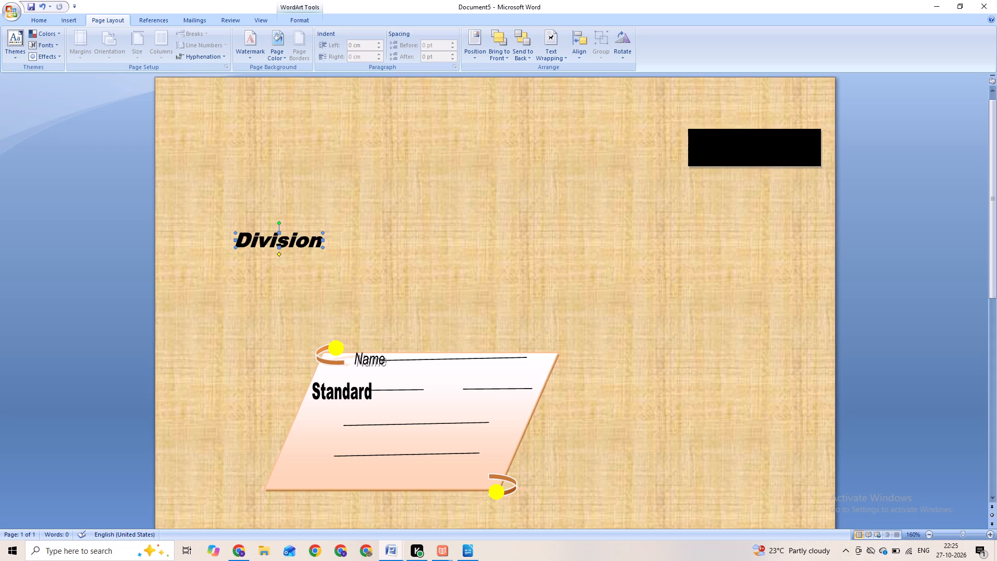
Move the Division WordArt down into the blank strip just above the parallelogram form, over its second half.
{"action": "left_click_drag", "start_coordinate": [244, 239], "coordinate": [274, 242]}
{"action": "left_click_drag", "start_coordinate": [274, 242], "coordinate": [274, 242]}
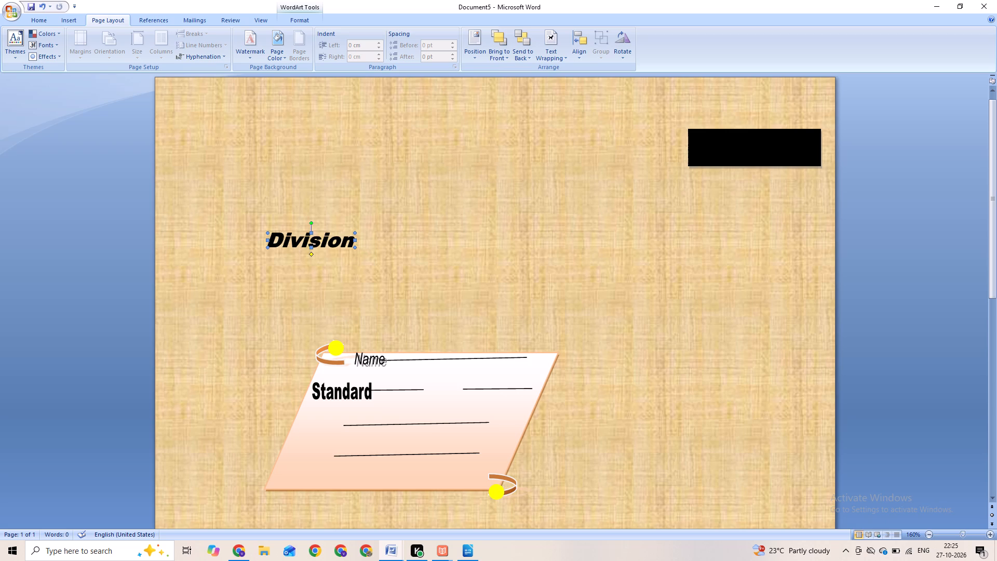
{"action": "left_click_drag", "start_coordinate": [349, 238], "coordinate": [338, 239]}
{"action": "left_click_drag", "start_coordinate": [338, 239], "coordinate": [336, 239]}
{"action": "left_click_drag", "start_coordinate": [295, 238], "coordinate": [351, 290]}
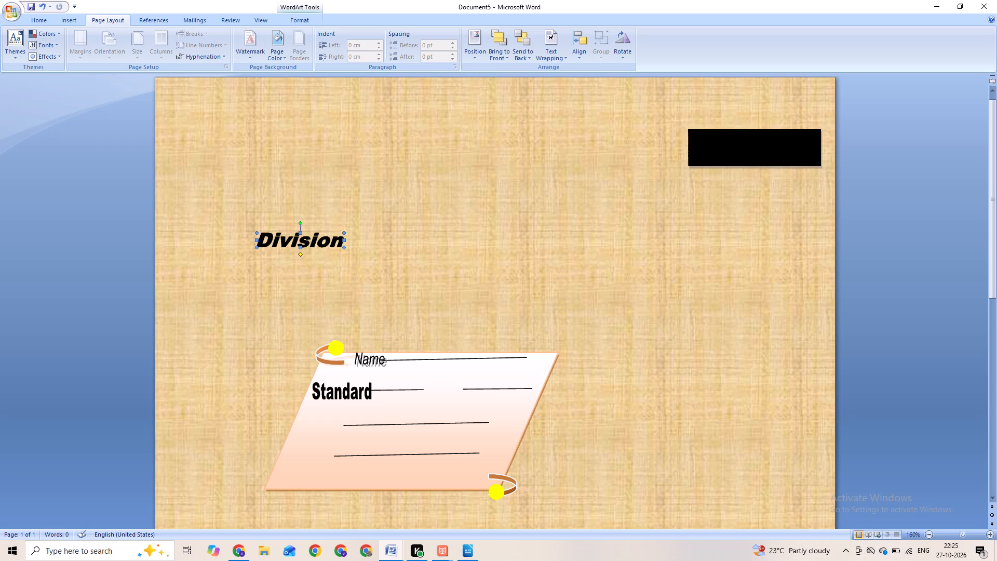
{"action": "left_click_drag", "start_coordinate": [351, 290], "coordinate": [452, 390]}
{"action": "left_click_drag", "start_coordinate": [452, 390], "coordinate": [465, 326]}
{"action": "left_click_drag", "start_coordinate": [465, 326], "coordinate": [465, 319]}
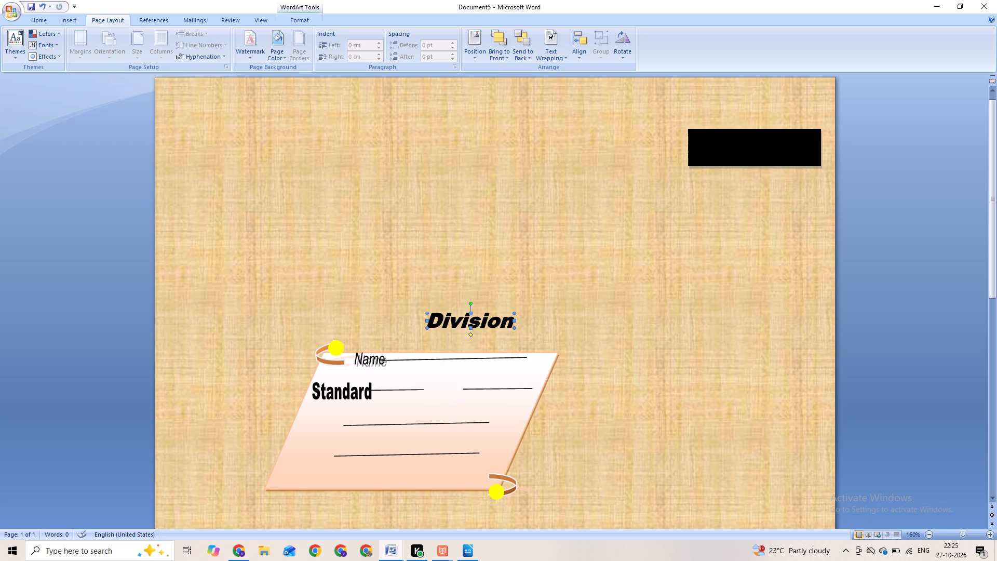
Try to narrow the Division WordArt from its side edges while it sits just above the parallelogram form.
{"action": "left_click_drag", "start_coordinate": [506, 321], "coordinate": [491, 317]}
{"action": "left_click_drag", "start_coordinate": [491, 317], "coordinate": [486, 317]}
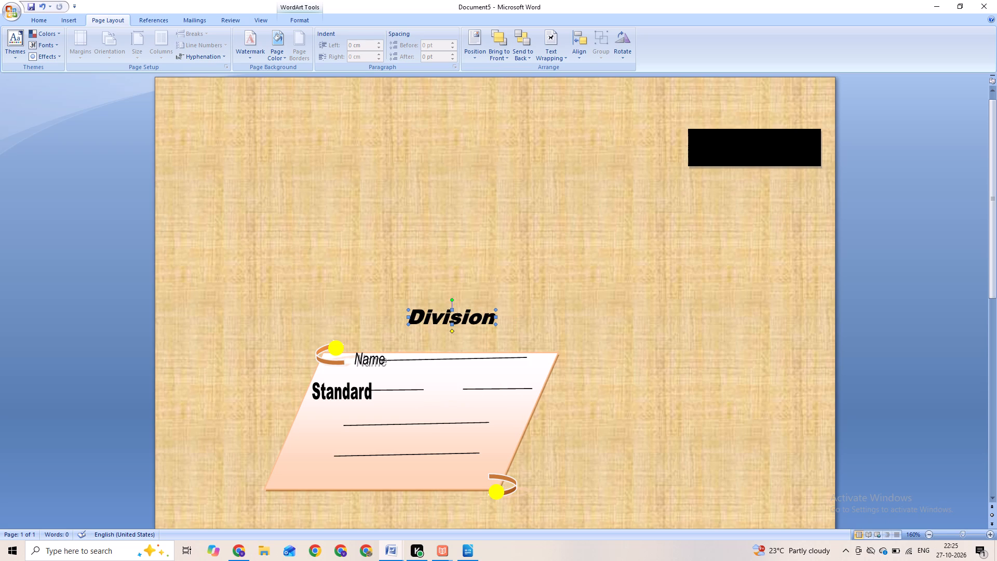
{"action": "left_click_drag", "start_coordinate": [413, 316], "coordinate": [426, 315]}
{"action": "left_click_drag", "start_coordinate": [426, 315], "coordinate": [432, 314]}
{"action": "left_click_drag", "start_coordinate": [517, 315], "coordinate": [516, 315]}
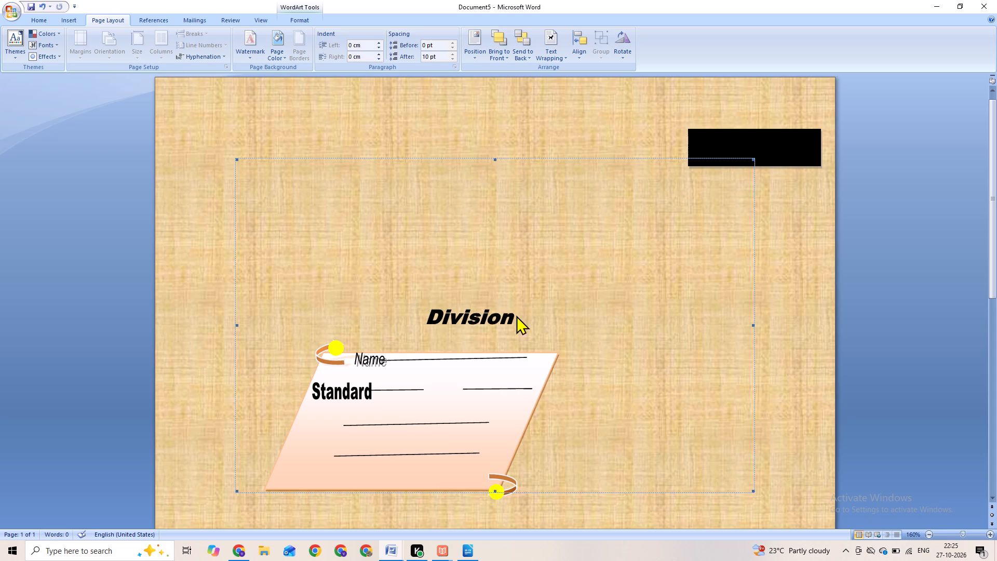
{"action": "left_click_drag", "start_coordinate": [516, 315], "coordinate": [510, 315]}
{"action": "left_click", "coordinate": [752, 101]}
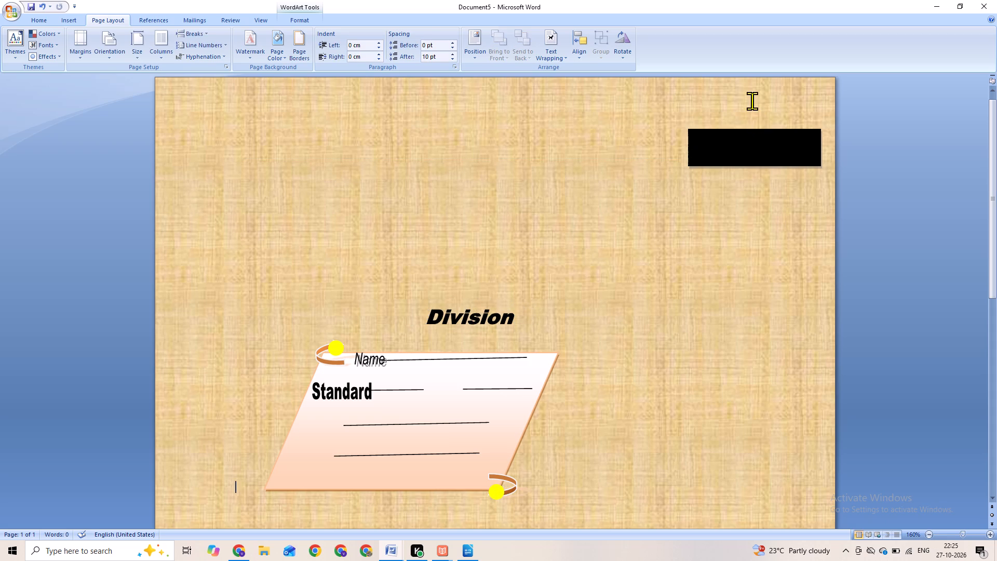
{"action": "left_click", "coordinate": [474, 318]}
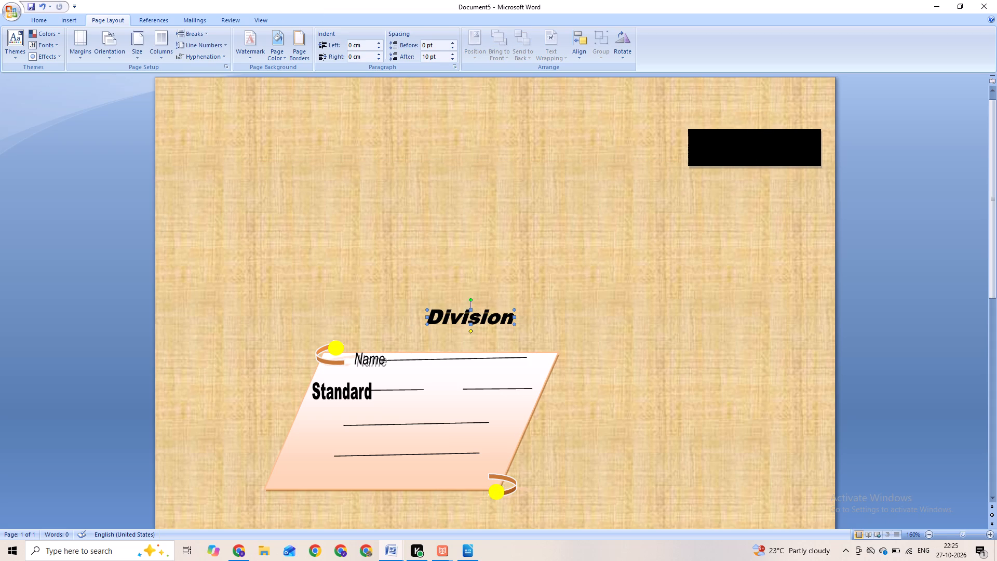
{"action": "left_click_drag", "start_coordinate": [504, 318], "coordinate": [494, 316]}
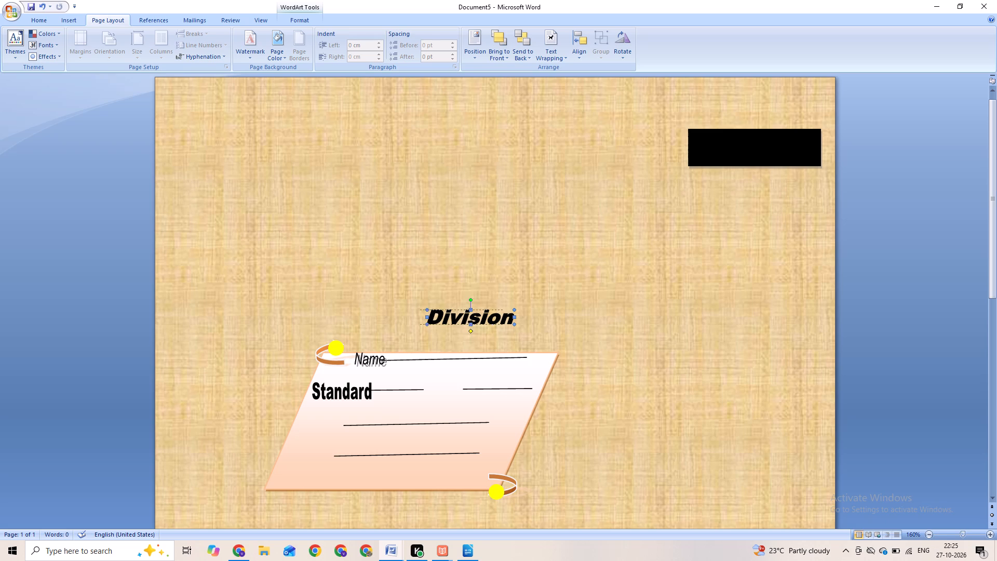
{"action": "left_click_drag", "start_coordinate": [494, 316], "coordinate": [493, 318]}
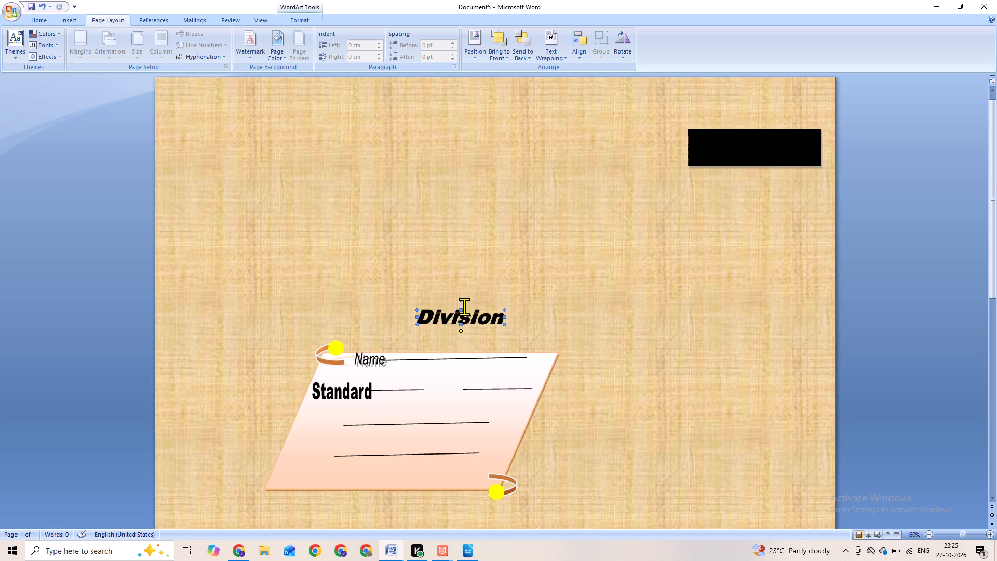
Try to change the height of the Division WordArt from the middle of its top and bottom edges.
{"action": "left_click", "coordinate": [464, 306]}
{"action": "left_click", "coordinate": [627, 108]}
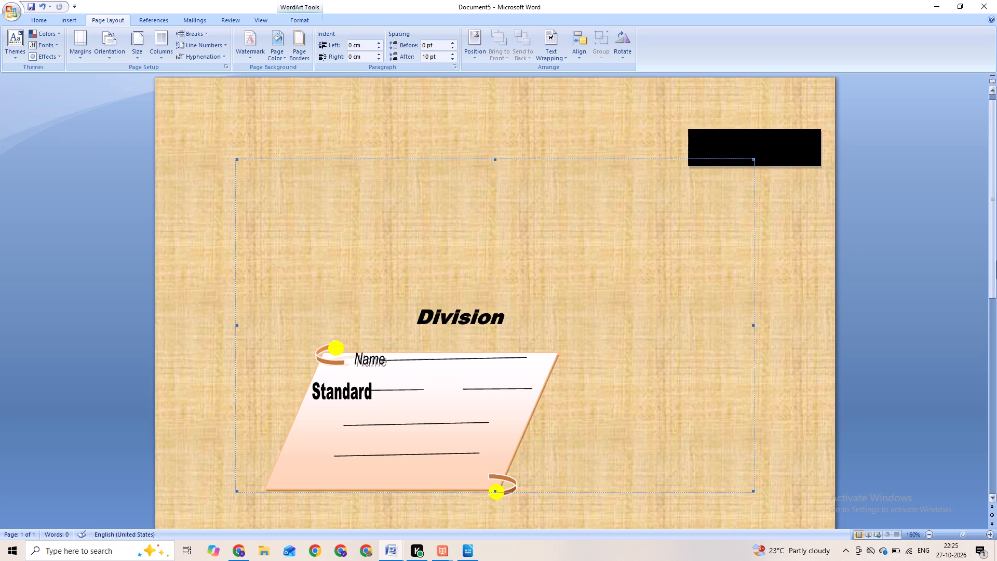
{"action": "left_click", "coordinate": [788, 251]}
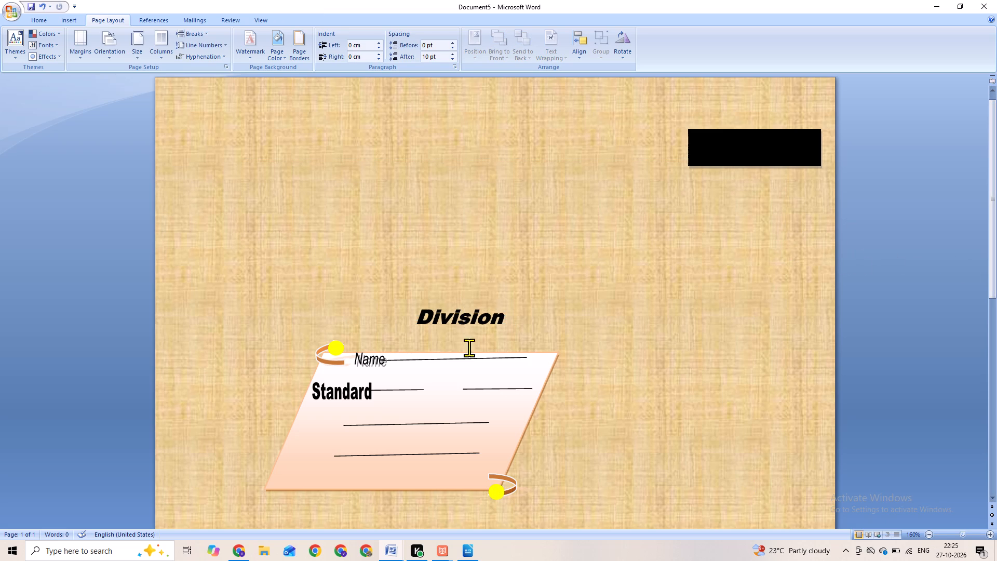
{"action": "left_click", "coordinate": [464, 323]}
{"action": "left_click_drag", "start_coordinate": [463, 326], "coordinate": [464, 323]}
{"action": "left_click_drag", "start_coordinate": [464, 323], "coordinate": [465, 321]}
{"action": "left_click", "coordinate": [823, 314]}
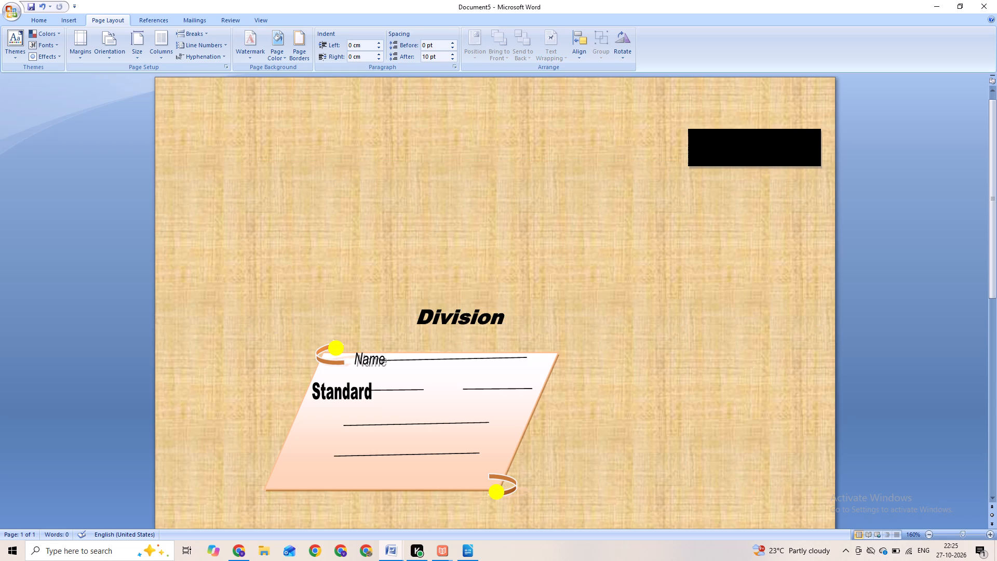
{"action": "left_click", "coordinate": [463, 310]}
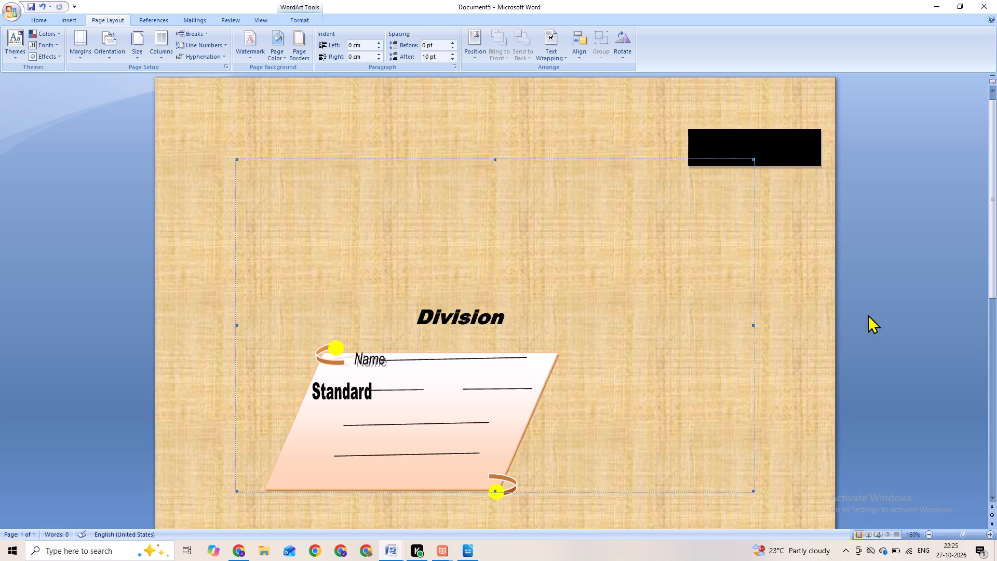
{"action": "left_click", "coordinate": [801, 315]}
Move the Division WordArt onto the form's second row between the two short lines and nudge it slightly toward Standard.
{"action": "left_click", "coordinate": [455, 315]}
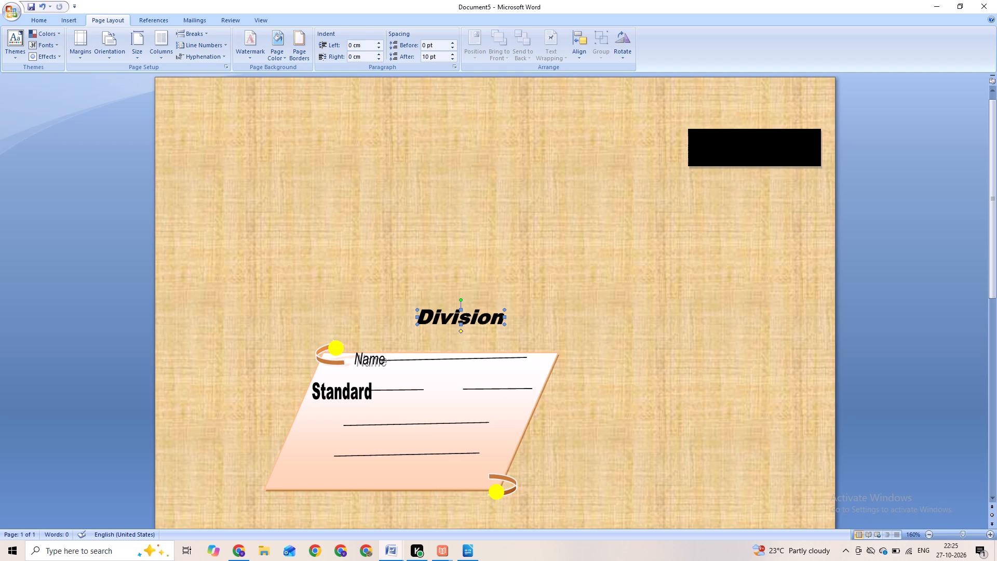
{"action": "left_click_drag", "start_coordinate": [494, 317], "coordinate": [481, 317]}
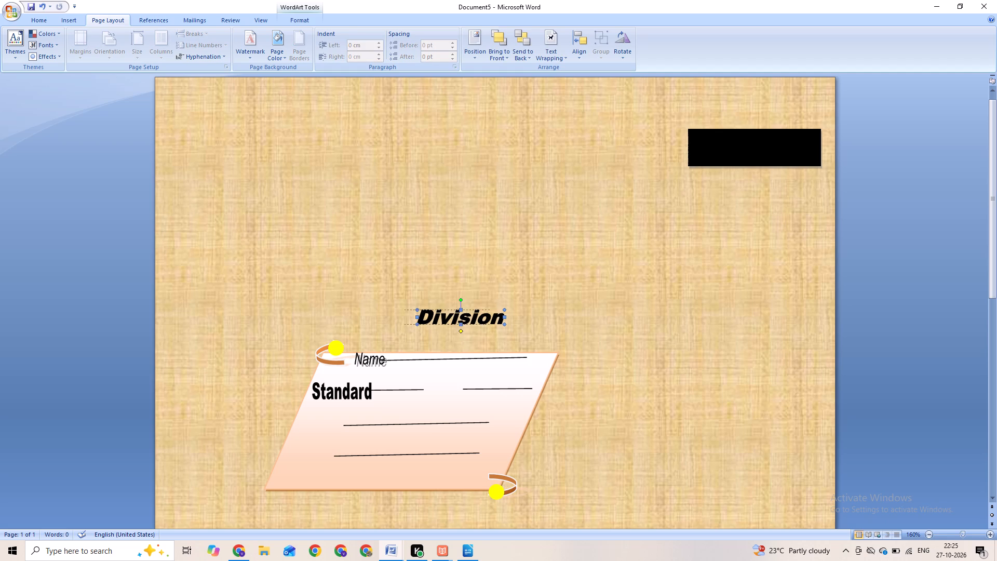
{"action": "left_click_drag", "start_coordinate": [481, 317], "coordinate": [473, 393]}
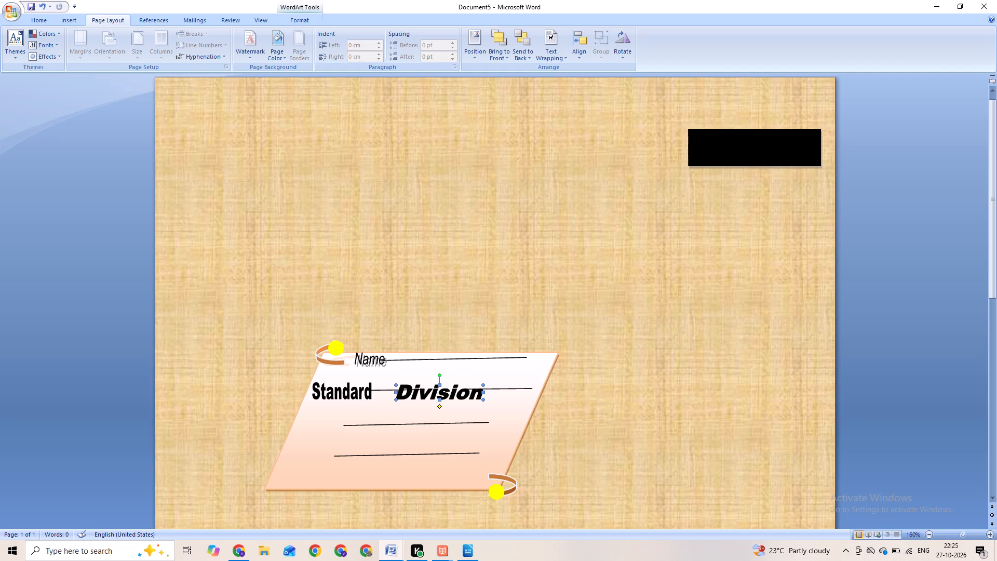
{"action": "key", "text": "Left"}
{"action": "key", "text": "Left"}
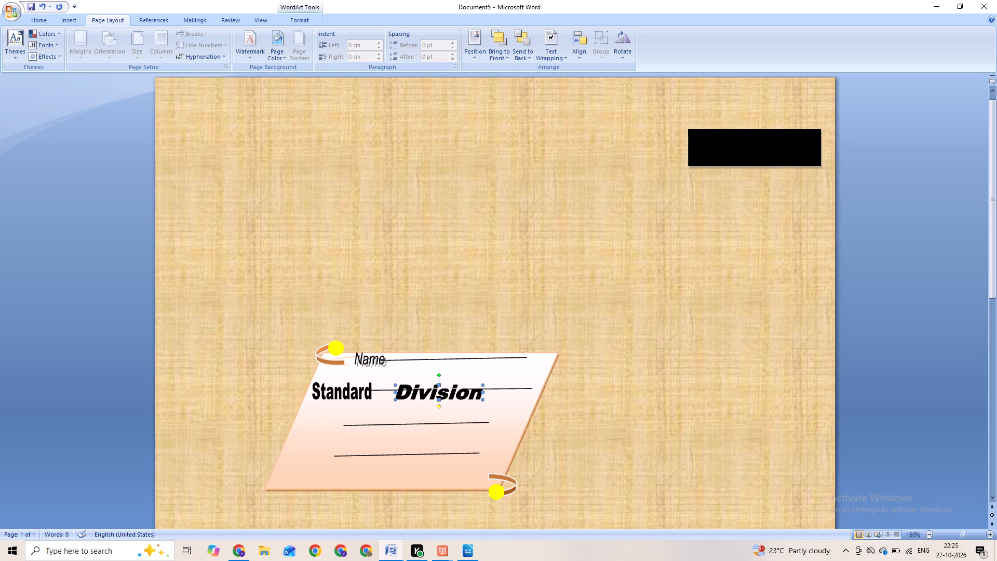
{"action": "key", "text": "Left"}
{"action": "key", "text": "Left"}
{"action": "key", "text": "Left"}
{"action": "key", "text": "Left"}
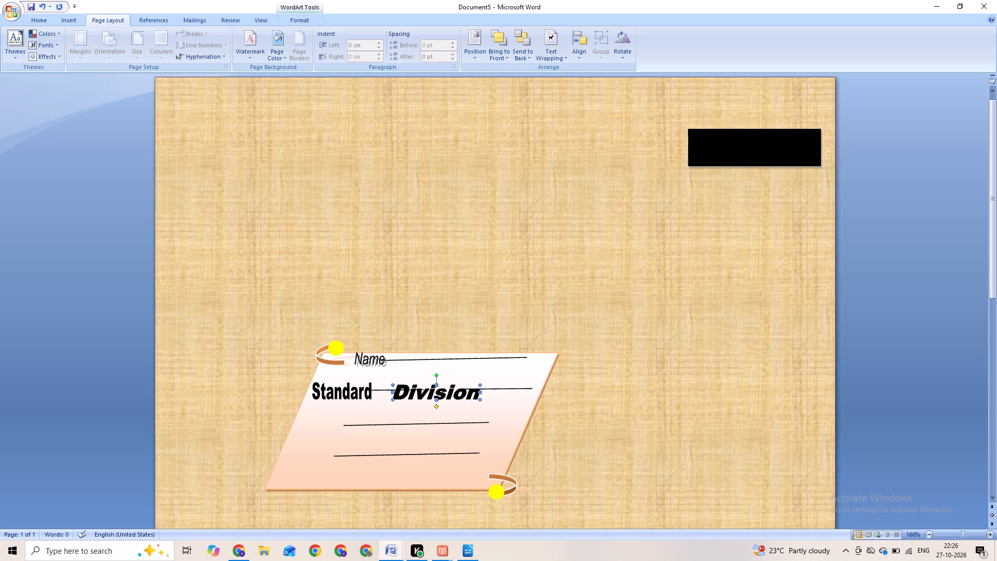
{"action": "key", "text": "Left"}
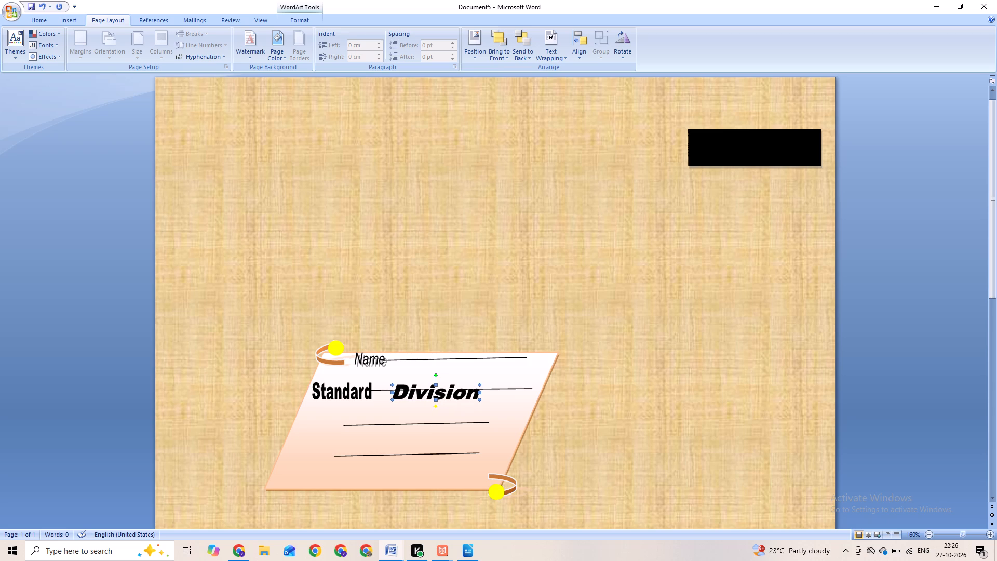
Stretch the Division WordArt upward from its top edge to a height of about 2.79 cm, keeping its width.
{"action": "left_click", "coordinate": [456, 398]}
{"action": "left_click_drag", "start_coordinate": [456, 397], "coordinate": [459, 367]}
{"action": "left_click_drag", "start_coordinate": [435, 386], "coordinate": [435, 376]}
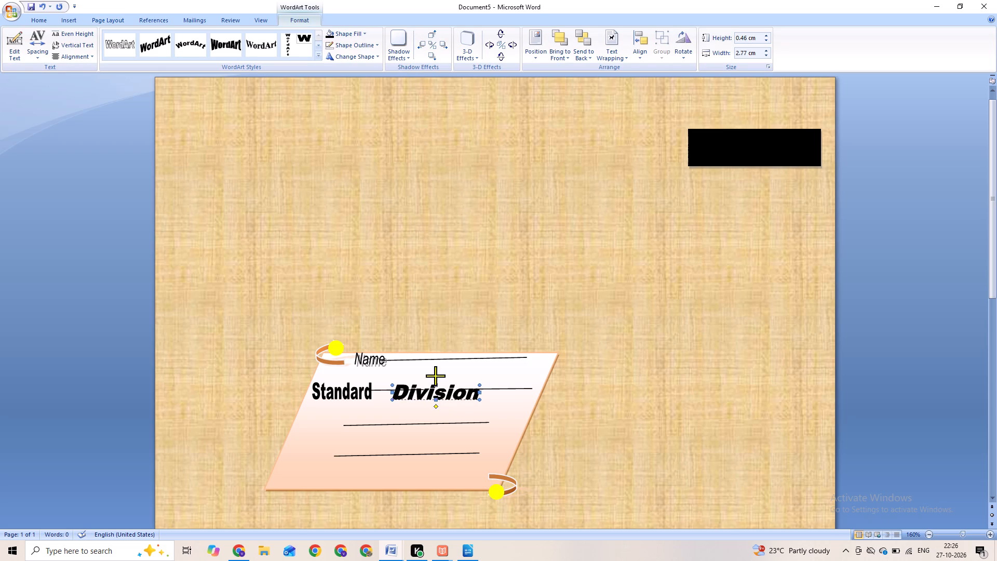
{"action": "left_click_drag", "start_coordinate": [435, 376], "coordinate": [445, 312]}
Move the enlarged Division WordArt straight up off the form into the blank area near the page's top margin.
{"action": "left_click_drag", "start_coordinate": [437, 349], "coordinate": [437, 333]}
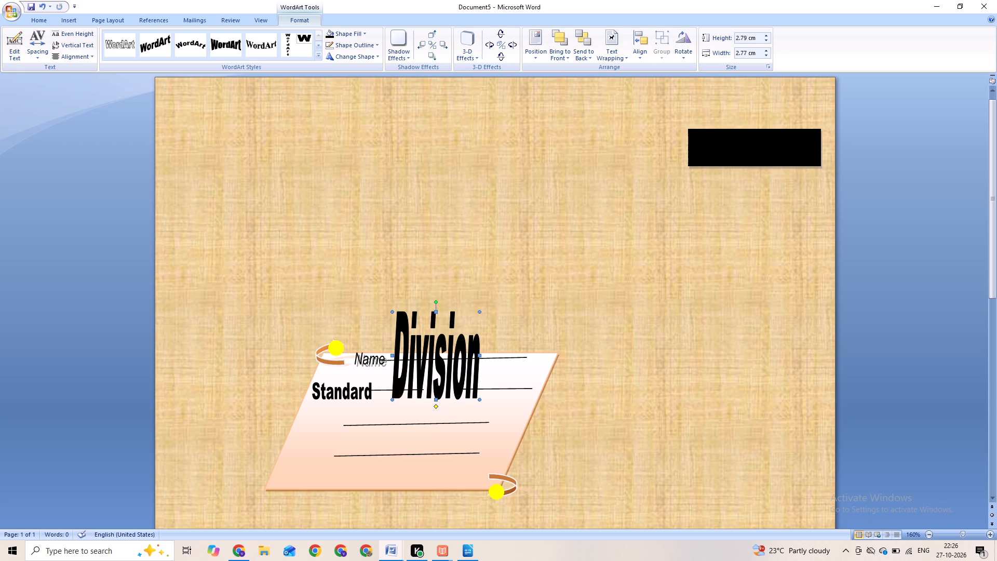
{"action": "left_click_drag", "start_coordinate": [437, 333], "coordinate": [436, 266]}
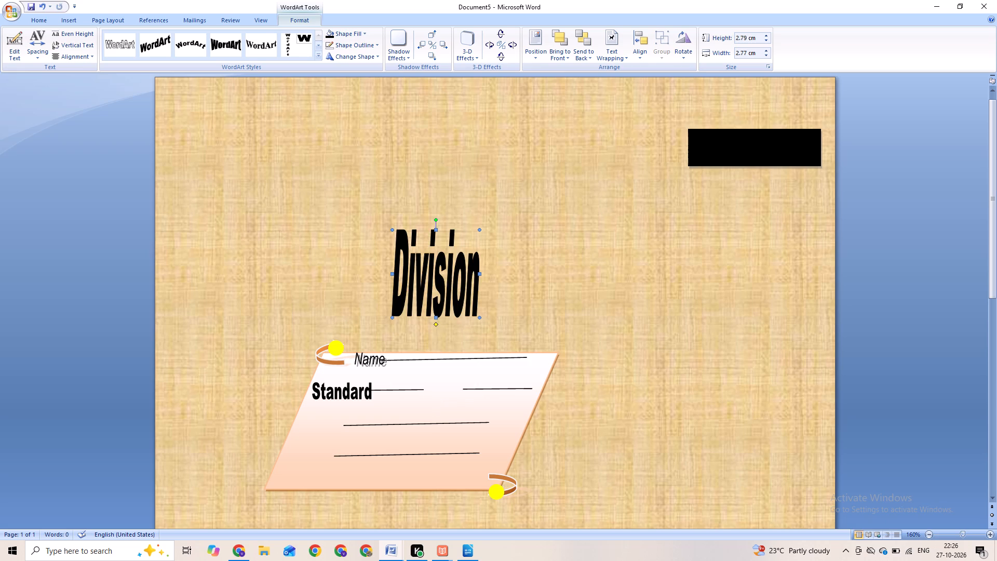
{"action": "left_click_drag", "start_coordinate": [440, 315], "coordinate": [433, 255]}
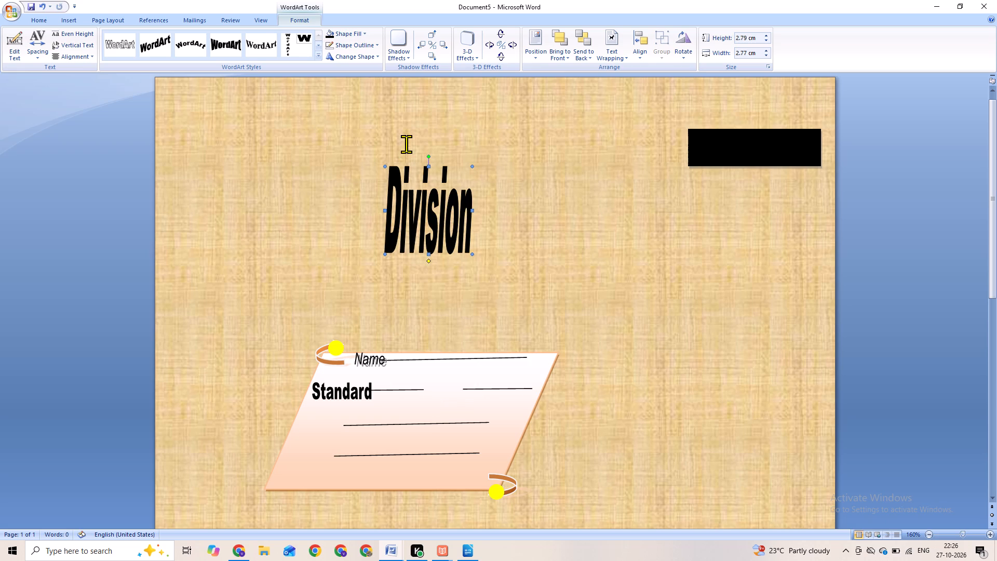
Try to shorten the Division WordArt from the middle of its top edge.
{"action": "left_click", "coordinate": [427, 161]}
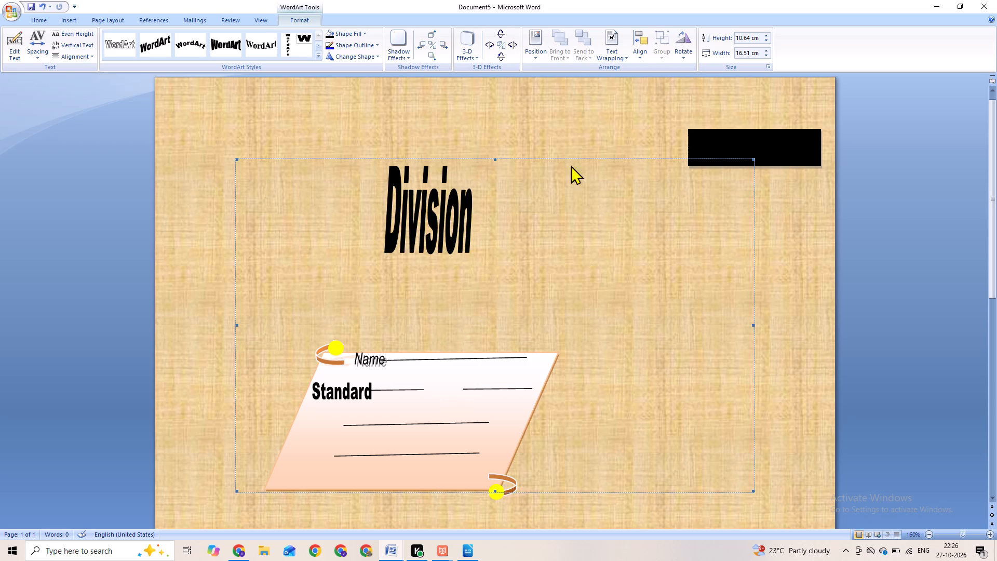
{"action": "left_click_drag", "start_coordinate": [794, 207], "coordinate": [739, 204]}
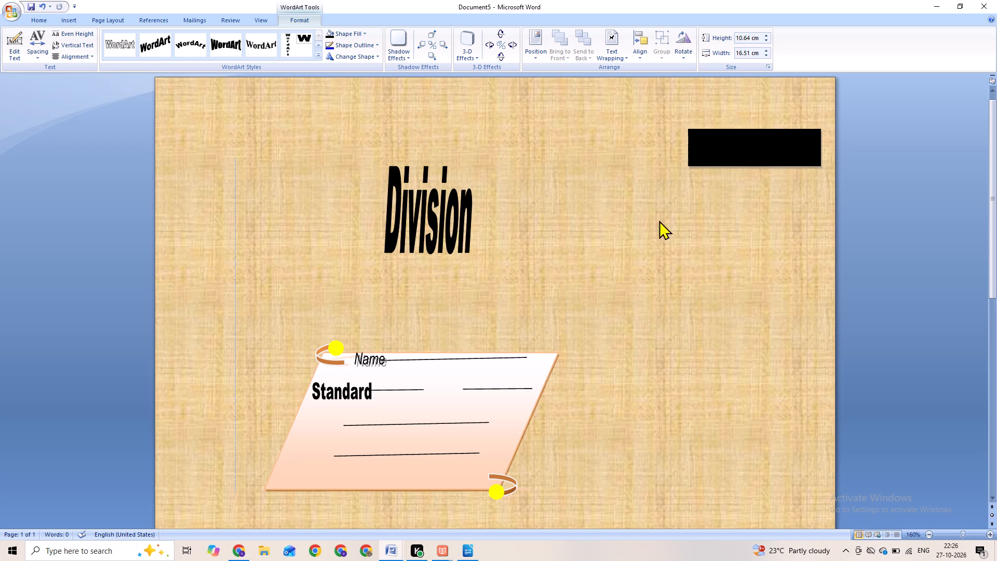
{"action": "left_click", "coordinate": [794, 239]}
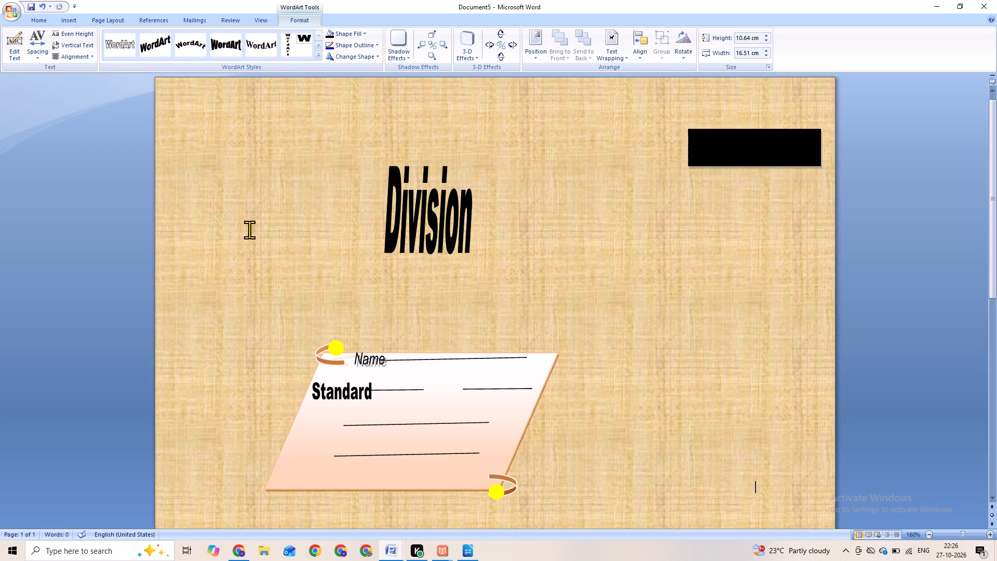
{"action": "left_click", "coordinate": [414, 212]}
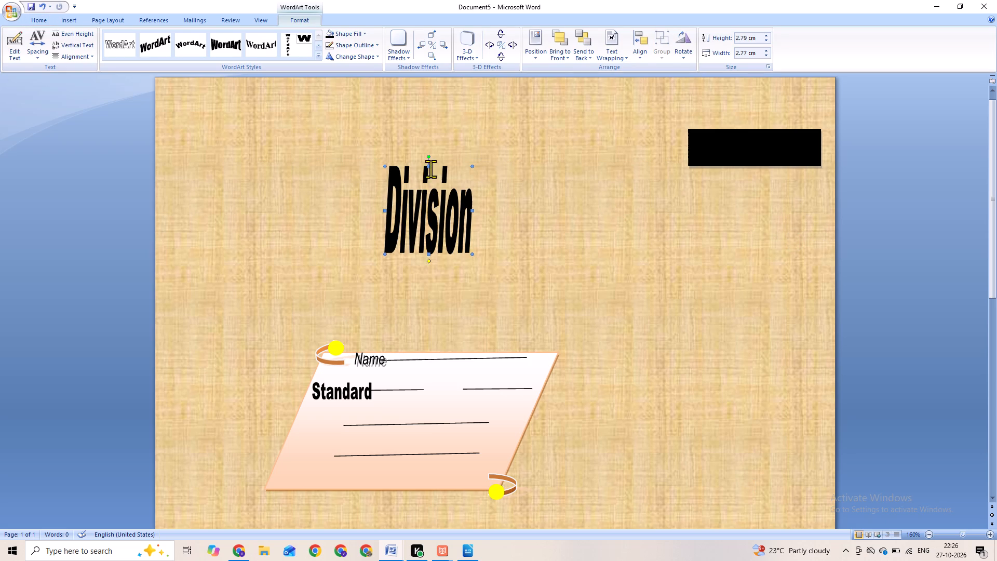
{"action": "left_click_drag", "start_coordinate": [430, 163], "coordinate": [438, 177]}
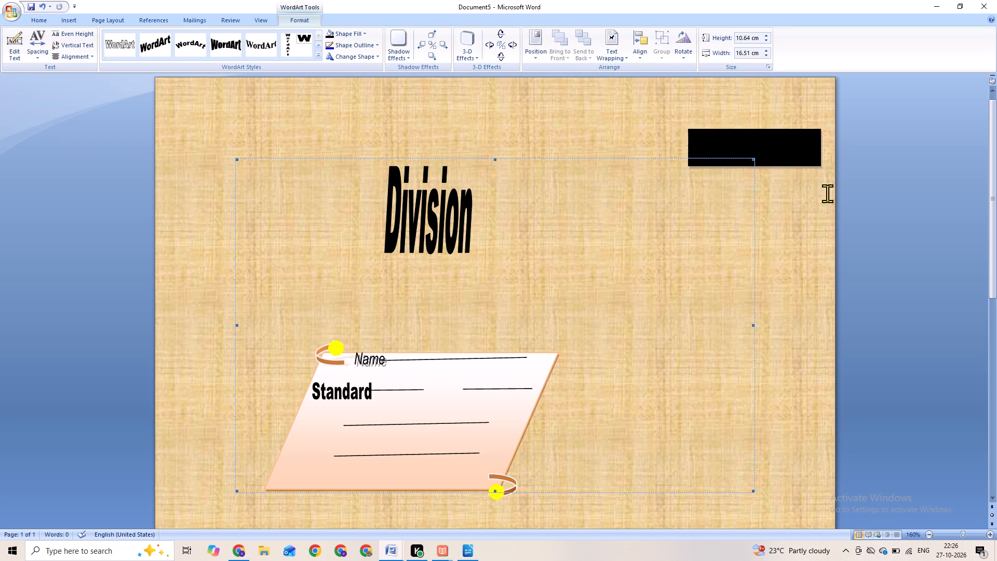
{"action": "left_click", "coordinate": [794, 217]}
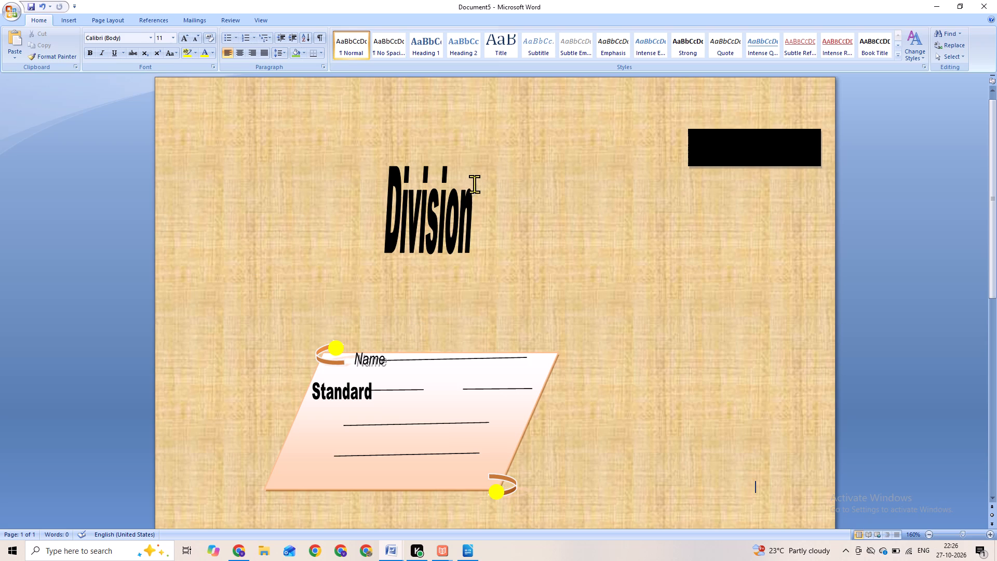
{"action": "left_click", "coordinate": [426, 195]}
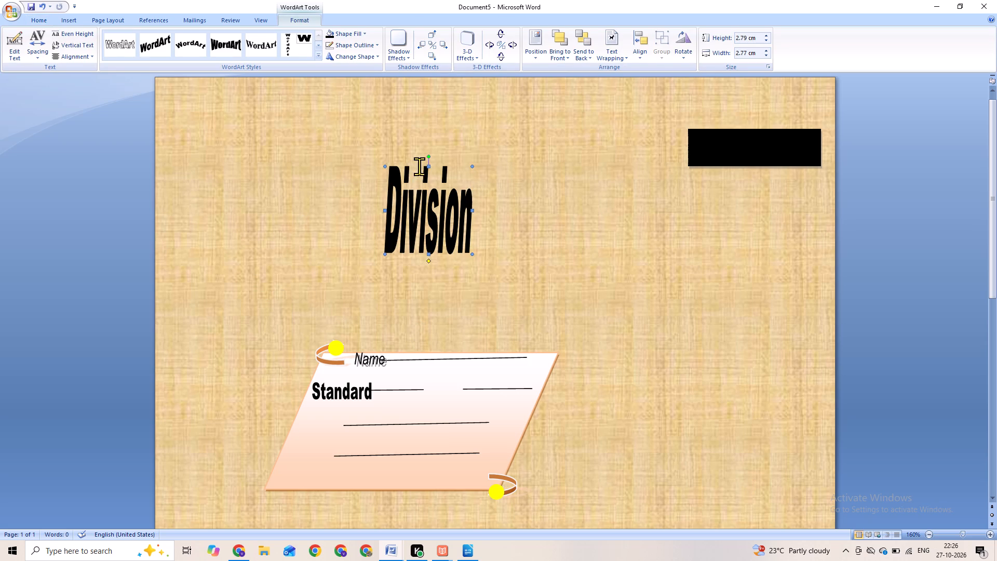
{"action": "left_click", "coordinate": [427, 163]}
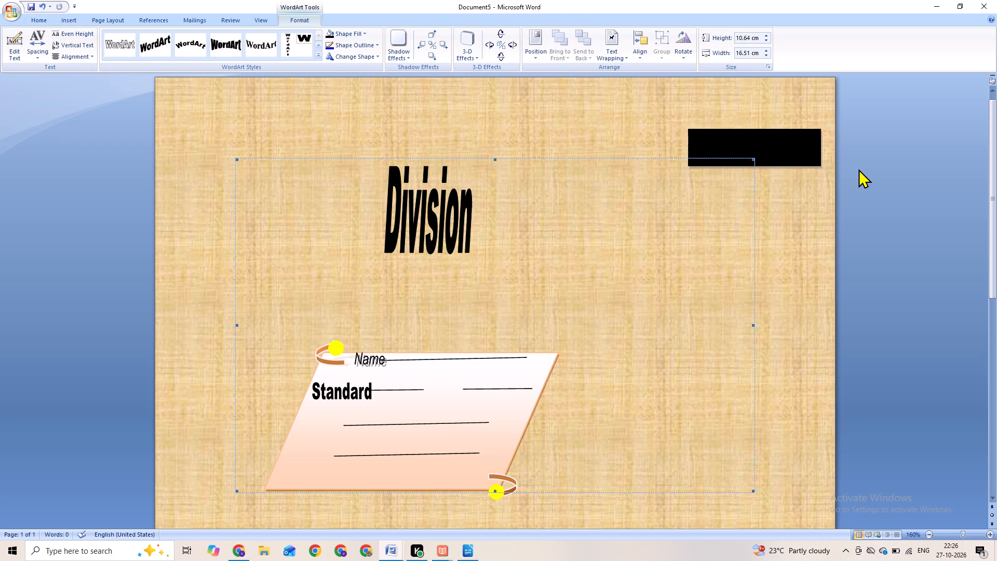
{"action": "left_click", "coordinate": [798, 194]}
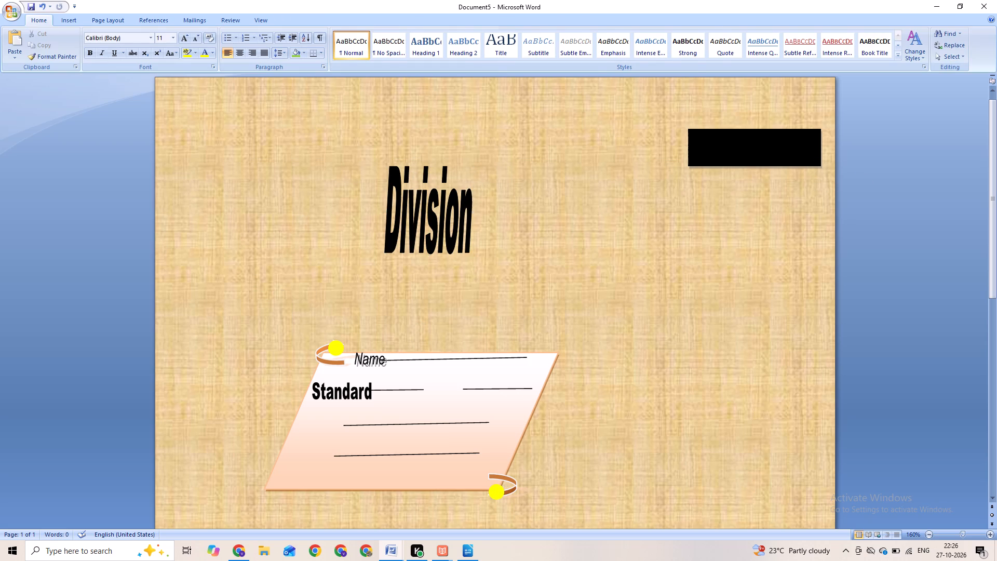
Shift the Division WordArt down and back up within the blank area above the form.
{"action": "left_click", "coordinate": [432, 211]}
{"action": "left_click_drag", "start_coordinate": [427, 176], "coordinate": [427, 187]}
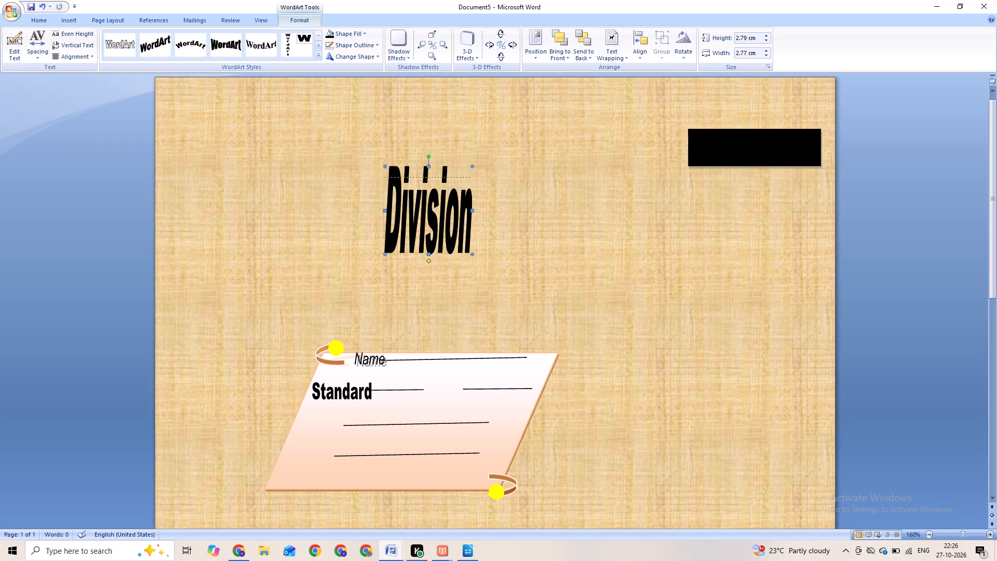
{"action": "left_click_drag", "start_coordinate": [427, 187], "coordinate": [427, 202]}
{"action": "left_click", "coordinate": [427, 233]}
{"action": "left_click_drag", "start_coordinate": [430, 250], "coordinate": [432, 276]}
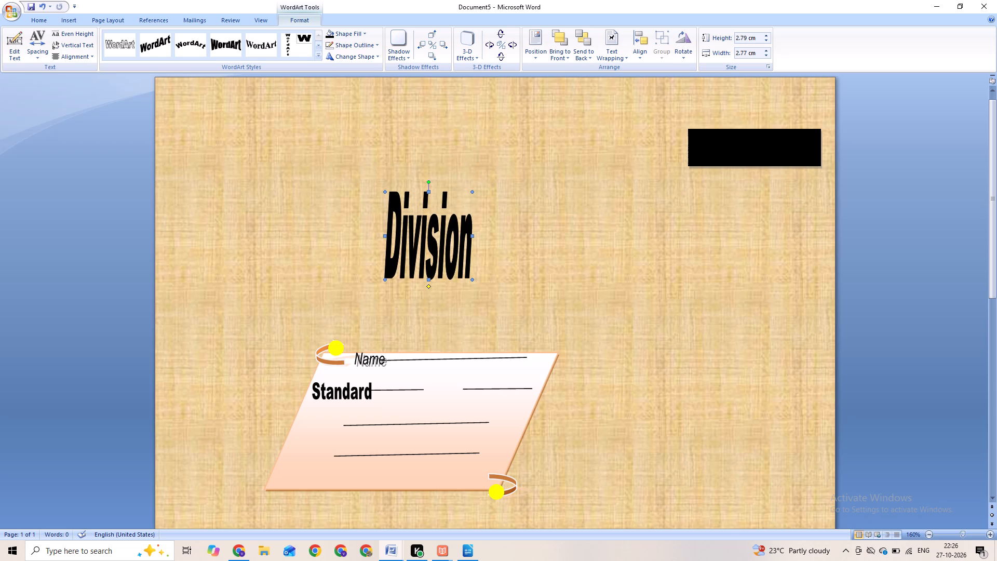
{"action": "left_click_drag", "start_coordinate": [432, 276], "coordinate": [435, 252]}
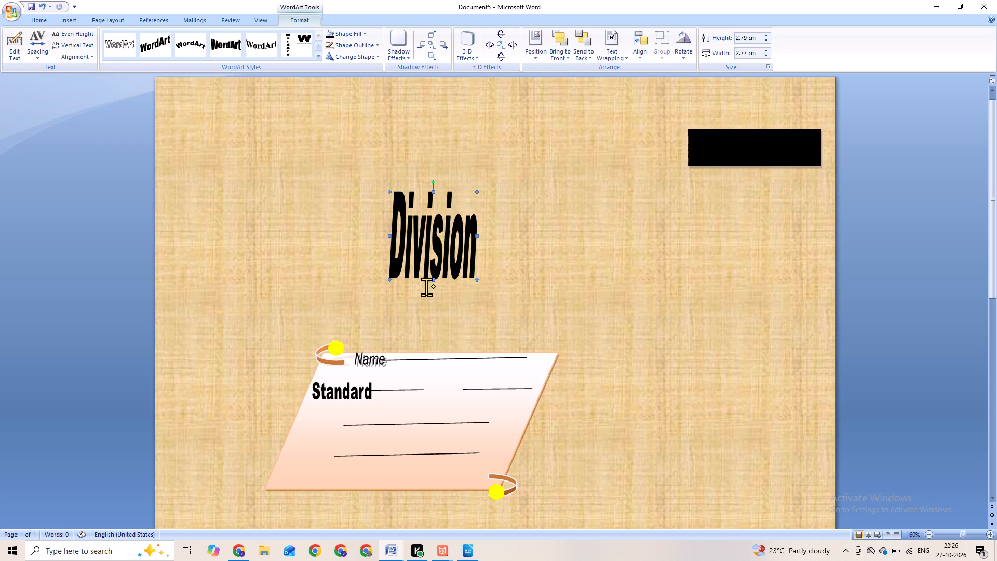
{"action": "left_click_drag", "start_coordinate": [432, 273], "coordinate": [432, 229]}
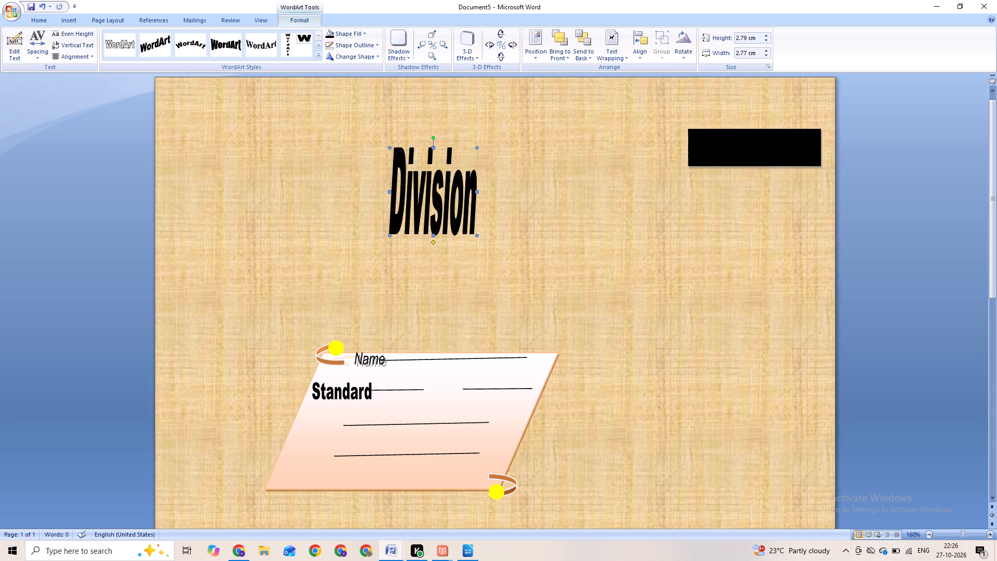
Shrink the Division WordArt from its top edge to a height of about 0.43 cm and nudge it slightly left.
{"action": "left_click_drag", "start_coordinate": [432, 146], "coordinate": [434, 156]}
{"action": "left_click_drag", "start_coordinate": [434, 156], "coordinate": [438, 231]}
{"action": "left_click_drag", "start_coordinate": [438, 231], "coordinate": [442, 222]}
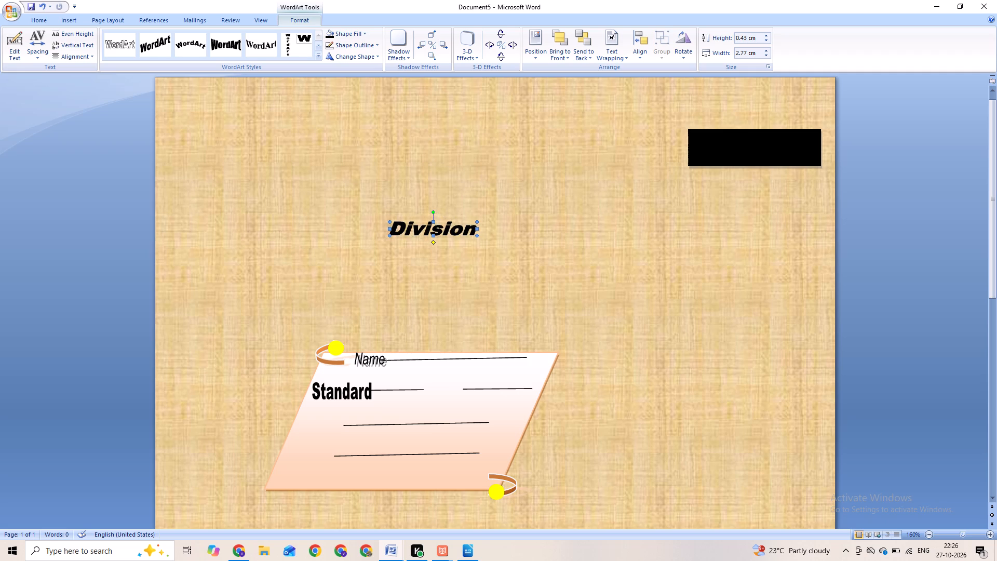
{"action": "left_click_drag", "start_coordinate": [466, 226], "coordinate": [451, 229]}
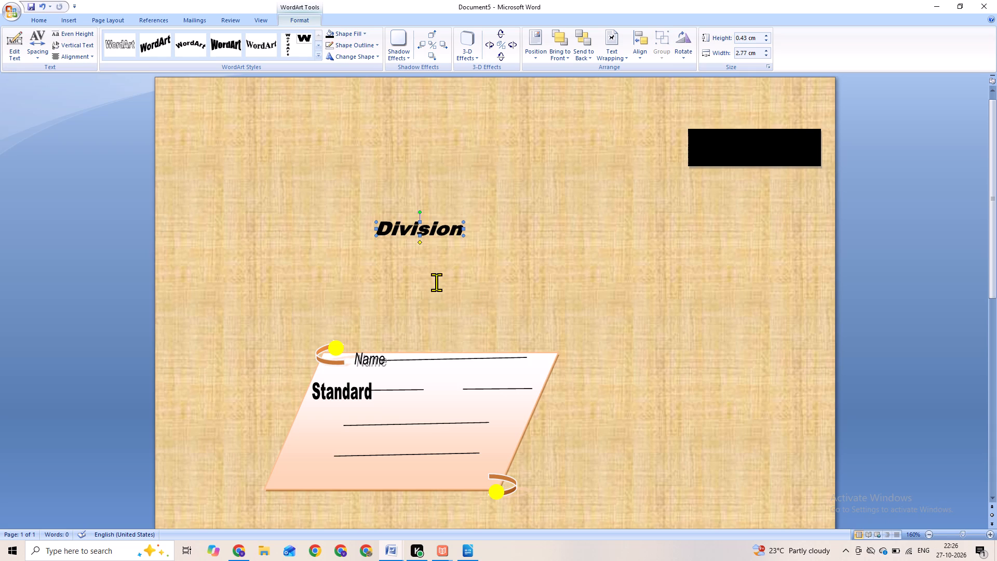
Apply the straight-line Follow Path shape to the Division WordArt.
{"action": "left_click", "coordinate": [379, 56]}
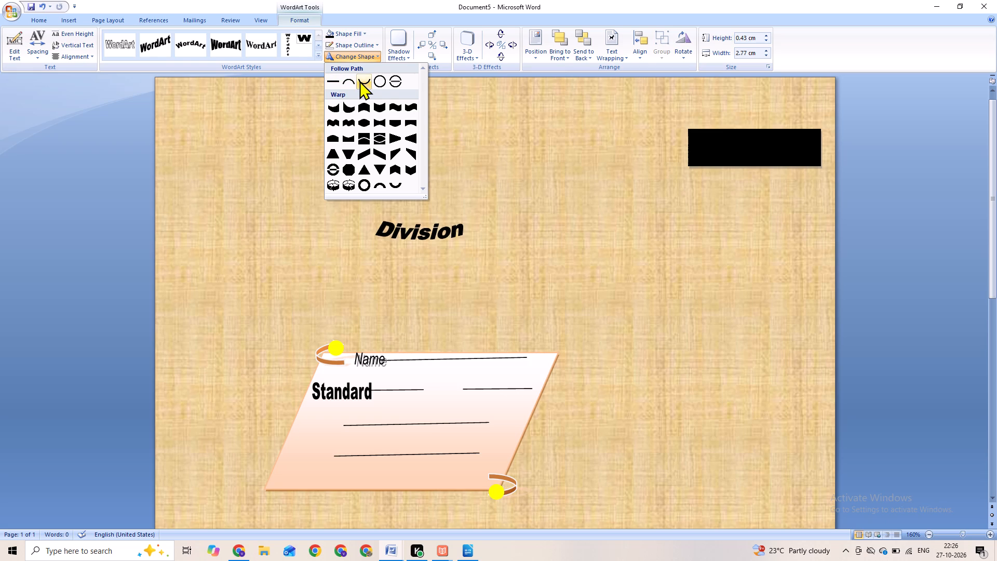
{"action": "left_click", "coordinate": [333, 79]}
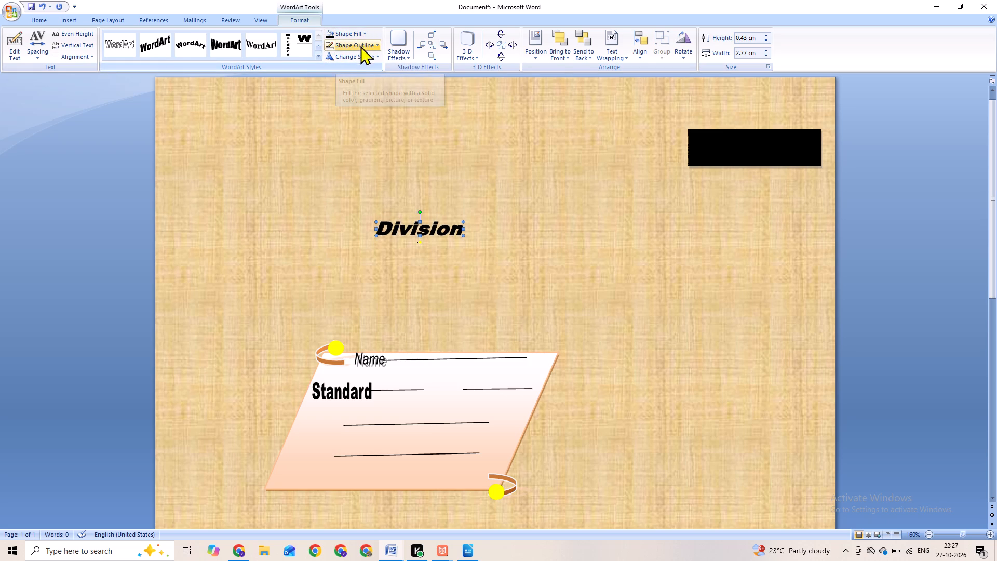
Give the Division WordArt's outline a thin line weight.
{"action": "left_click", "coordinate": [377, 45]}
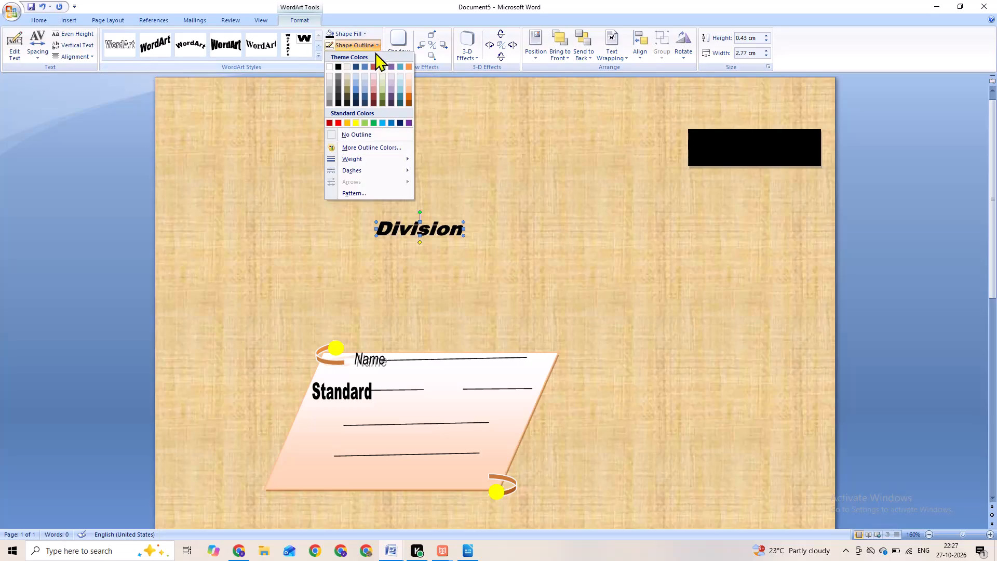
{"action": "left_click", "coordinate": [354, 158]}
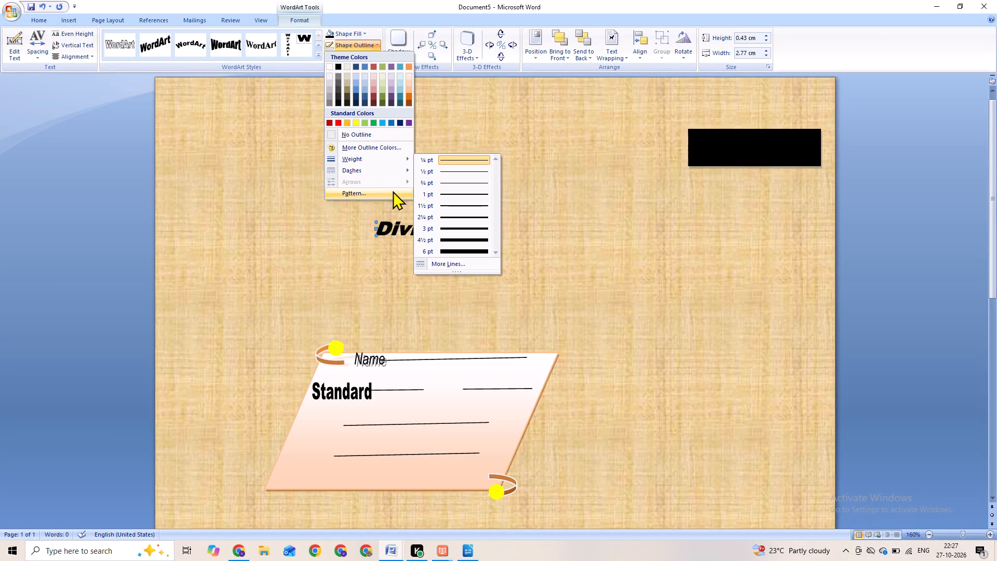
{"action": "left_click", "coordinate": [455, 167]}
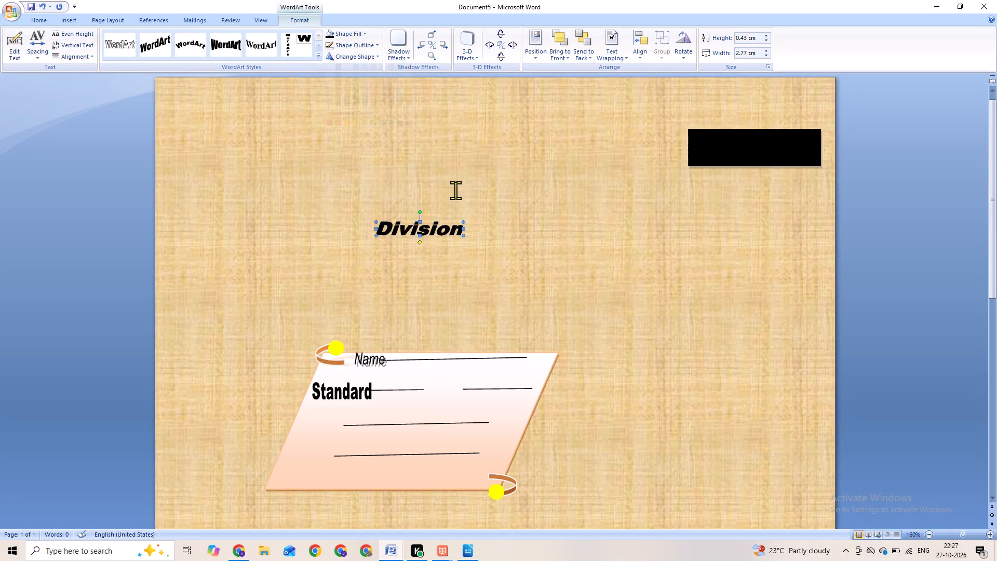
Move the Division WordArt onto the form's second row, over the start of the second short line, and deselect it.
{"action": "left_click_drag", "start_coordinate": [459, 226], "coordinate": [442, 230]}
{"action": "left_click_drag", "start_coordinate": [442, 230], "coordinate": [434, 241]}
{"action": "left_click_drag", "start_coordinate": [352, 246], "coordinate": [354, 246]}
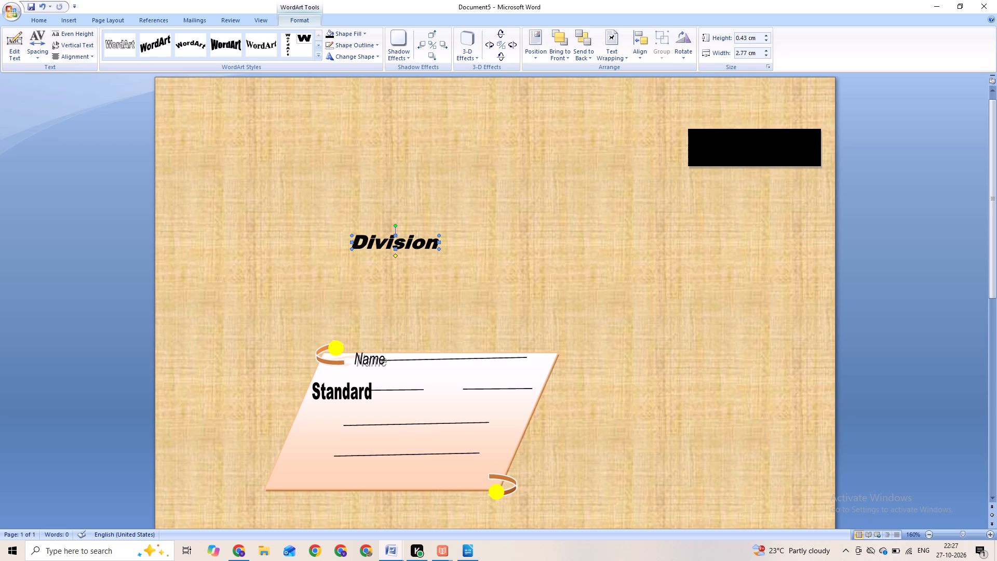
{"action": "left_click_drag", "start_coordinate": [354, 246], "coordinate": [381, 250]}
{"action": "left_click_drag", "start_coordinate": [424, 243], "coordinate": [434, 307]}
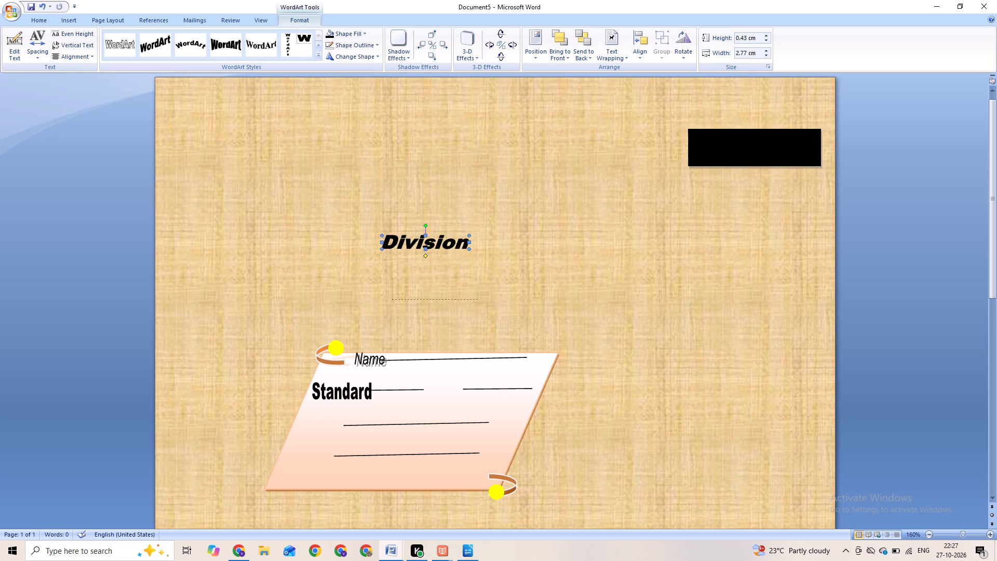
{"action": "left_click_drag", "start_coordinate": [434, 307], "coordinate": [450, 393]}
{"action": "left_click_drag", "start_coordinate": [450, 393], "coordinate": [451, 392]}
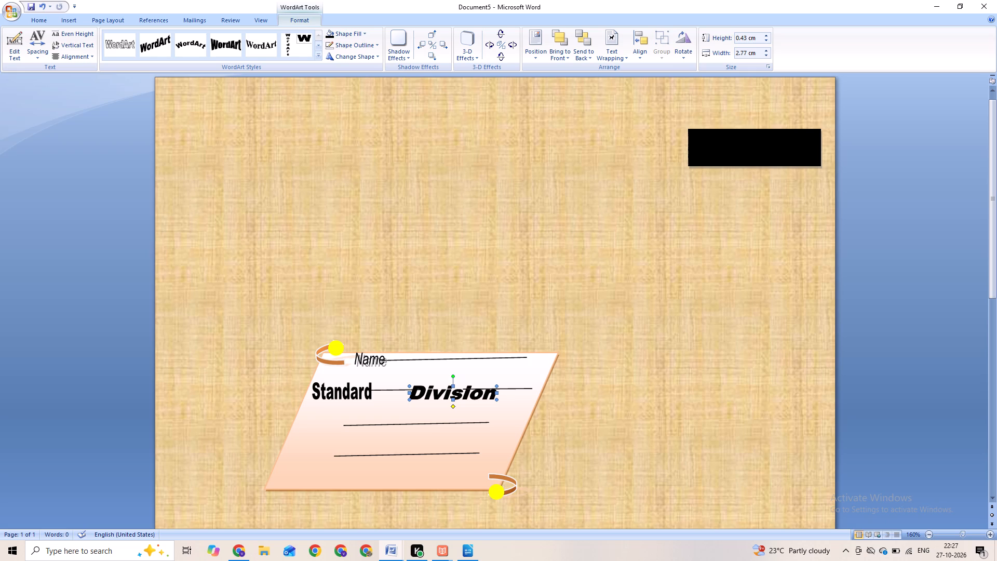
{"action": "left_click_drag", "start_coordinate": [460, 392], "coordinate": [445, 392]}
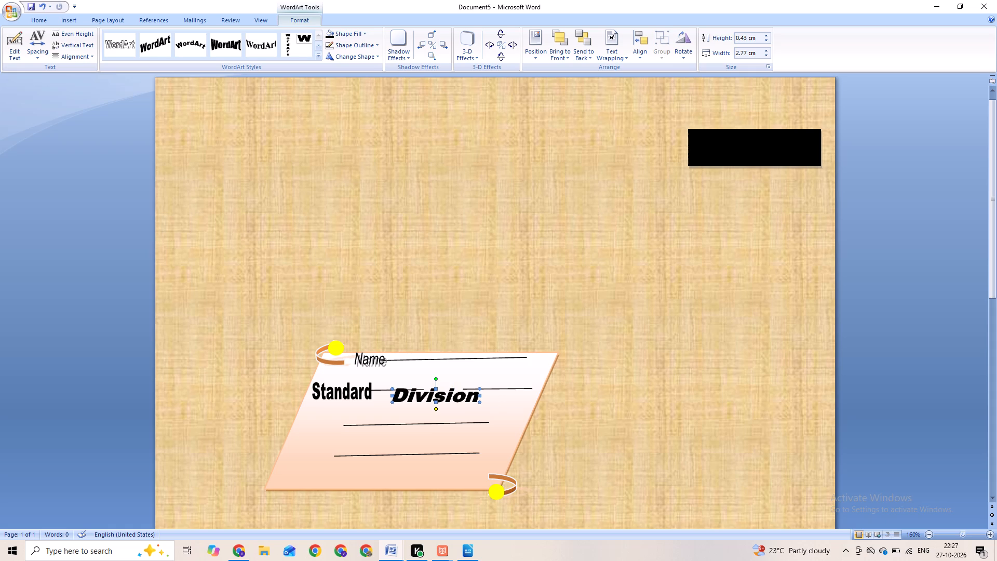
{"action": "left_click_drag", "start_coordinate": [435, 395], "coordinate": [456, 392]}
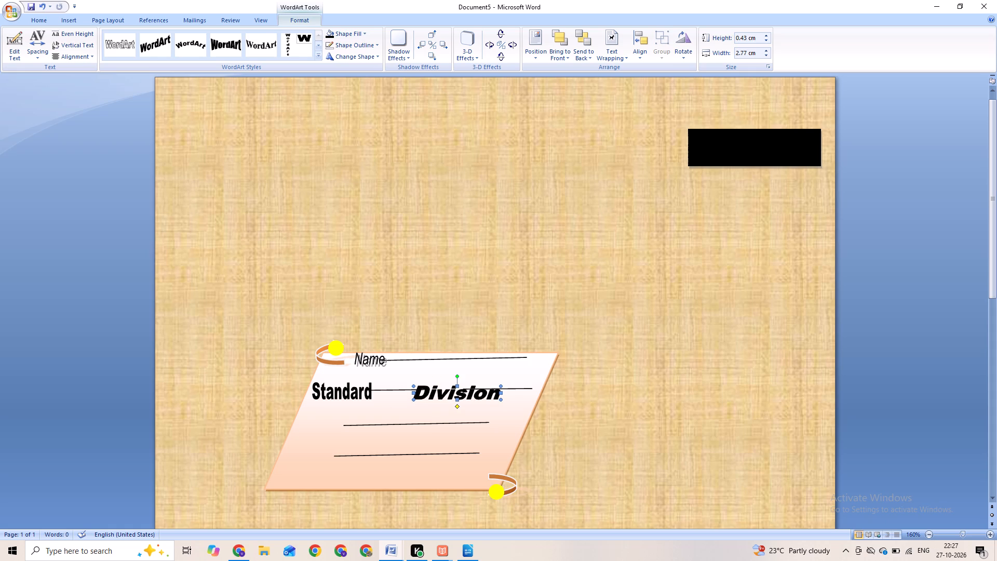
{"action": "left_click_drag", "start_coordinate": [454, 389], "coordinate": [462, 385]}
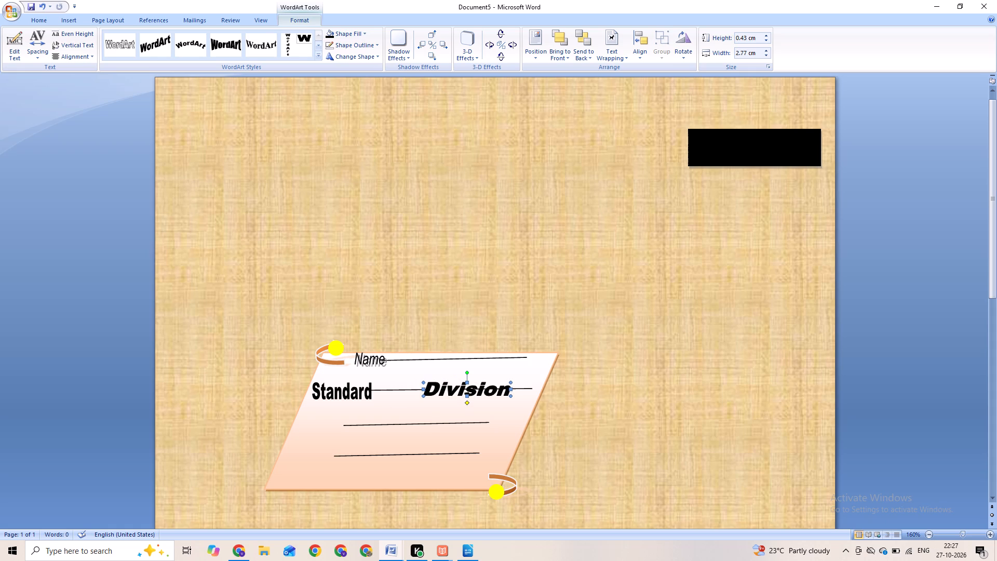
{"action": "left_click", "coordinate": [450, 273]}
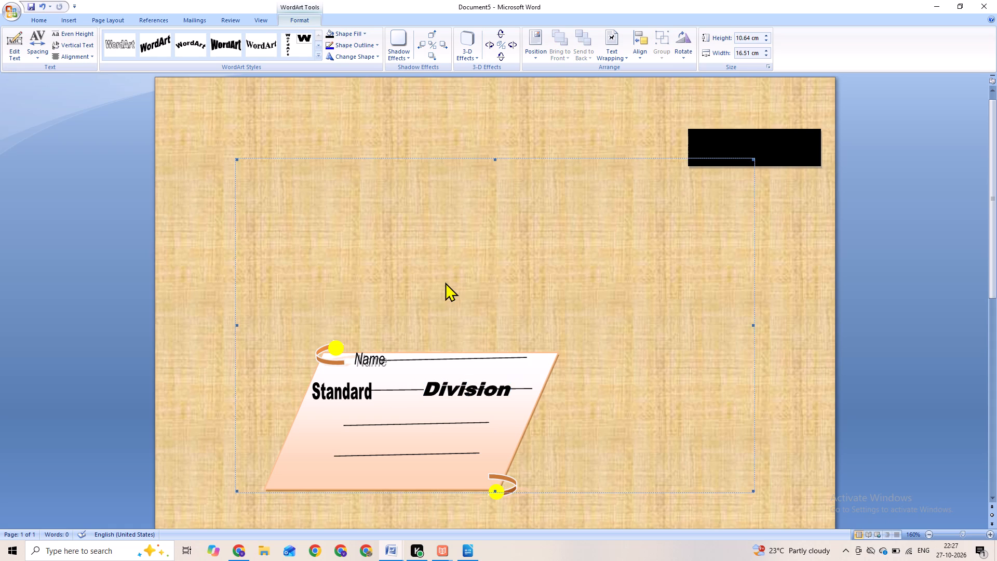
{"action": "left_click", "coordinate": [811, 202]}
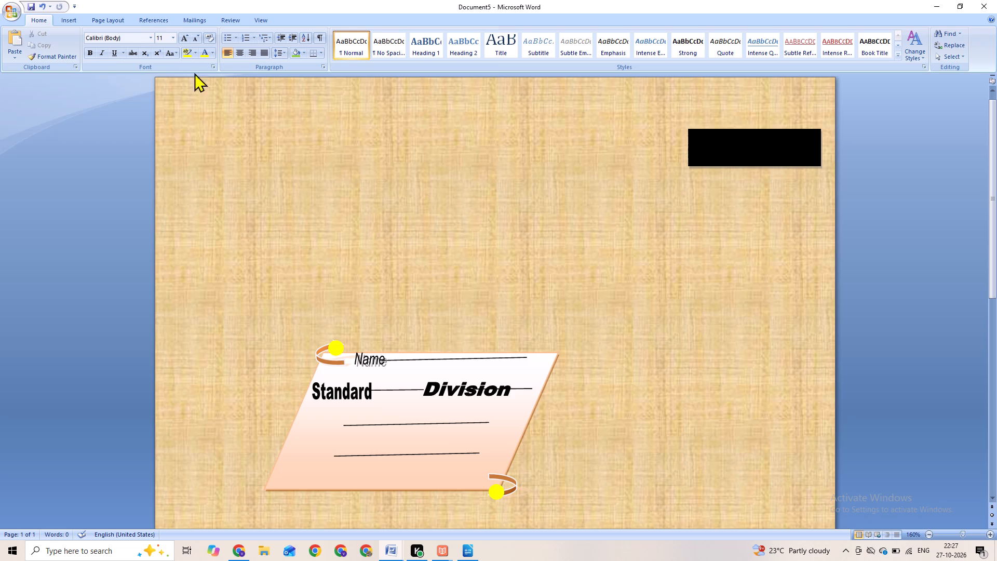
Start a new WordArt in the first gallery style with the text Subjest.
{"action": "left_click", "coordinate": [64, 13]}
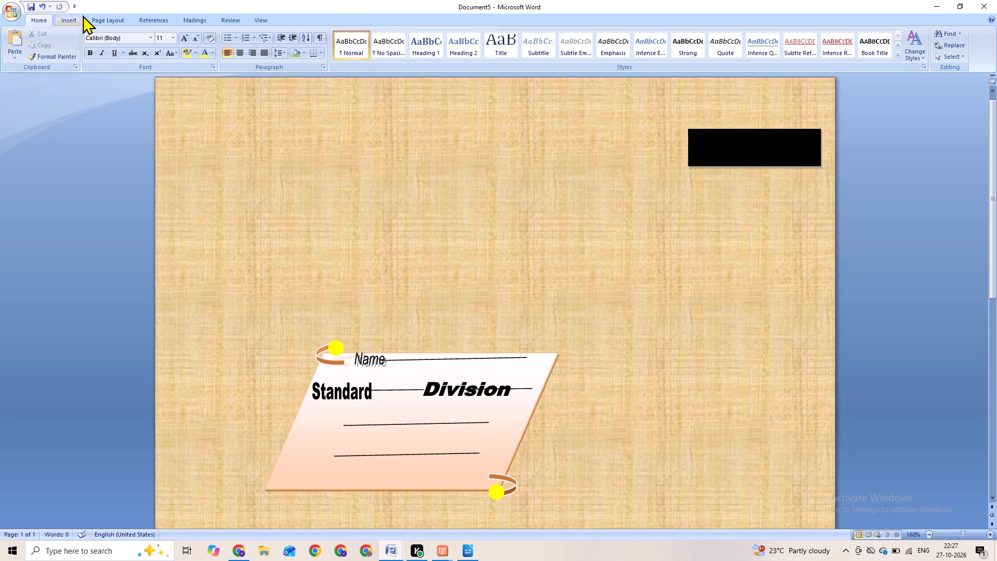
{"action": "left_click", "coordinate": [76, 16]}
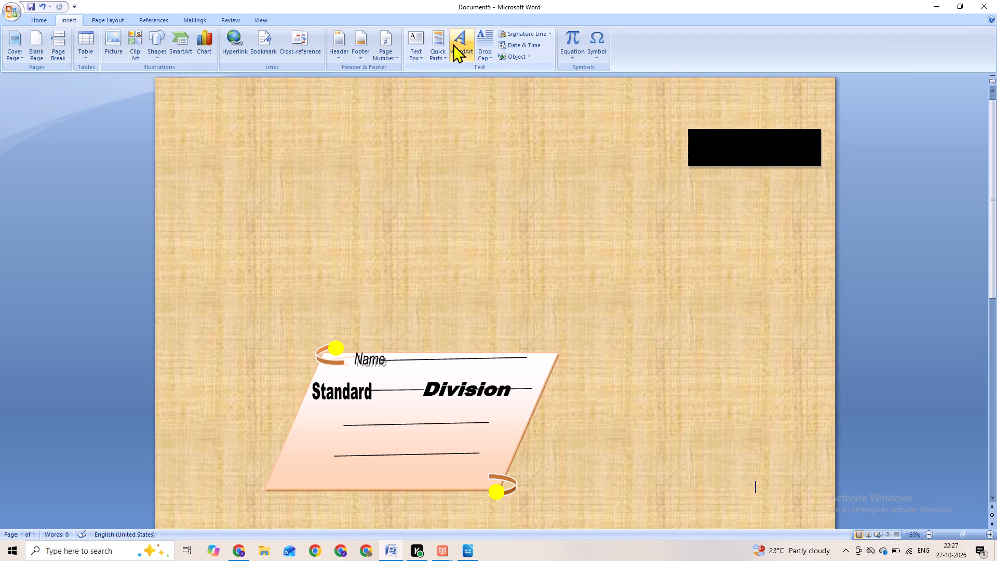
{"action": "left_click", "coordinate": [459, 39]}
{"action": "left_click", "coordinate": [460, 71]}
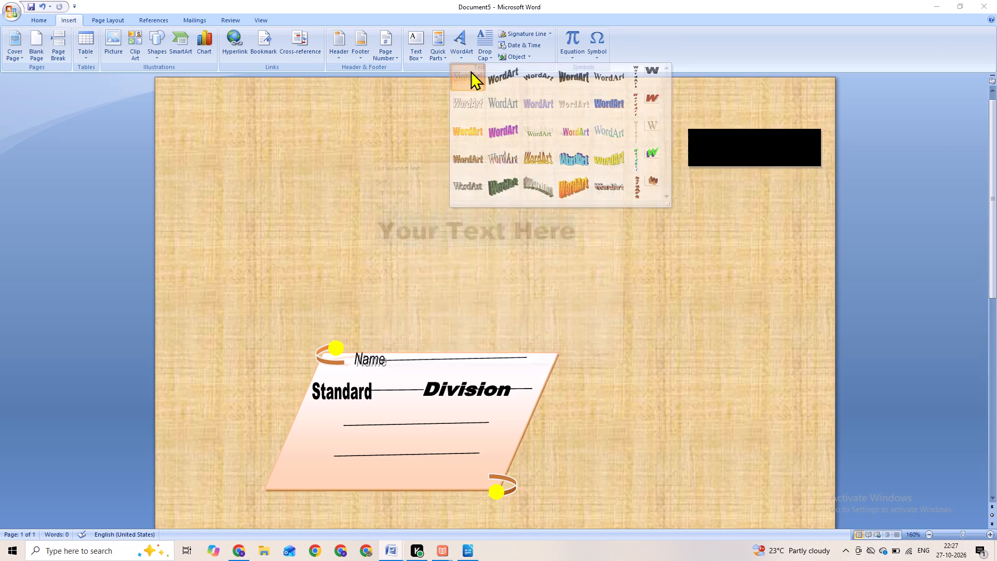
{"action": "key", "text": "BackSpace"}
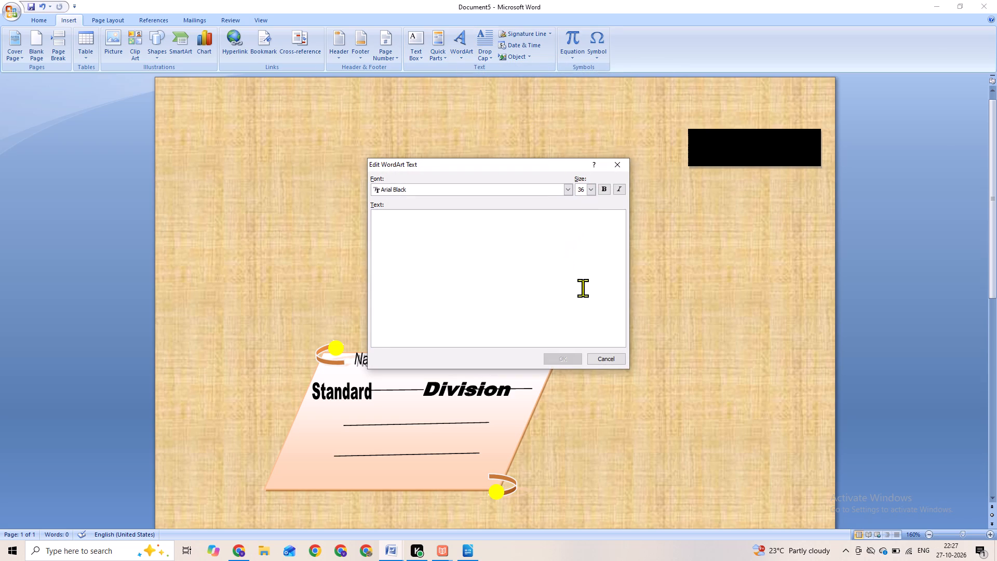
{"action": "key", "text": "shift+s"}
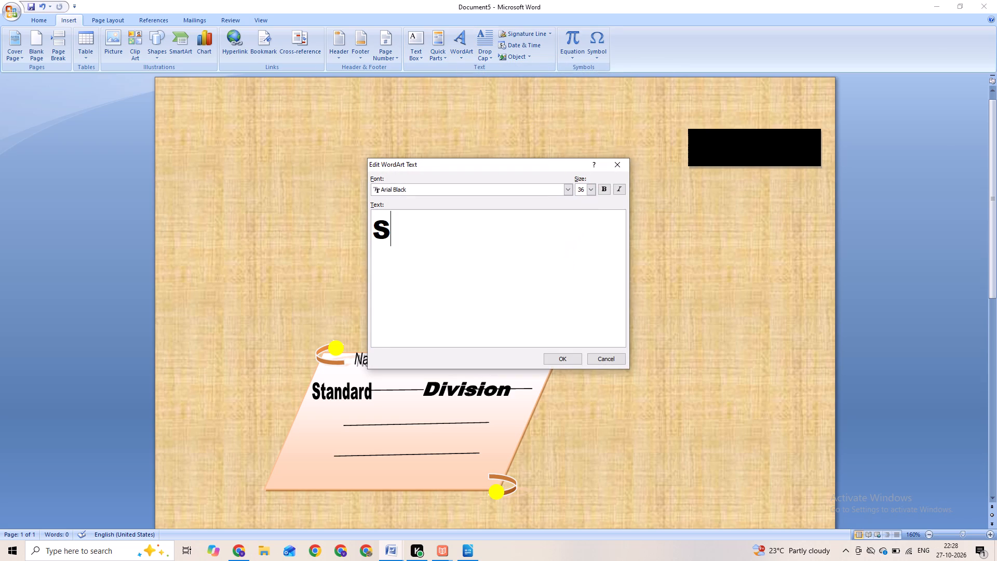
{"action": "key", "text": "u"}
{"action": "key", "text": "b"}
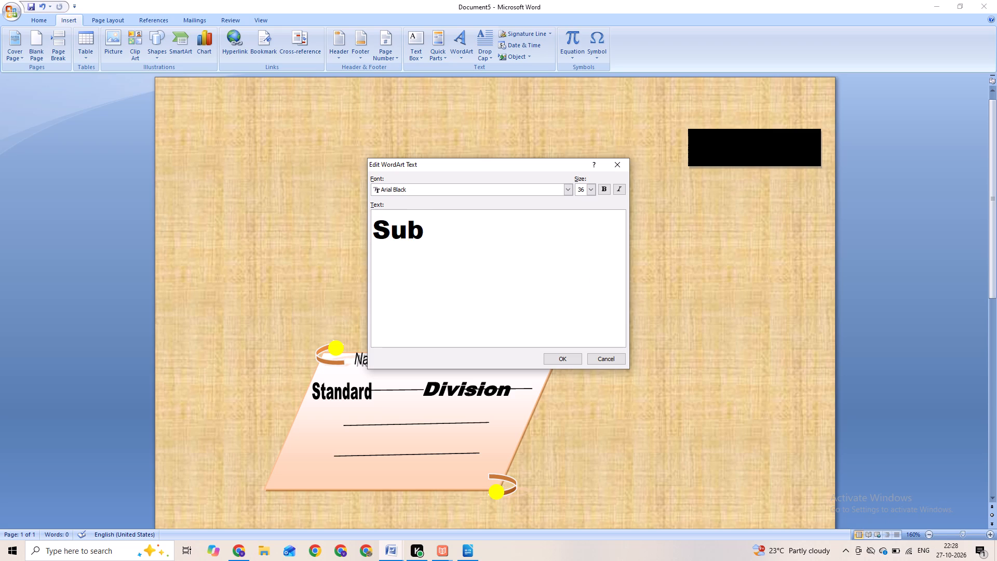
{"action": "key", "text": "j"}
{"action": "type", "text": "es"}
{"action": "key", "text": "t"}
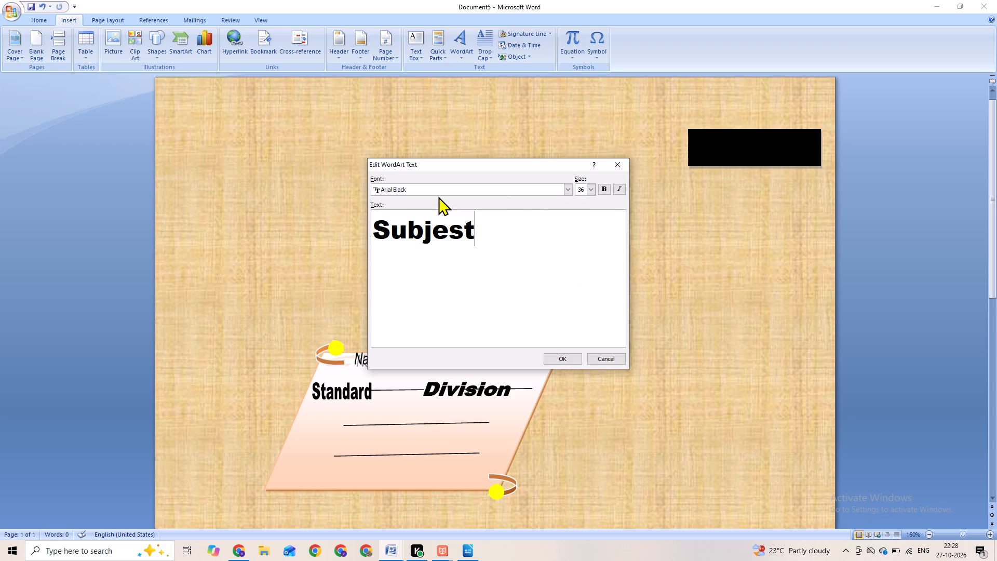
Set the Subjest WordArt's font to Arial, size 18, and insert it on the page.
{"action": "left_click", "coordinate": [425, 187]}
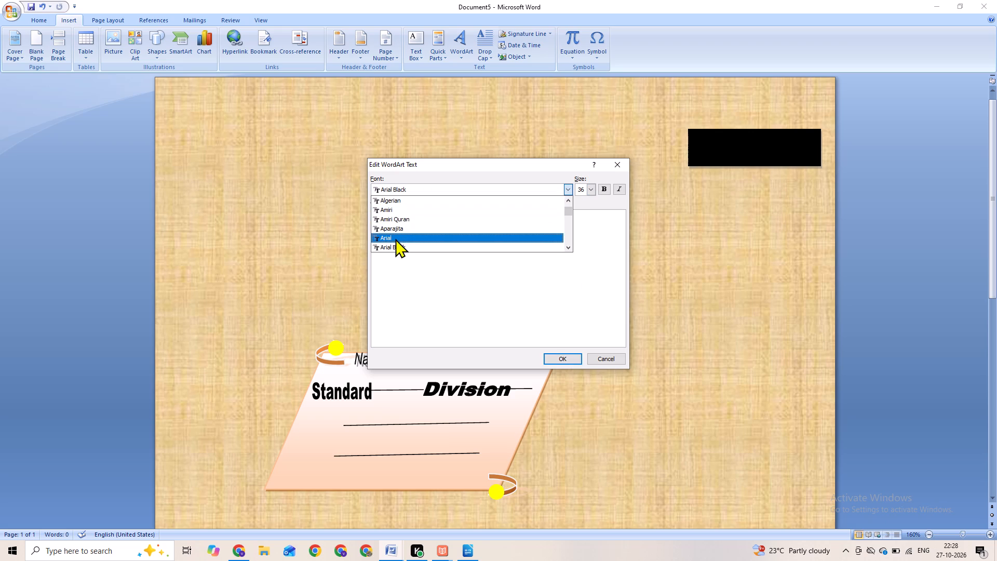
{"action": "left_click", "coordinate": [395, 238]}
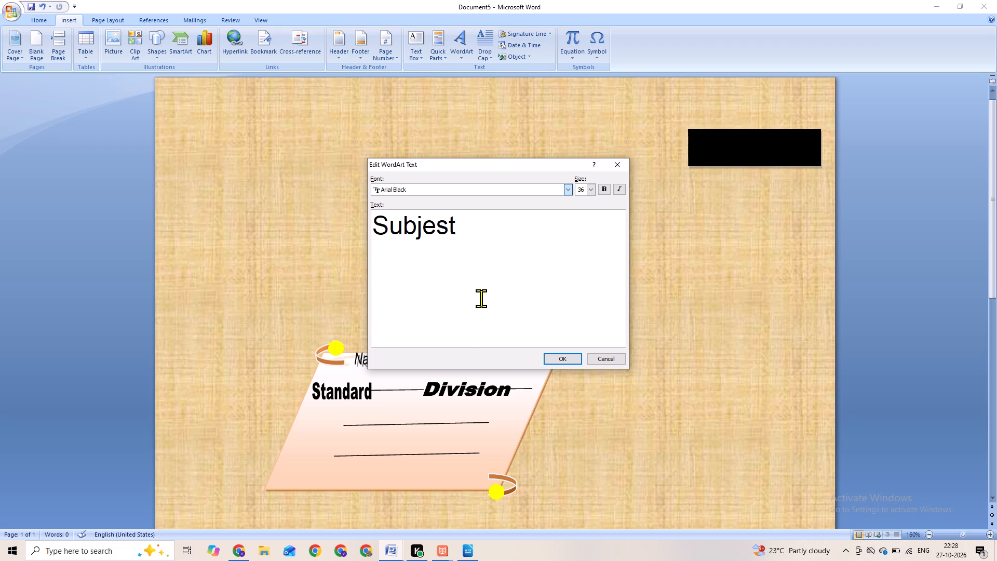
{"action": "left_click", "coordinate": [591, 189]}
{"action": "left_click", "coordinate": [585, 200]}
{"action": "left_click_drag", "start_coordinate": [421, 218], "coordinate": [413, 218]}
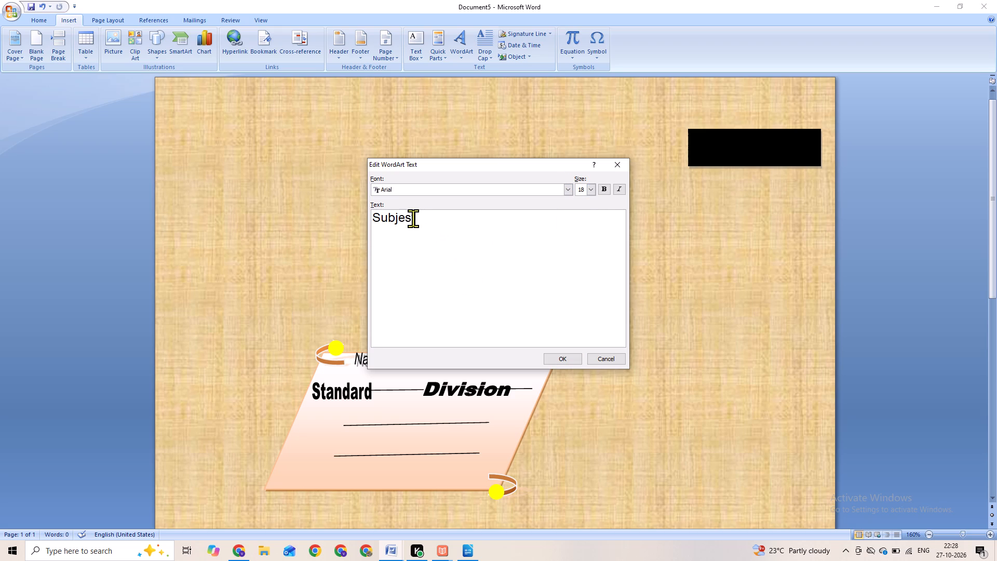
{"action": "left_click_drag", "start_coordinate": [413, 218], "coordinate": [366, 232]}
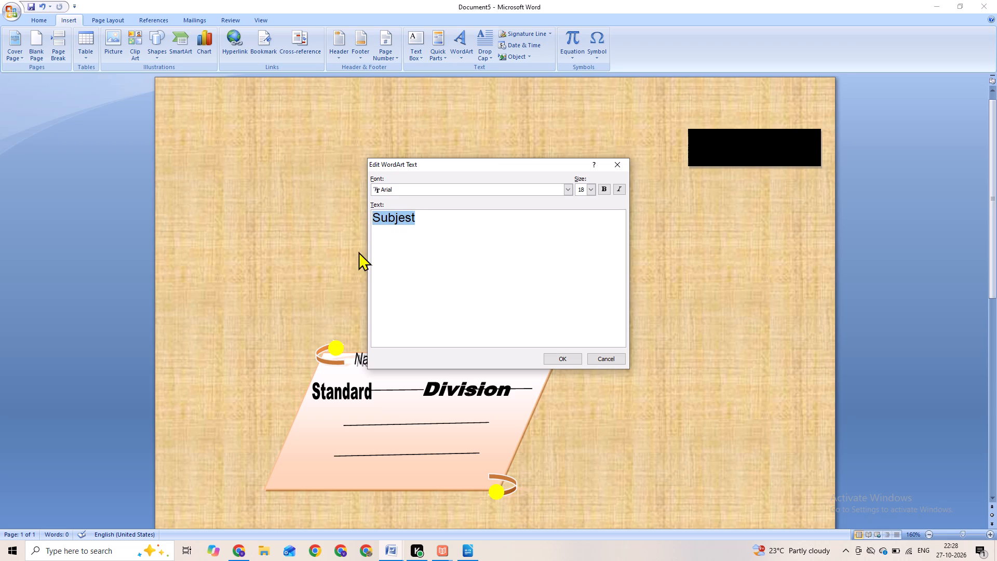
{"action": "left_click", "coordinate": [568, 356]}
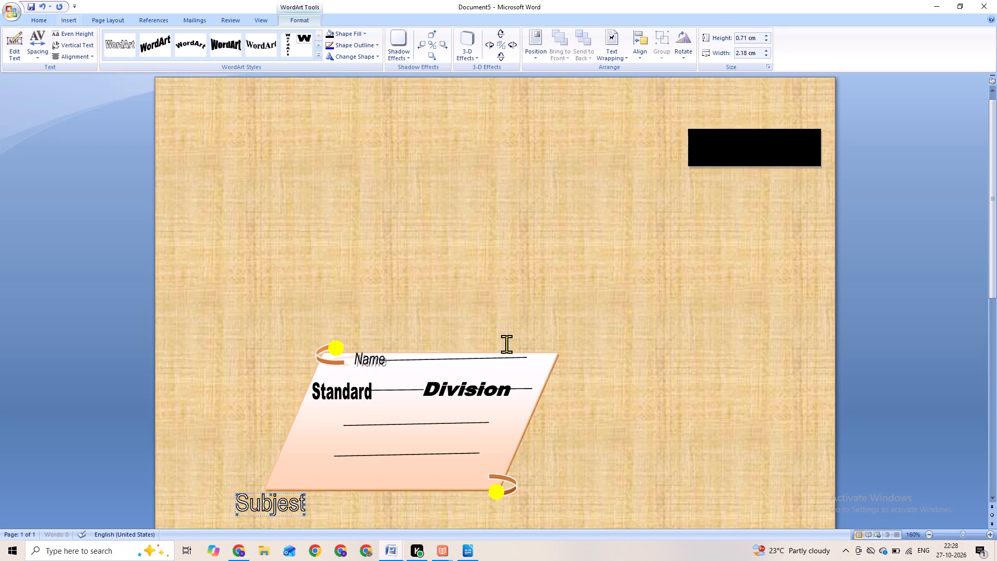
Move the Subjest WordArt from below the form to the empty area near the top of the page.
{"action": "left_click_drag", "start_coordinate": [272, 498], "coordinate": [276, 445]}
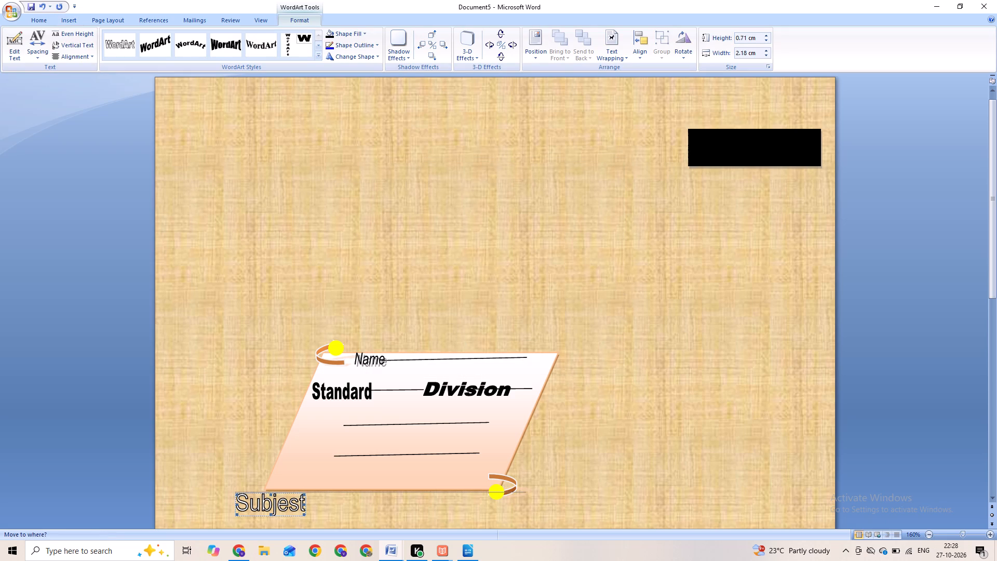
{"action": "left_click_drag", "start_coordinate": [276, 445], "coordinate": [276, 299]}
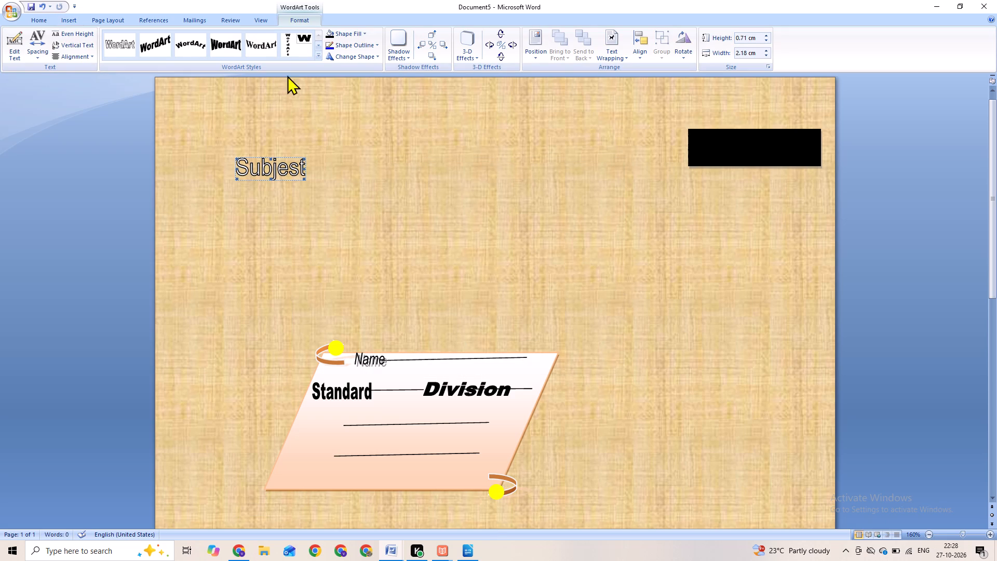
Fill the Subjest WordArt with black and set its outline weight to ¼ pt.
{"action": "left_click", "coordinate": [363, 33]}
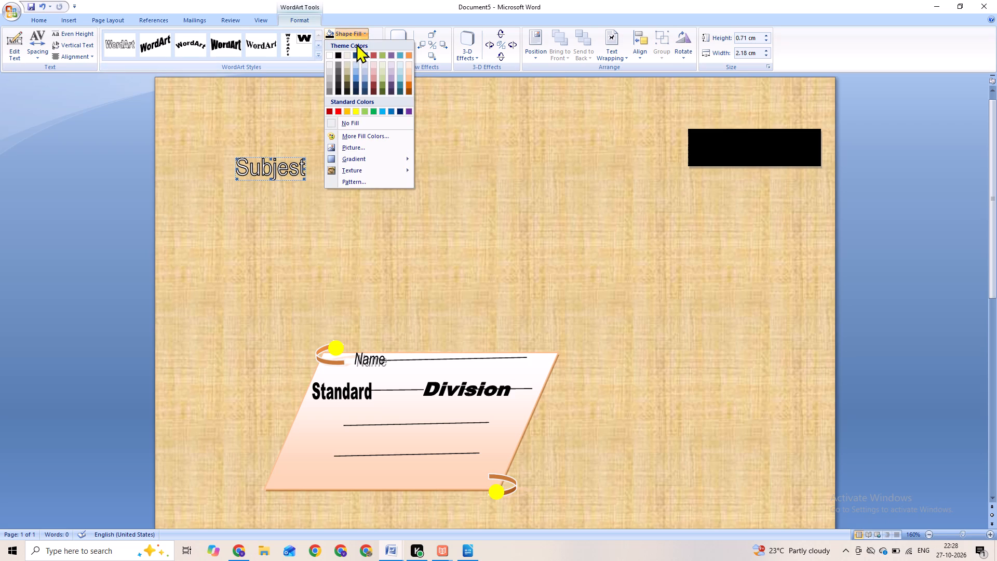
{"action": "left_click", "coordinate": [337, 52]}
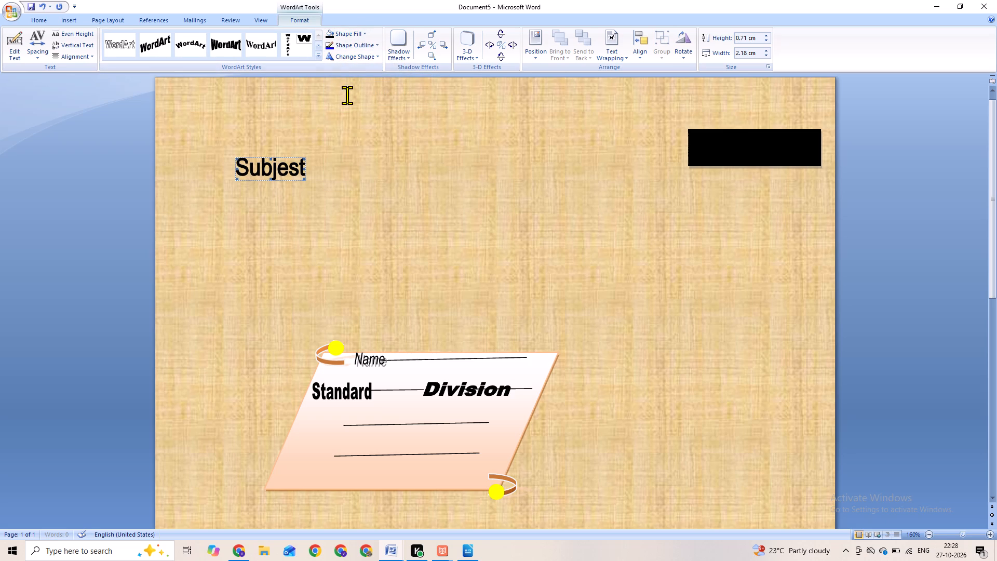
{"action": "left_click", "coordinate": [378, 44]}
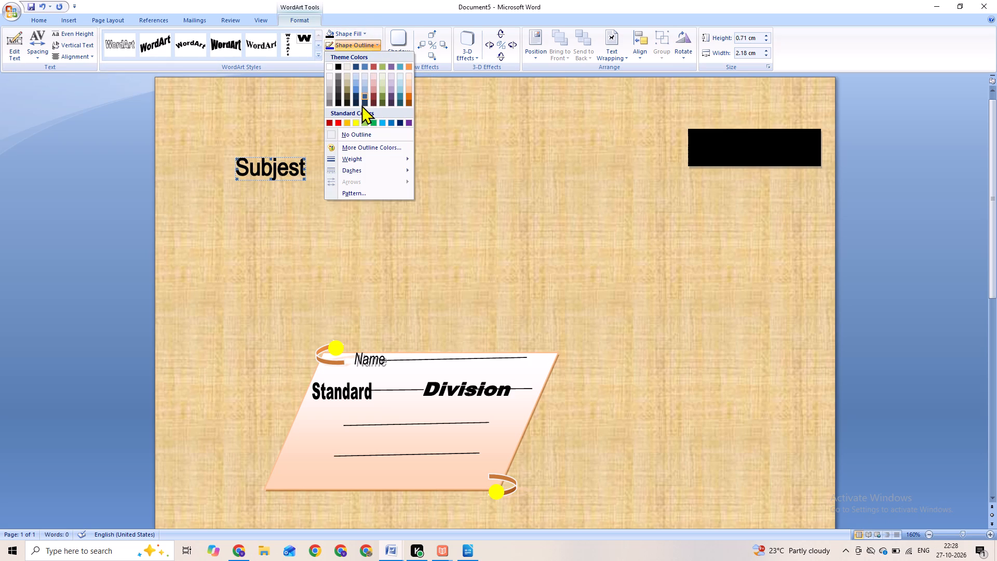
{"action": "left_click", "coordinate": [357, 157]}
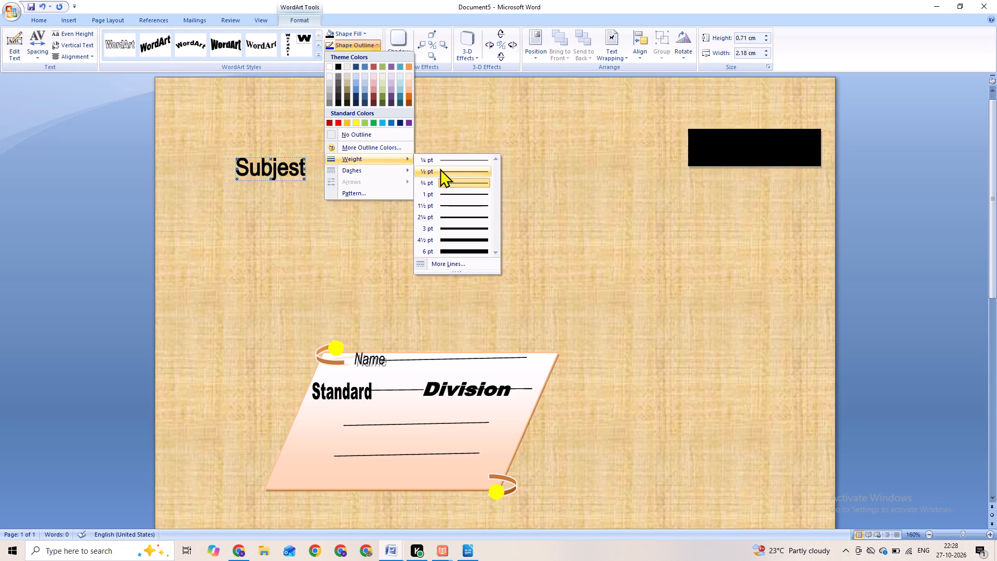
{"action": "left_click", "coordinate": [451, 156]}
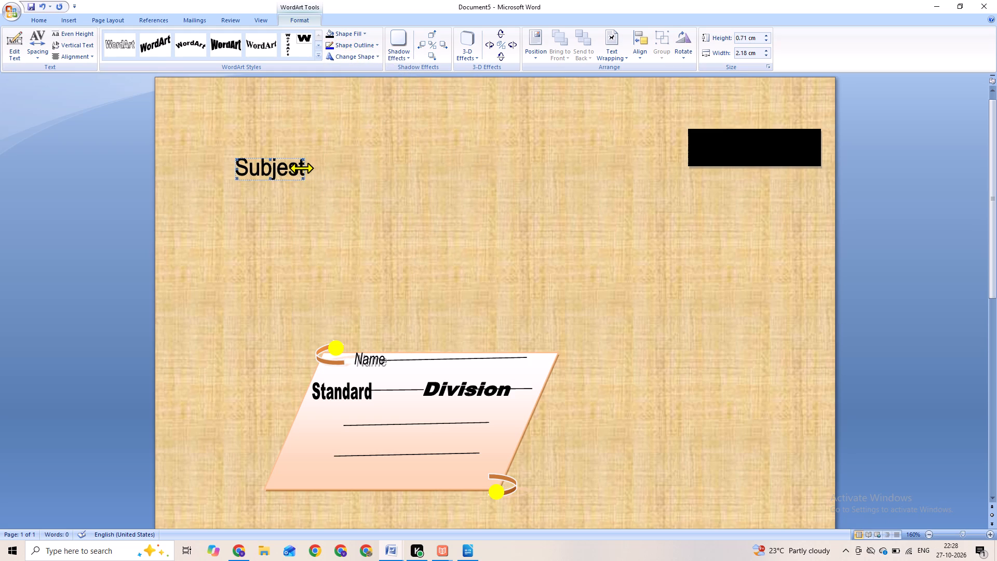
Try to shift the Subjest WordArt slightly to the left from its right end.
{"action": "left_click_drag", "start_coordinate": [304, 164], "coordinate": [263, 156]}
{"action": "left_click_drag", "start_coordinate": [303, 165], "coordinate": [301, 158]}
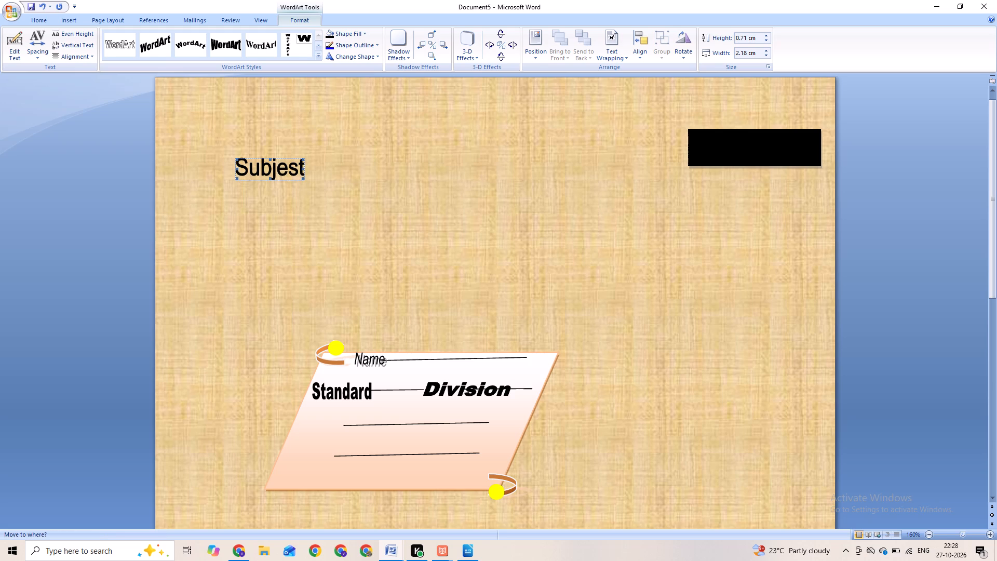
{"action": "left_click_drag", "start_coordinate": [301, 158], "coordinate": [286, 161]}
Set the Subjest WordArt's text wrapping to In Front of Text.
{"action": "left_click", "coordinate": [293, 167]}
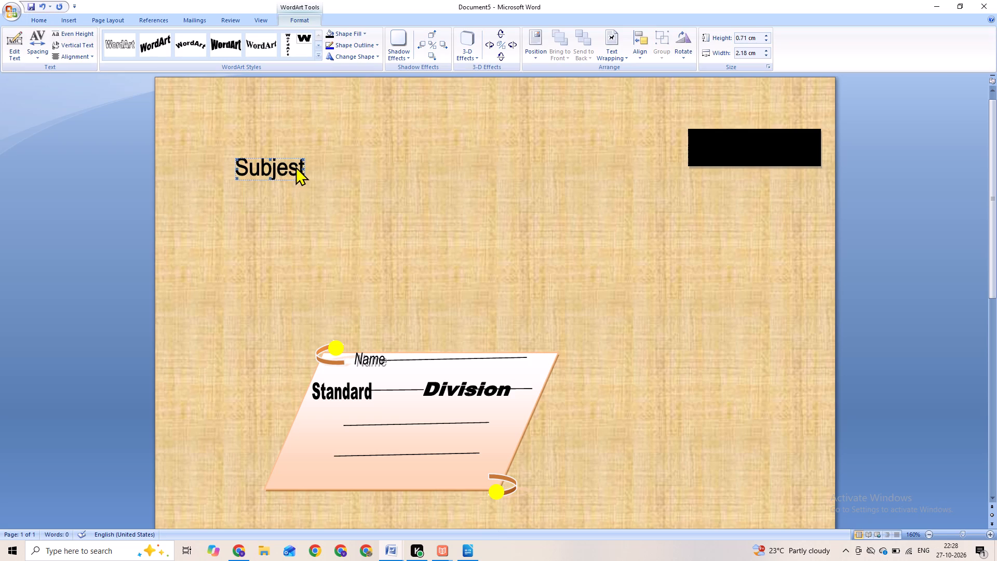
{"action": "left_click_drag", "start_coordinate": [608, 32], "coordinate": [609, 39]}
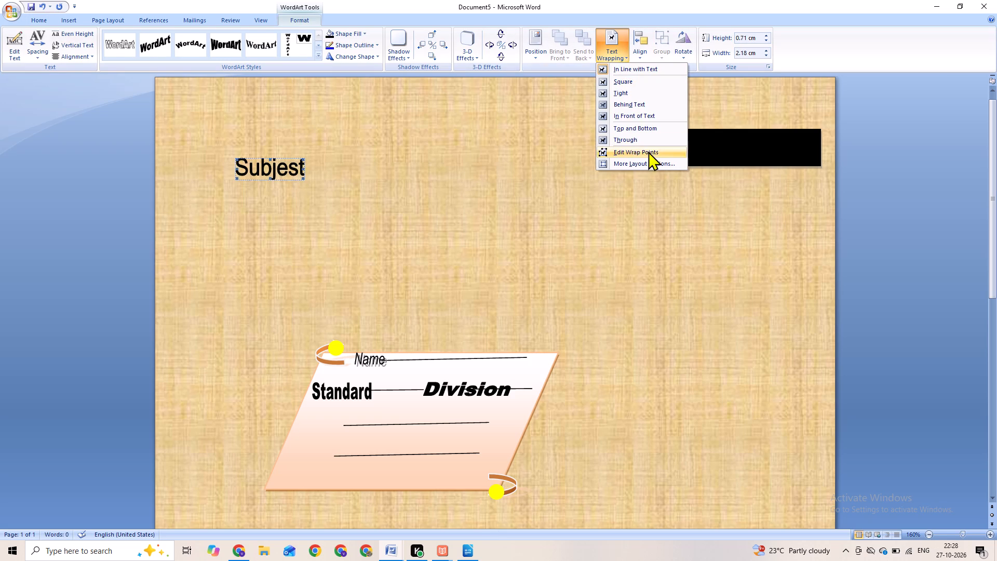
{"action": "left_click", "coordinate": [641, 113]}
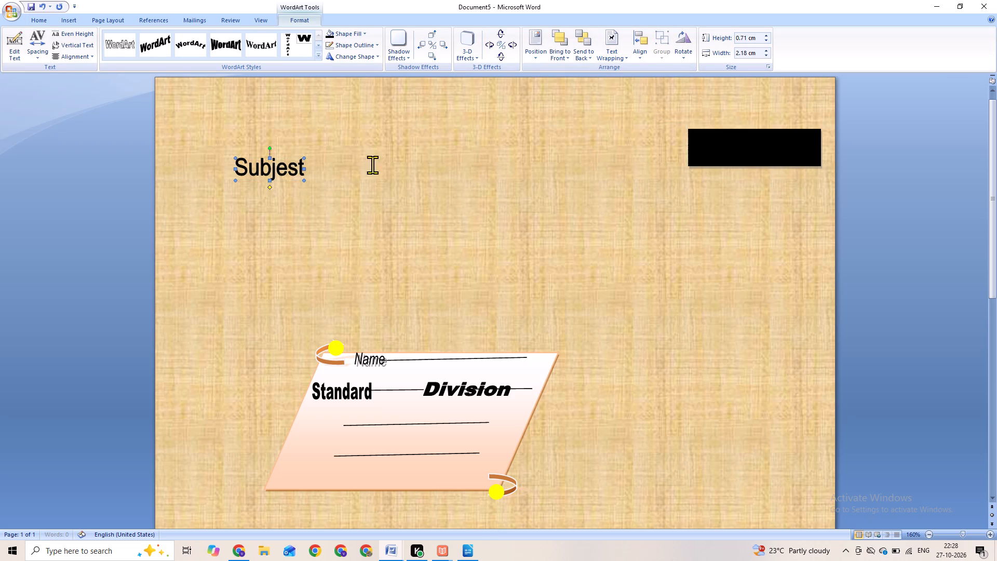
{"action": "left_click", "coordinate": [264, 155]}
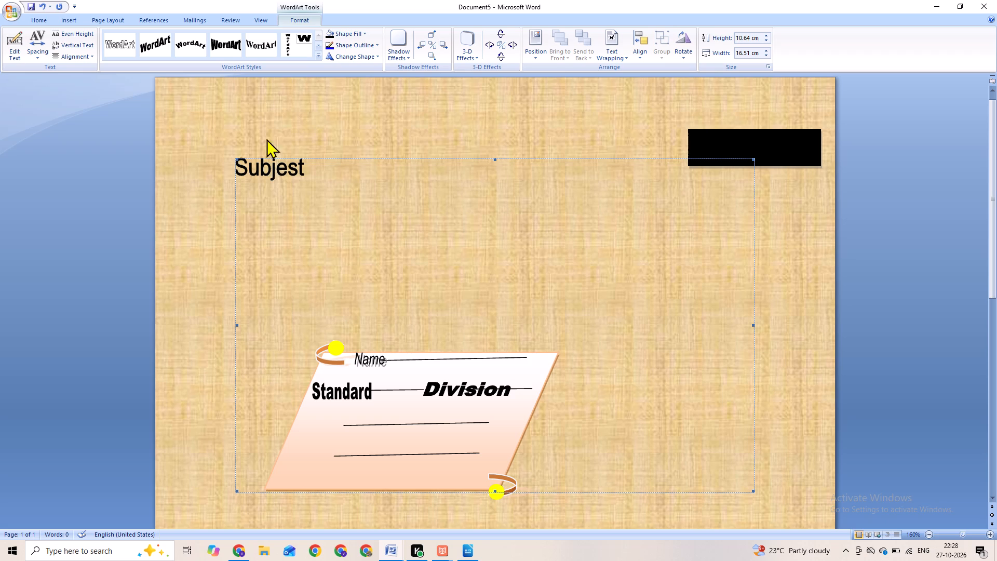
{"action": "left_click", "coordinate": [811, 186]}
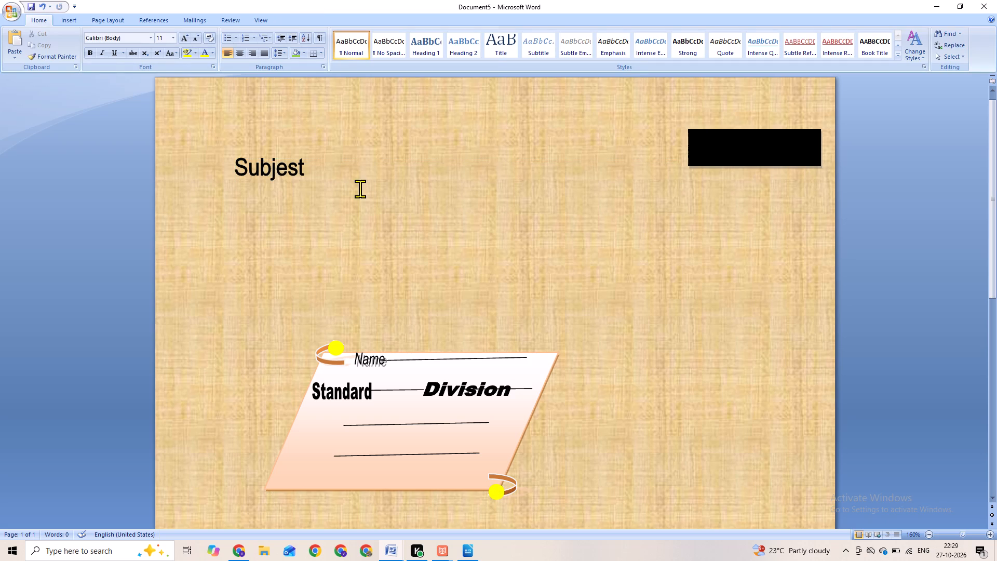
Nudge the Subjest WordArt slightly left and shrink it from its top edge to a height of about 0.44 cm.
{"action": "left_click", "coordinate": [294, 169]}
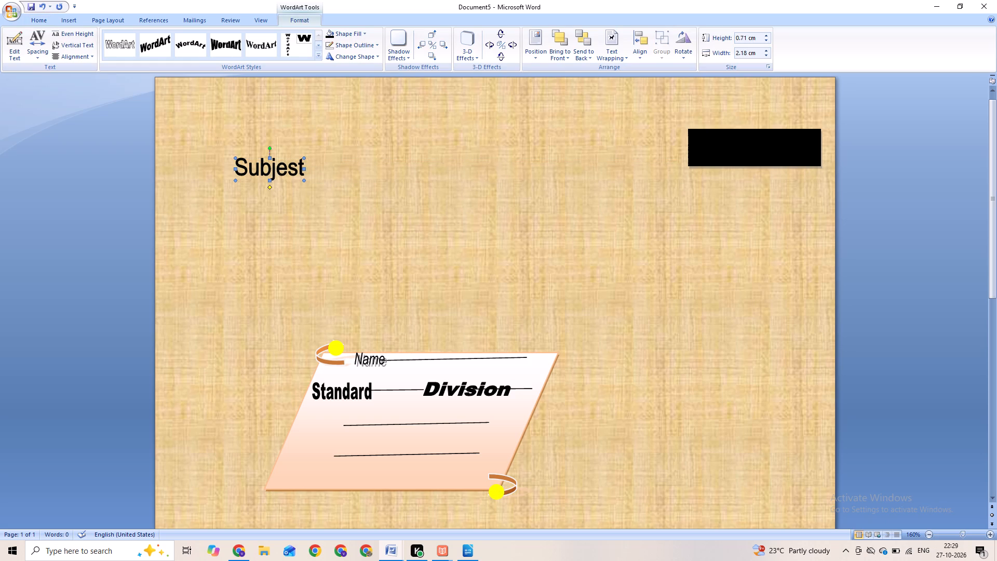
{"action": "left_click_drag", "start_coordinate": [297, 170], "coordinate": [281, 169]}
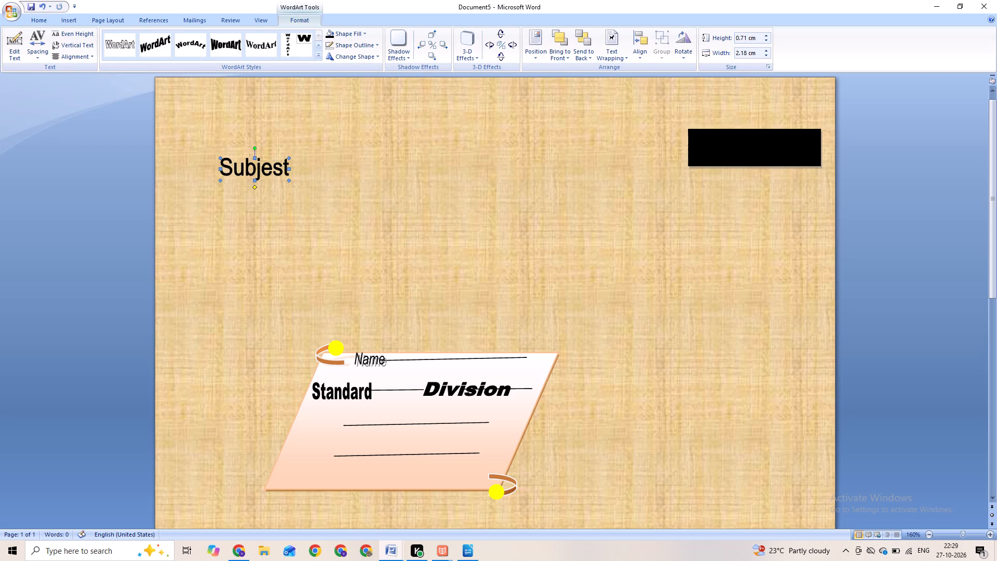
{"action": "left_click_drag", "start_coordinate": [254, 156], "coordinate": [256, 165]}
{"action": "left_click_drag", "start_coordinate": [256, 165], "coordinate": [256, 166]}
{"action": "left_click_drag", "start_coordinate": [254, 171], "coordinate": [258, 177]}
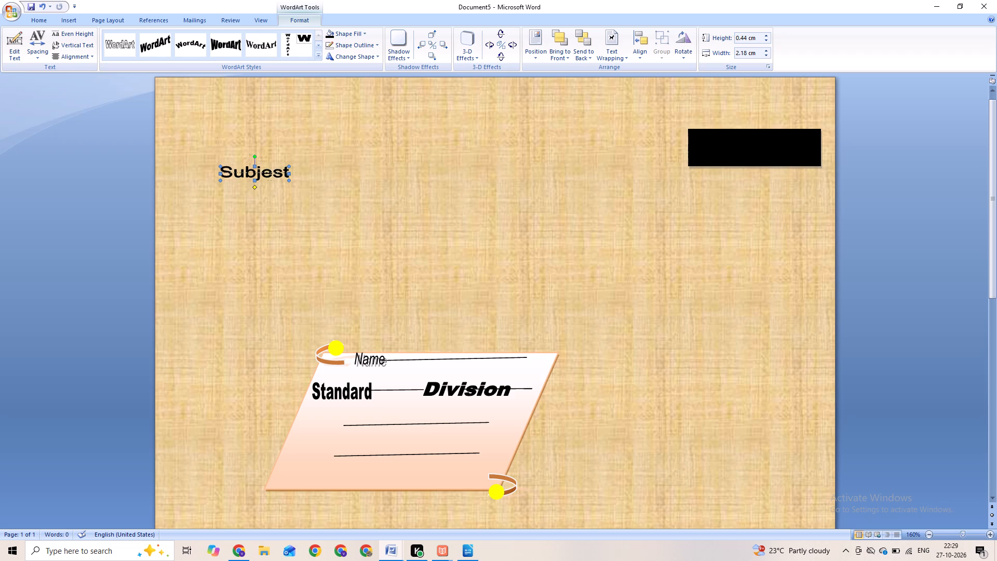
Move the Subjest WordArt onto the form's third row, over the start of its line, and deselect it.
{"action": "left_click_drag", "start_coordinate": [258, 177], "coordinate": [332, 426]}
{"action": "left_click_drag", "start_coordinate": [332, 426], "coordinate": [335, 422]}
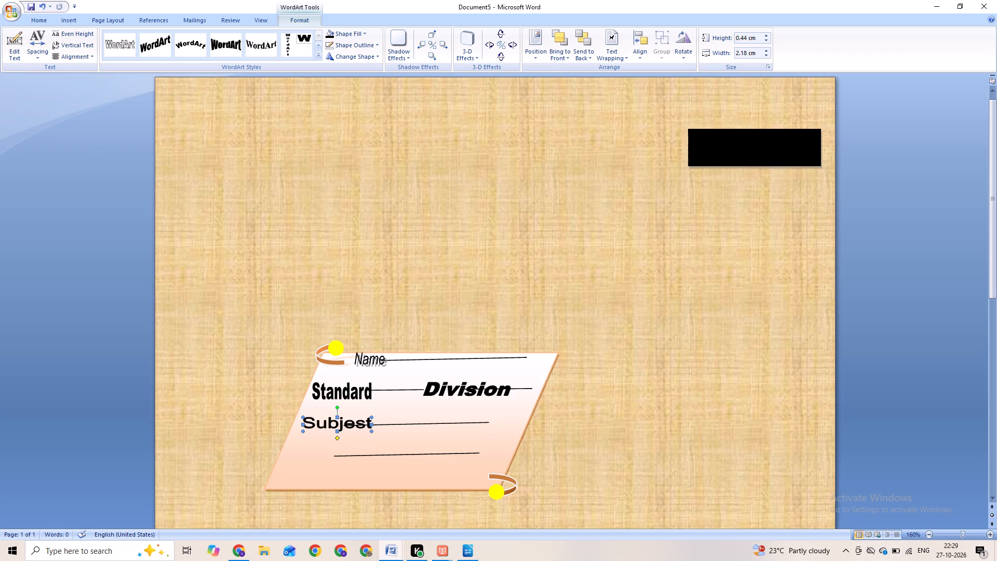
{"action": "left_click", "coordinate": [715, 255]}
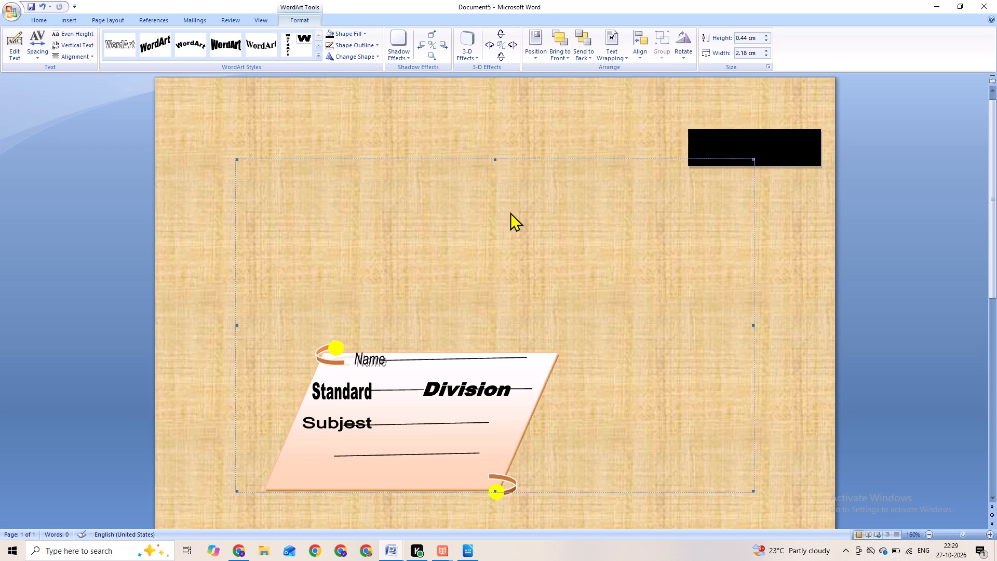
Insert a WordArt reading School in the first gallery style, with the Arial font at size 36.
{"action": "left_click", "coordinate": [393, 119]}
{"action": "left_click", "coordinate": [764, 97]}
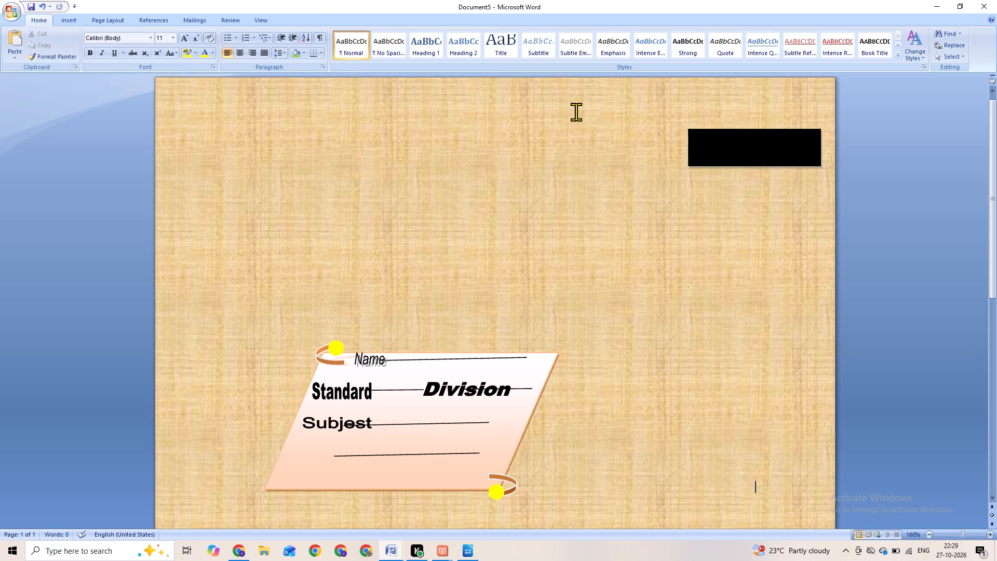
{"action": "left_click", "coordinate": [70, 17]}
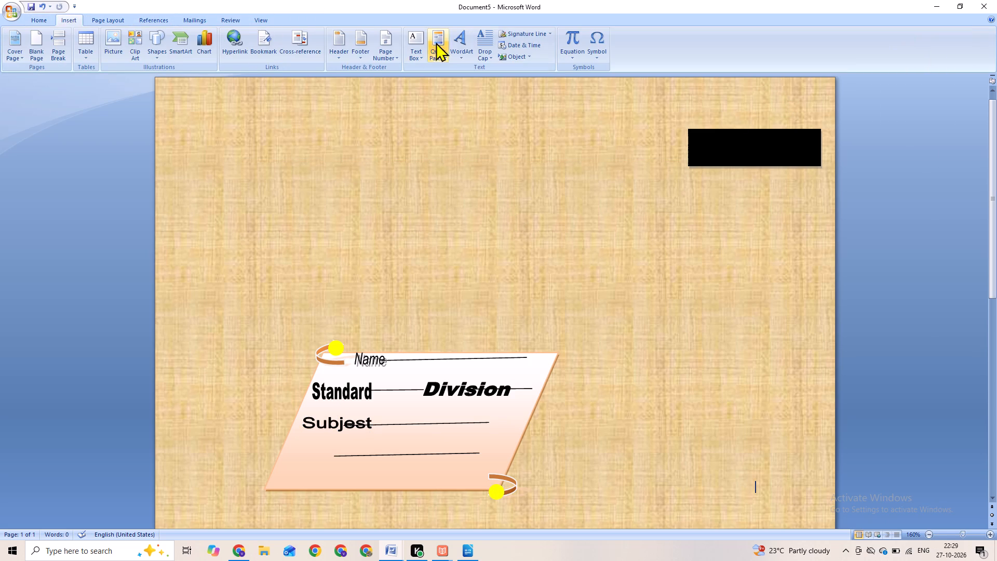
{"action": "left_click", "coordinate": [457, 32]}
{"action": "left_click", "coordinate": [471, 74]}
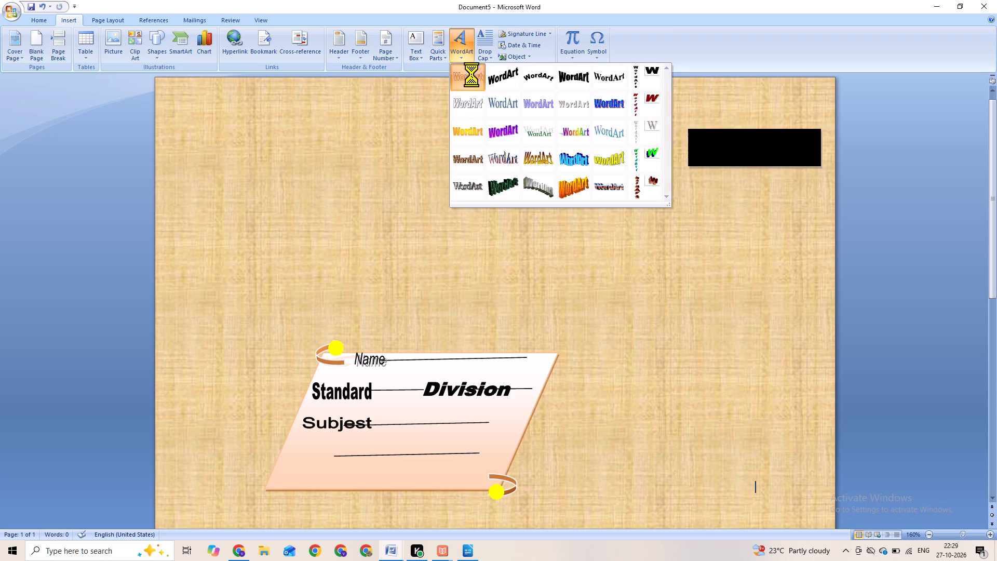
{"action": "key", "text": "BackSpace"}
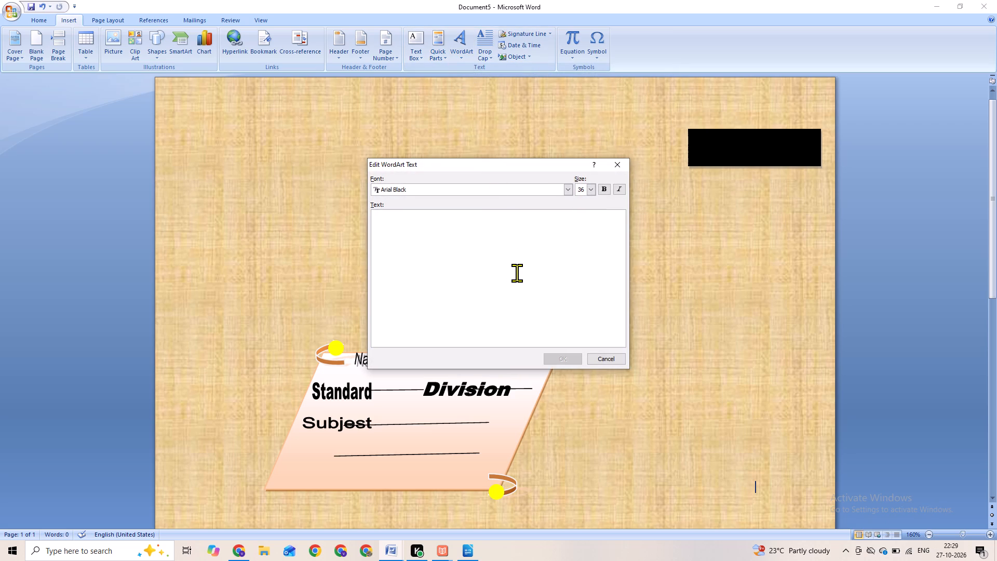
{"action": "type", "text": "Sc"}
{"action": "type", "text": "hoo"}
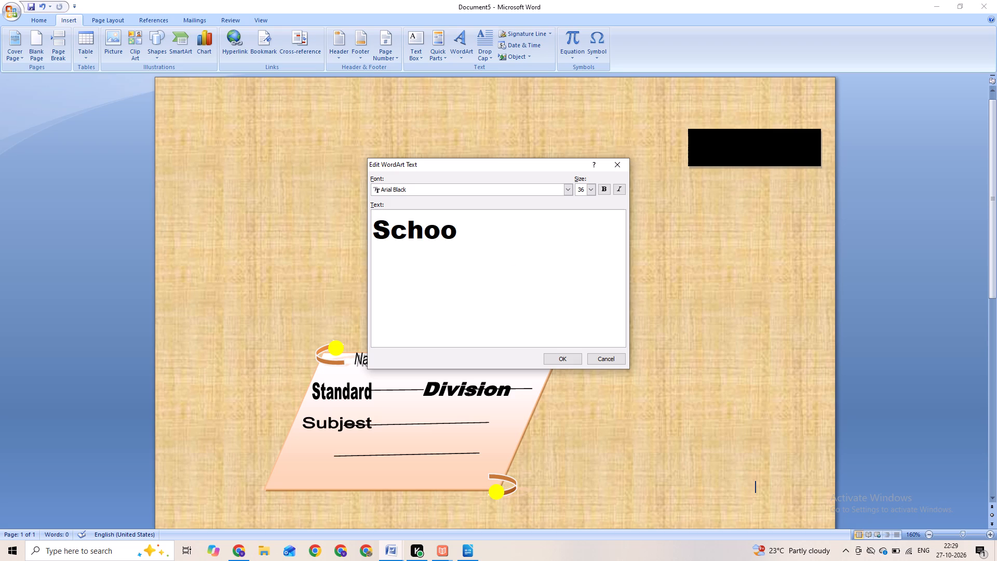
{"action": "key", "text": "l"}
{"action": "left_click", "coordinate": [400, 187]}
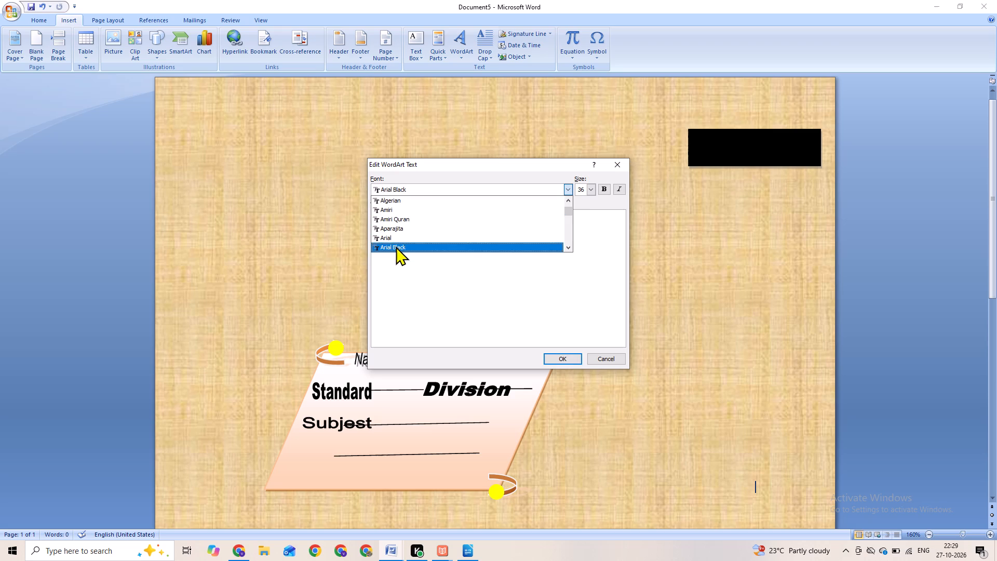
{"action": "left_click", "coordinate": [395, 239]}
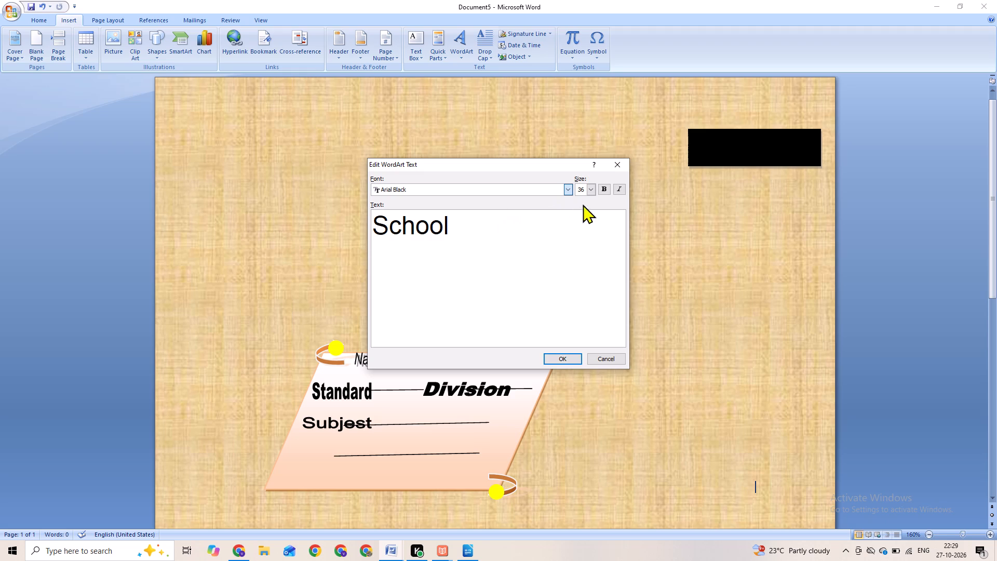
{"action": "left_click", "coordinate": [592, 190]}
{"action": "left_click", "coordinate": [584, 197]}
{"action": "left_click_drag", "start_coordinate": [417, 221], "coordinate": [370, 242]}
{"action": "left_click", "coordinate": [569, 358]}
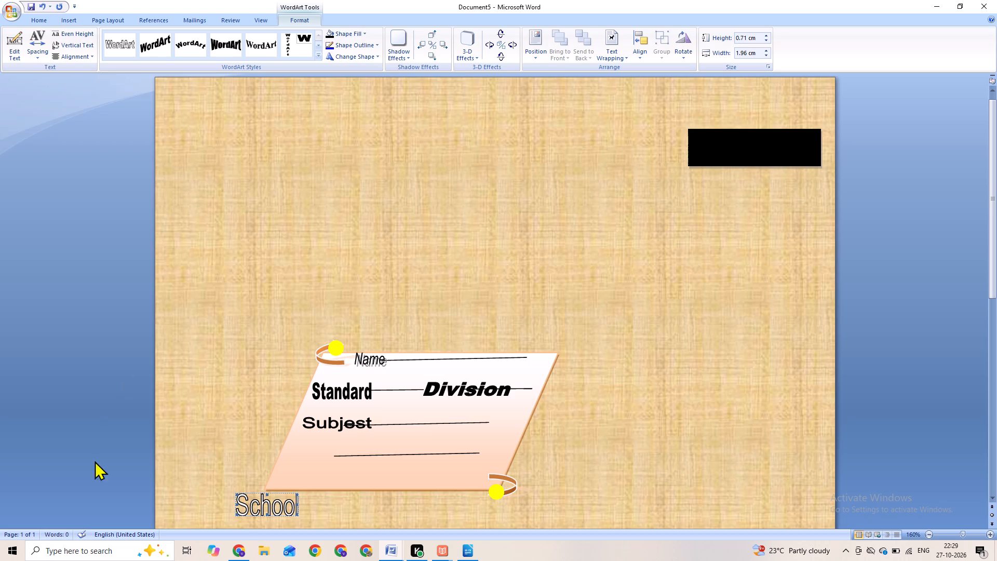
Move the School WordArt from below the form to the start of the page's text area.
{"action": "left_click_drag", "start_coordinate": [249, 501], "coordinate": [286, 298]}
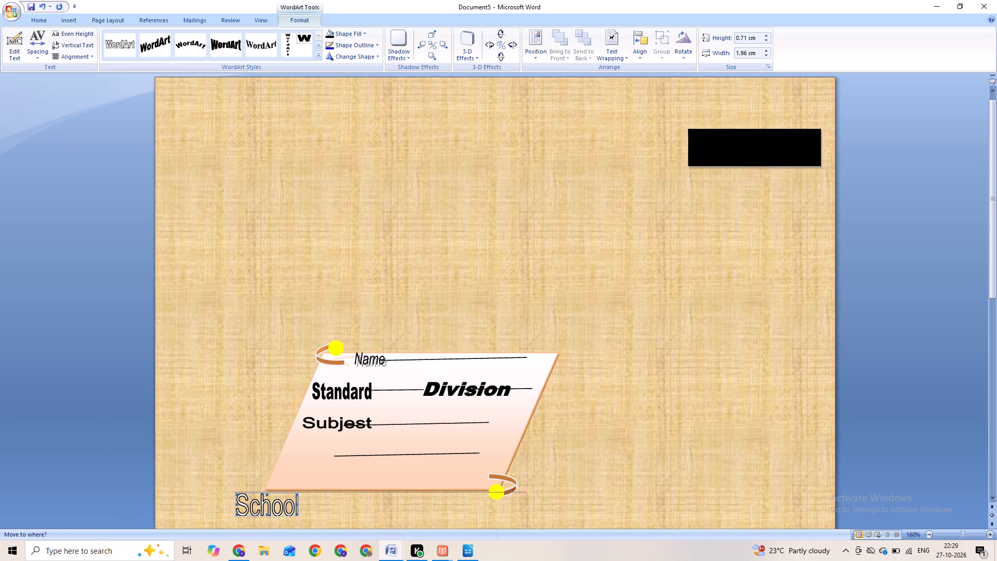
{"action": "left_click_drag", "start_coordinate": [286, 298], "coordinate": [286, 296]}
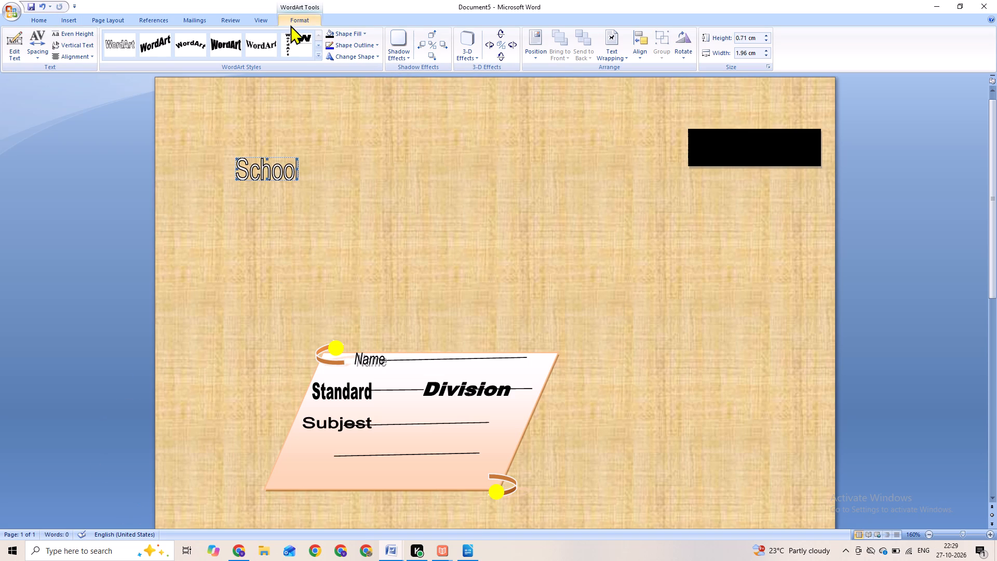
Fill the School WordArt with Black, Text 1 and set its outline weight to ¼ pt.
{"action": "left_click", "coordinate": [366, 31]}
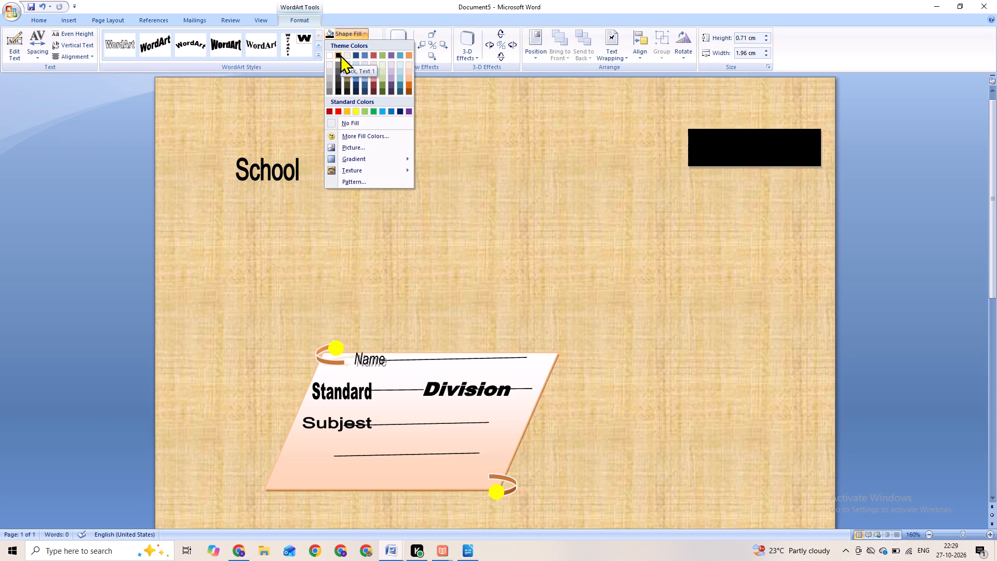
{"action": "left_click", "coordinate": [340, 55]}
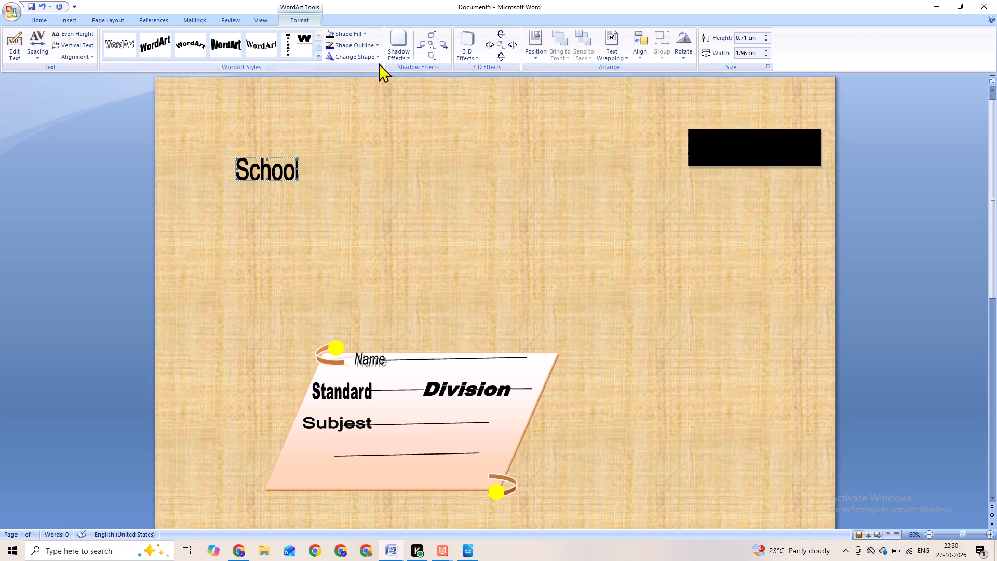
{"action": "left_click", "coordinate": [376, 42]}
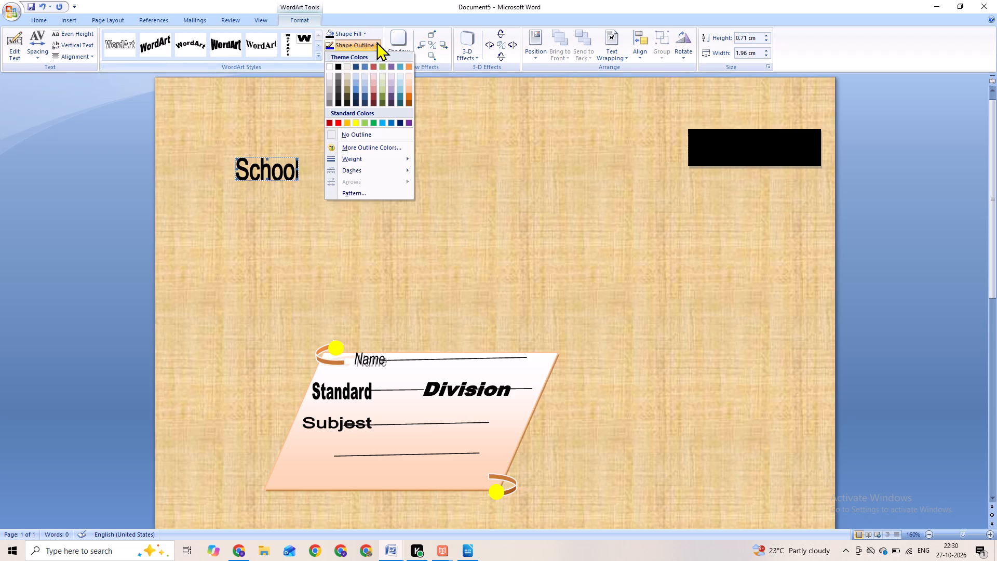
{"action": "left_click", "coordinate": [351, 157]}
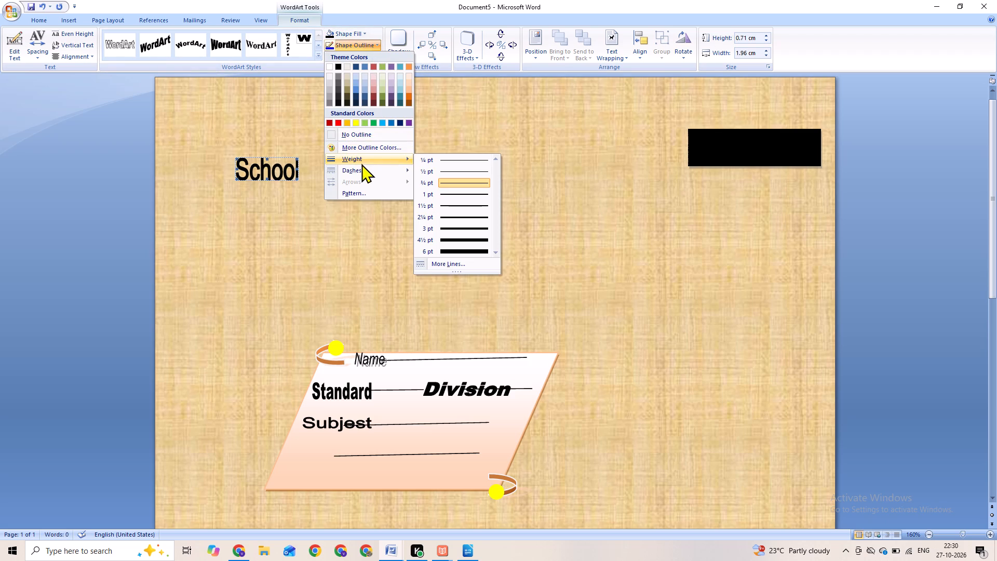
{"action": "left_click", "coordinate": [444, 158]}
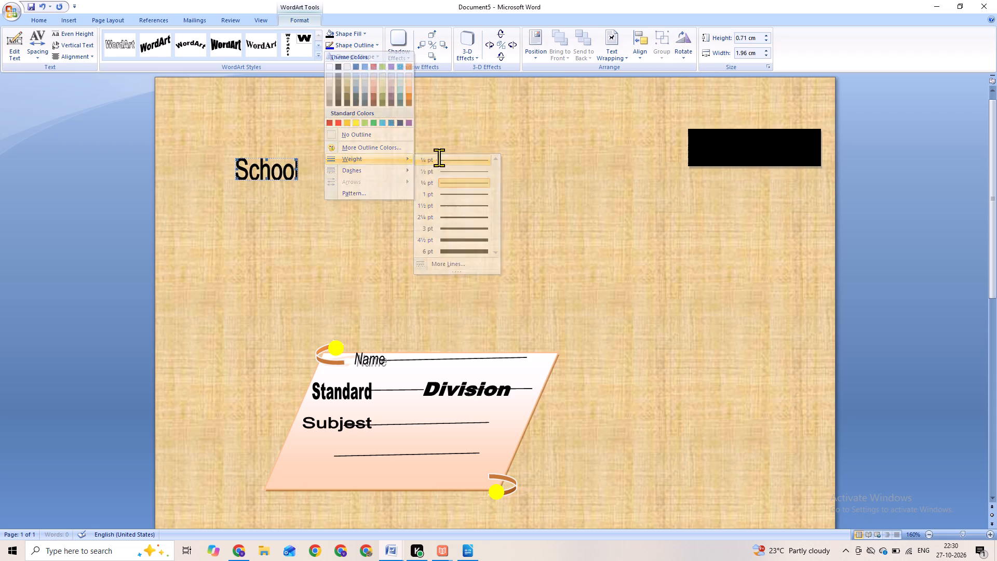
Set the School WordArt's text wrapping to In Front of Text.
{"action": "left_click", "coordinate": [604, 31]}
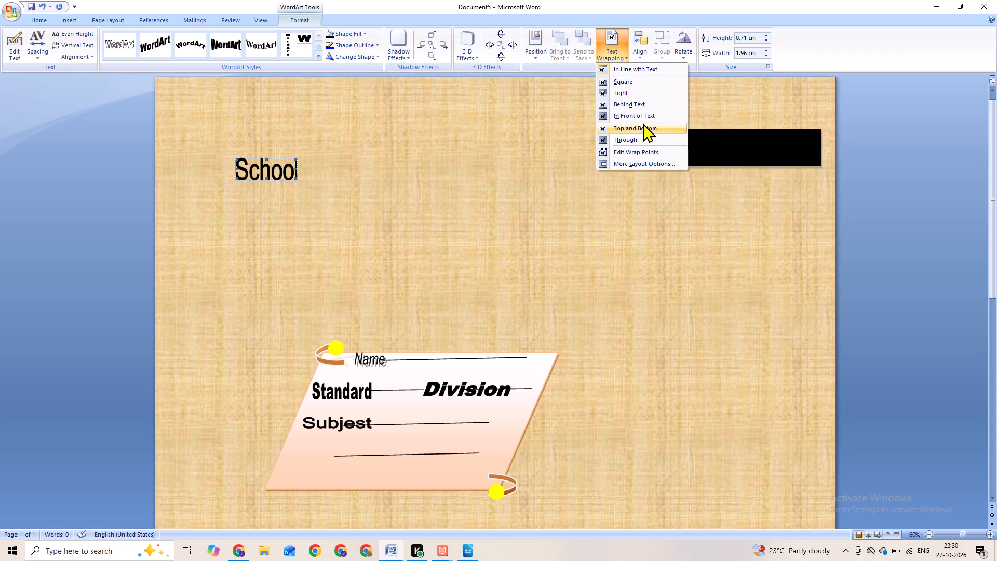
{"action": "left_click", "coordinate": [641, 113]}
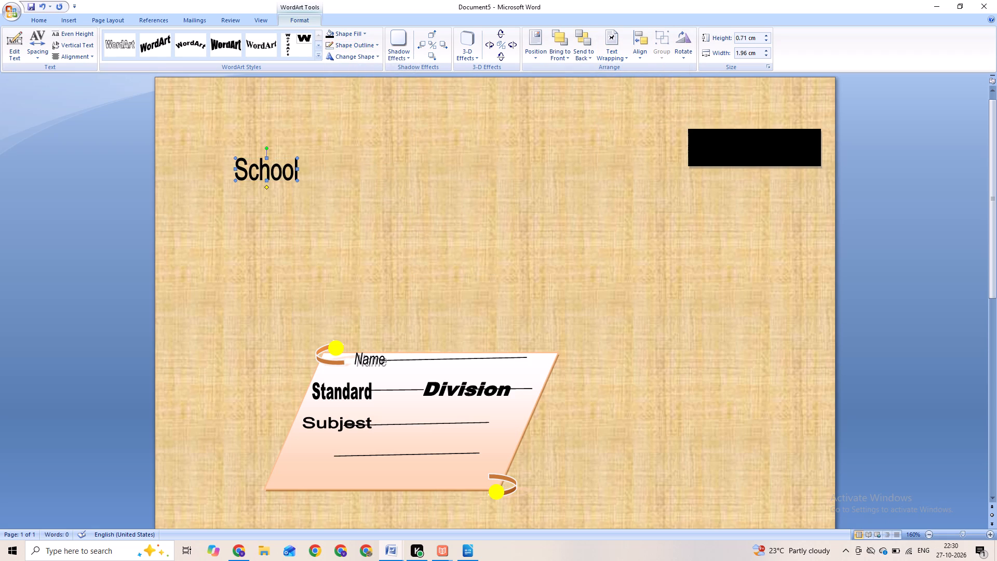
Shrink the School WordArt from its top edge to a height of about 0.53 cm and deselect it.
{"action": "left_click_drag", "start_coordinate": [265, 157], "coordinate": [266, 164]}
{"action": "left_click_drag", "start_coordinate": [268, 158], "coordinate": [279, 213]}
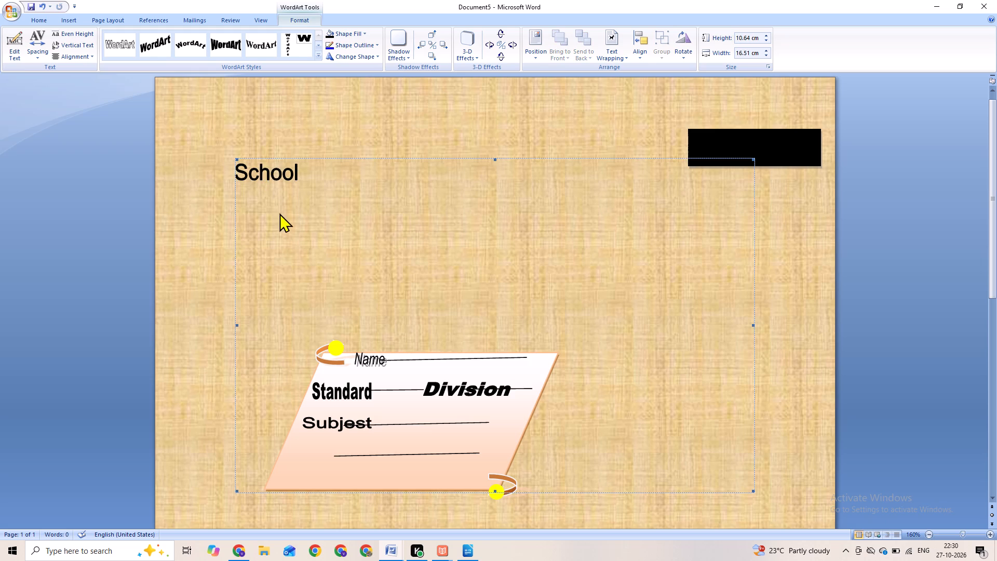
{"action": "left_click_drag", "start_coordinate": [279, 213], "coordinate": [278, 210]}
{"action": "left_click", "coordinate": [831, 210]}
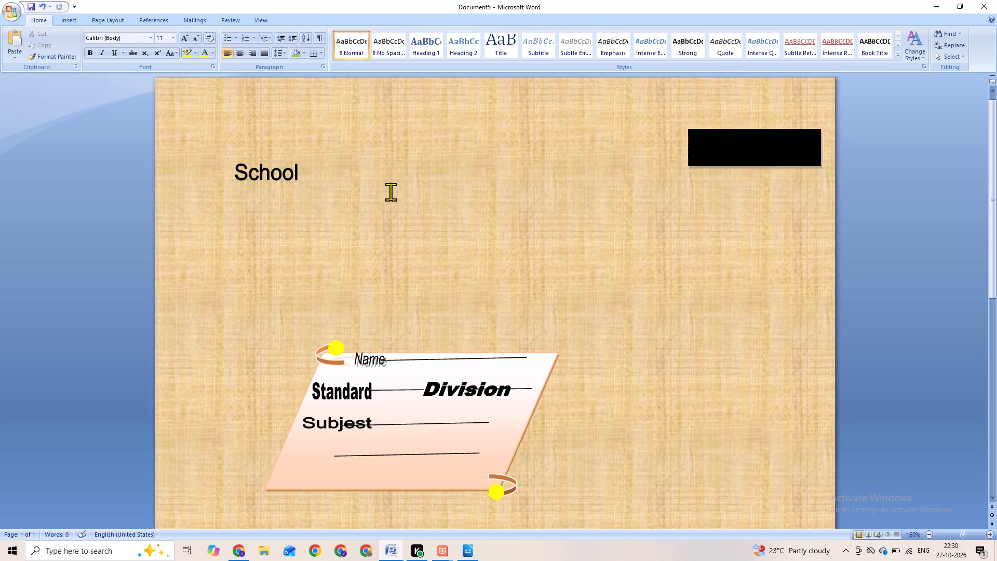
Move the School WordArt onto the form's fourth row, over the start of its line, and deselect it.
{"action": "left_click_drag", "start_coordinate": [279, 172], "coordinate": [317, 316]}
{"action": "left_click_drag", "start_coordinate": [317, 316], "coordinate": [330, 455]}
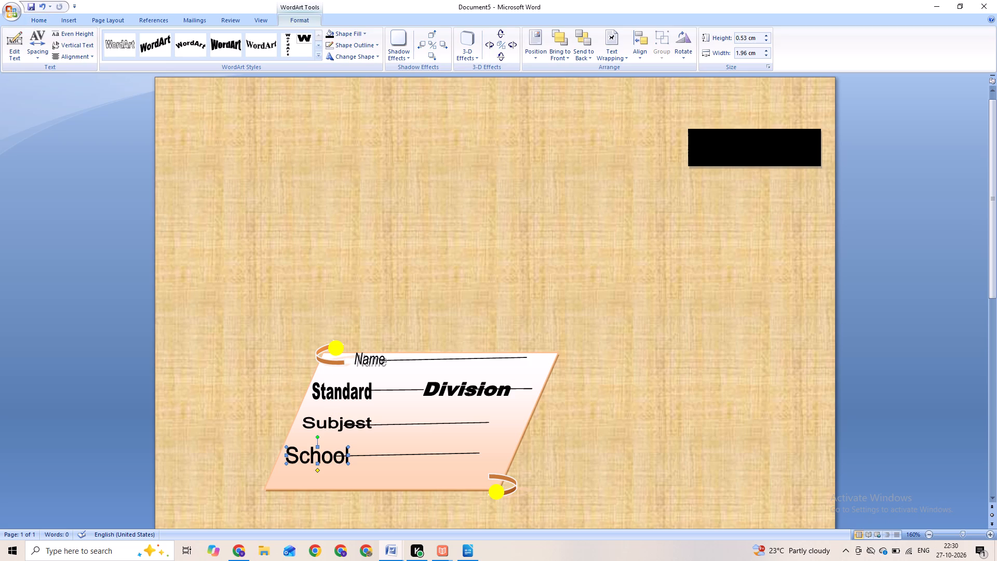
{"action": "left_click", "coordinate": [439, 293]}
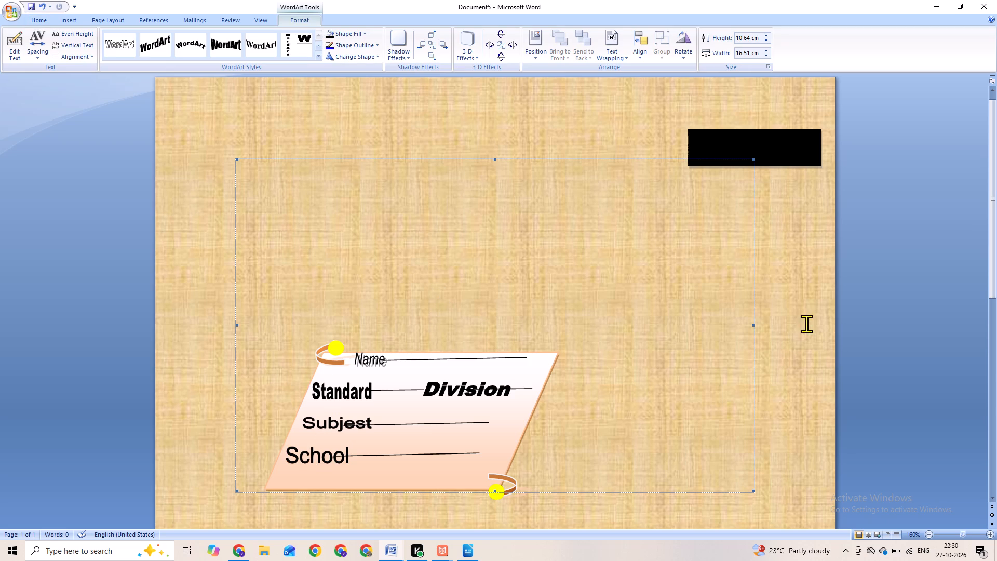
{"action": "left_click", "coordinate": [801, 303]}
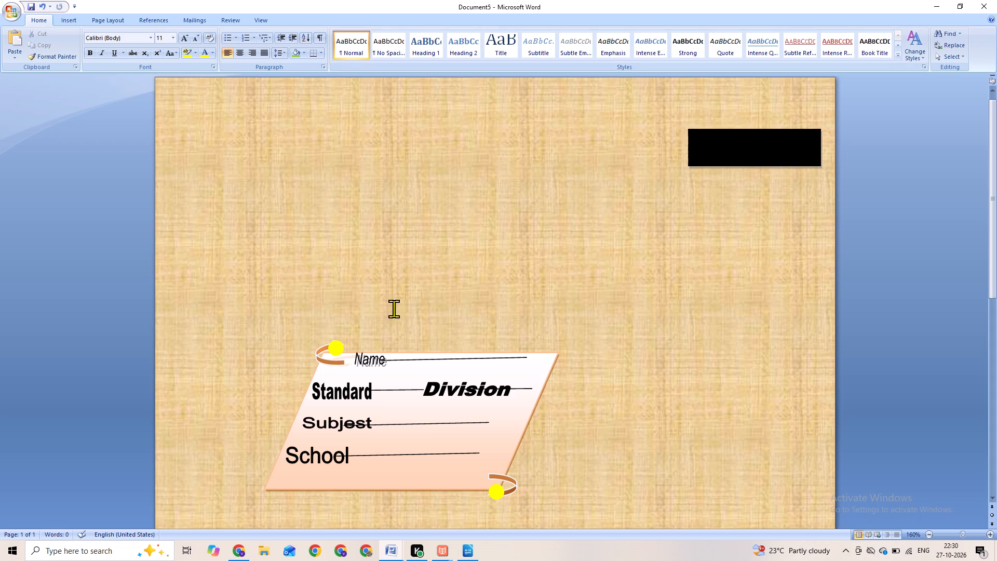
Delete the Name, Division and Standard WordArt labels from the form's first two rows.
{"action": "left_click", "coordinate": [378, 357]}
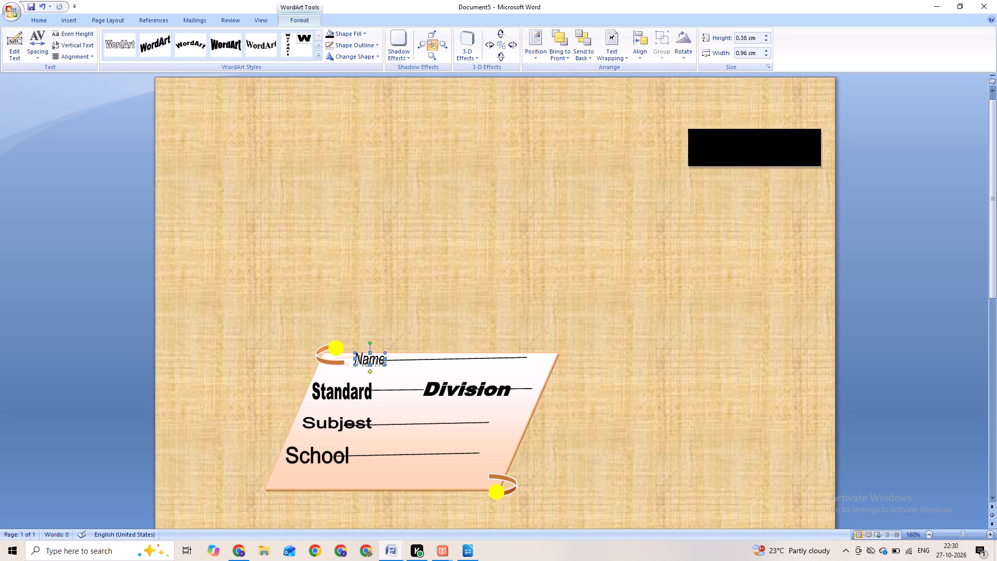
{"action": "key", "text": "BackSpace"}
{"action": "left_click", "coordinate": [463, 388]}
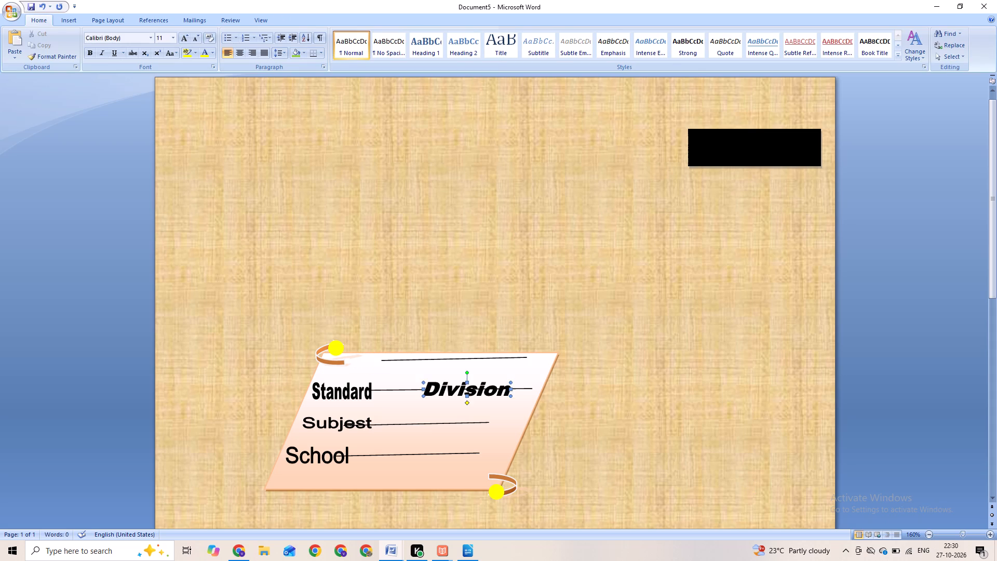
{"action": "key", "text": "BackSpace"}
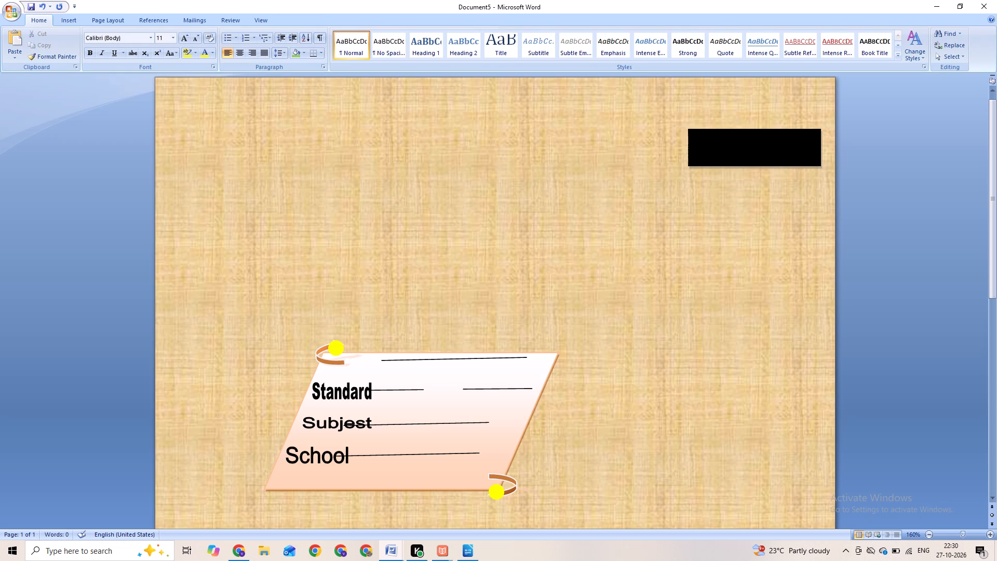
{"action": "left_click", "coordinate": [361, 392]}
{"action": "key", "text": "BackSpace"}
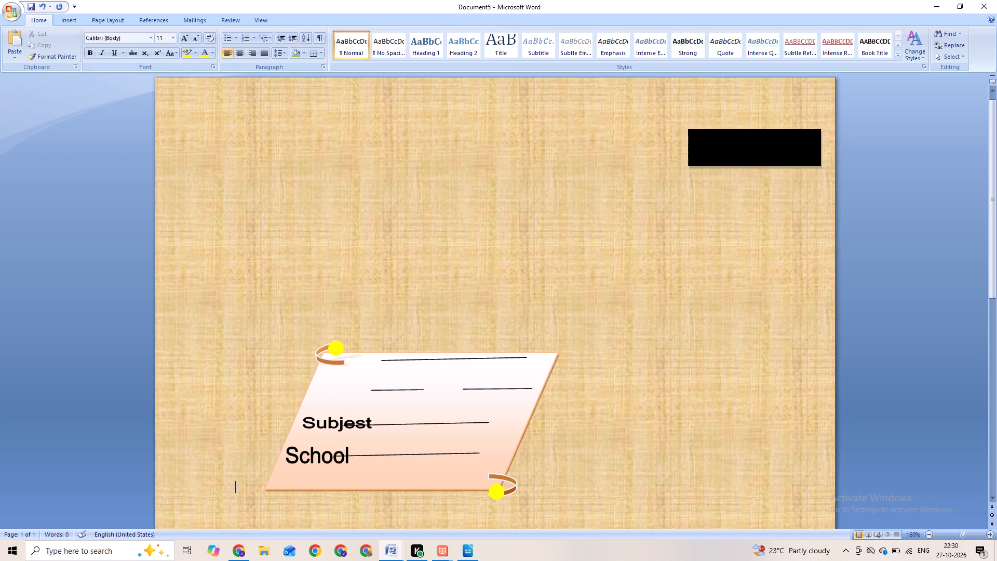
Insert a WordArt reading Name in the first WordArt style, using Arial at size 18.
{"action": "left_click", "coordinate": [67, 19]}
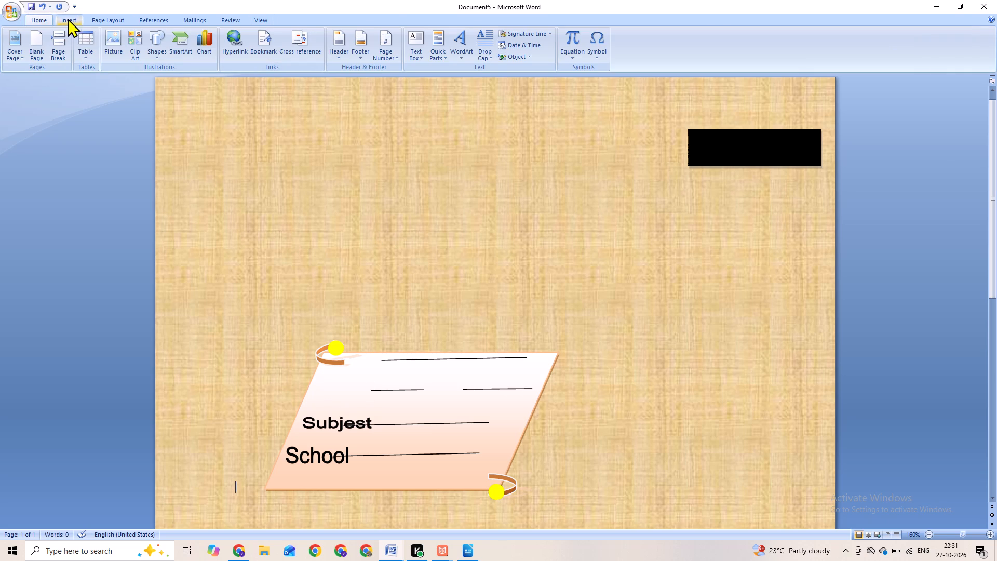
{"action": "left_click", "coordinate": [462, 34]}
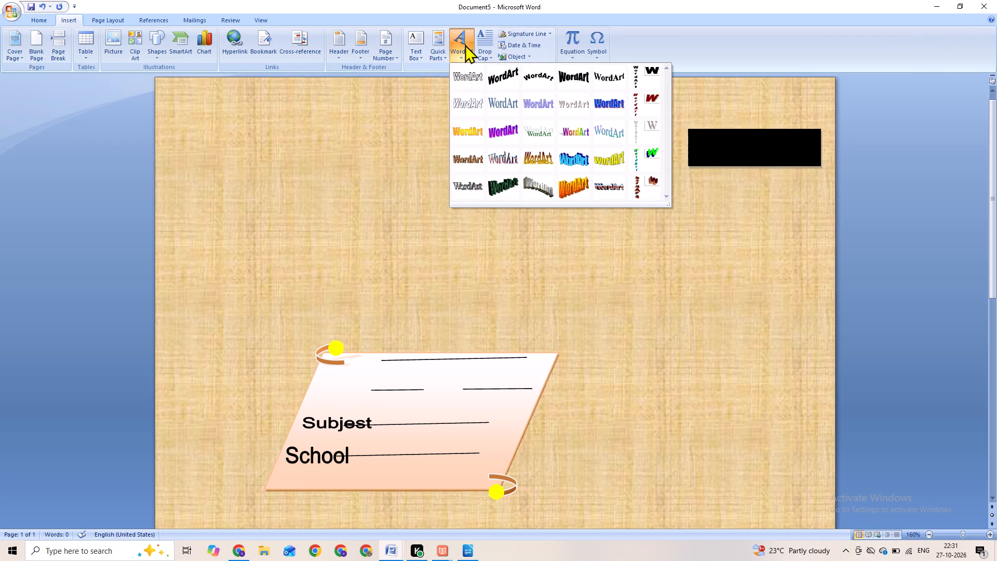
{"action": "left_click", "coordinate": [467, 71]}
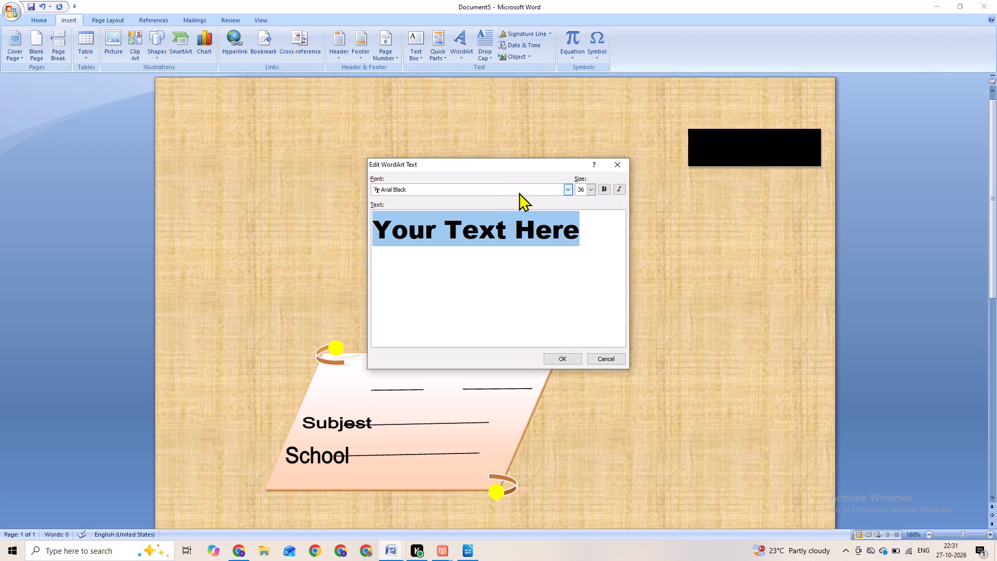
{"action": "key", "text": "BackSpace"}
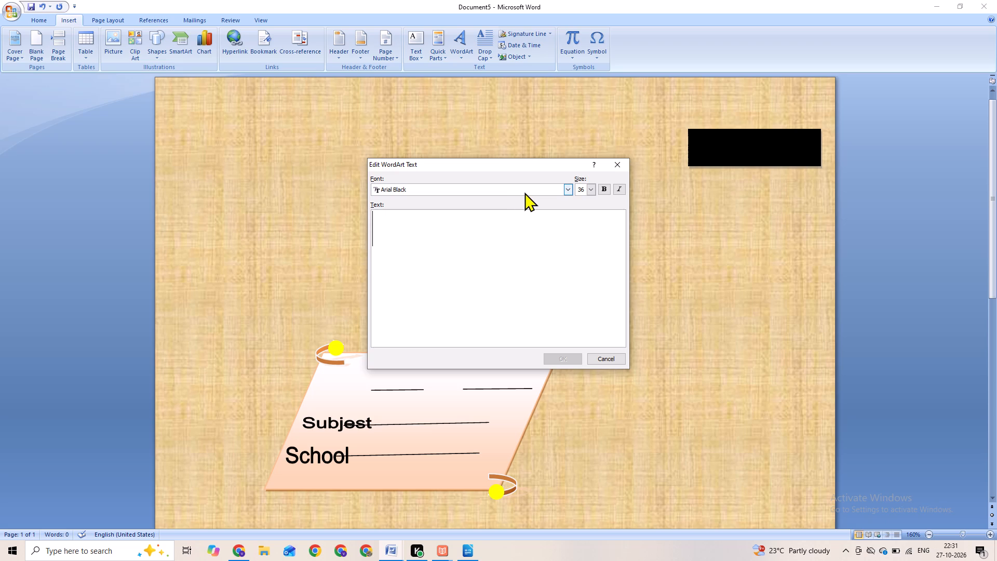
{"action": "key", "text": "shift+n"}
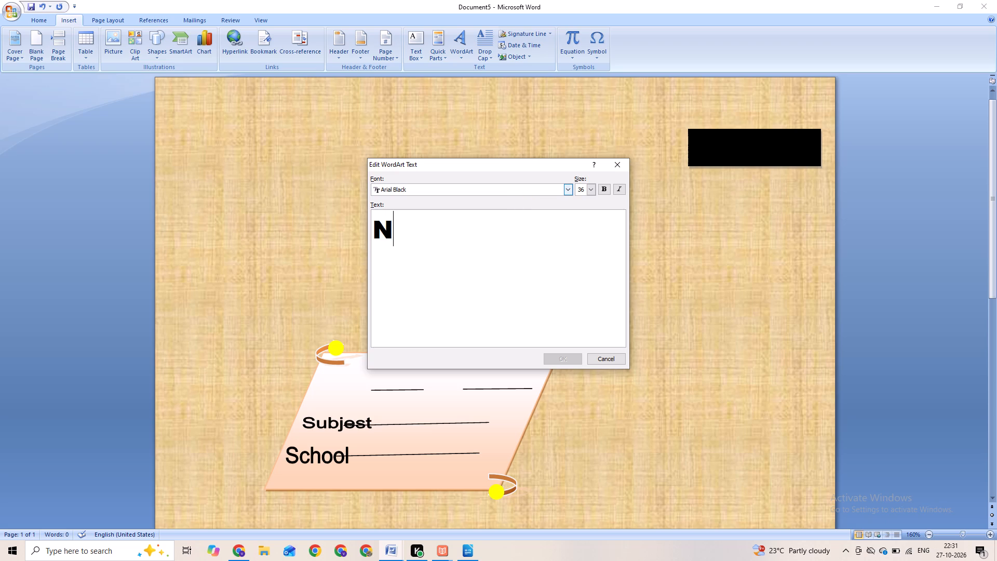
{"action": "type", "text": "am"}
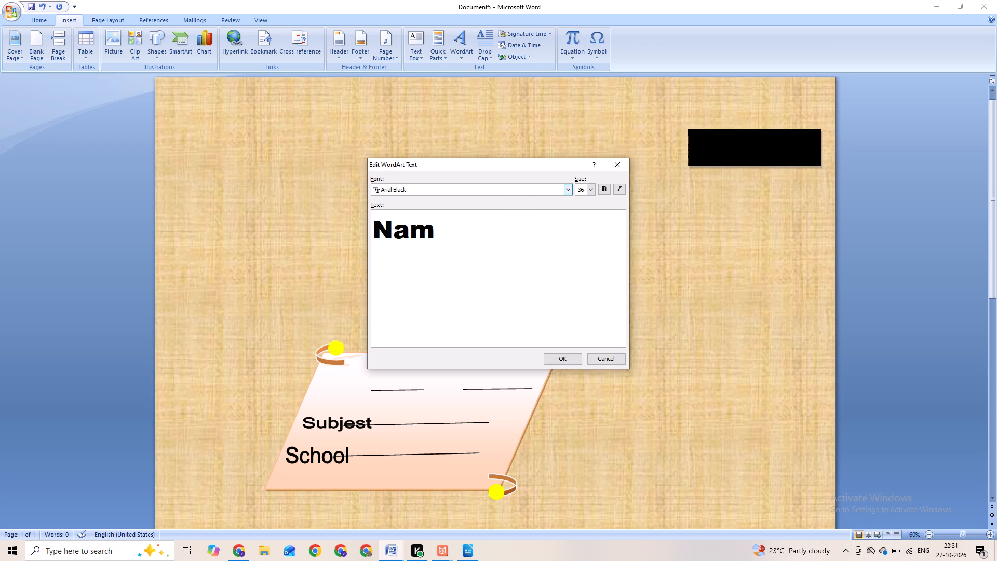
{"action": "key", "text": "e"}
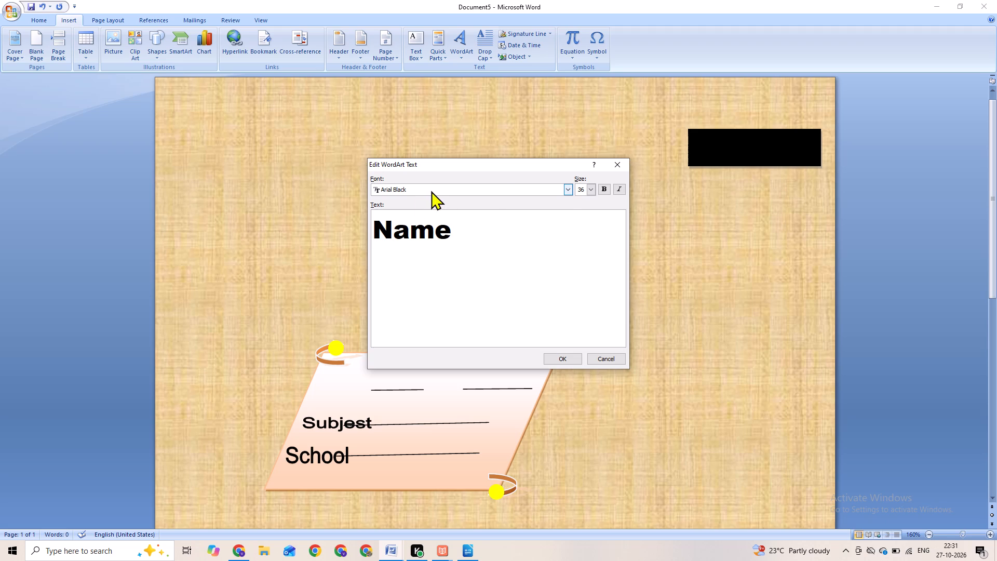
{"action": "left_click", "coordinate": [431, 190]}
{"action": "left_click", "coordinate": [402, 237]}
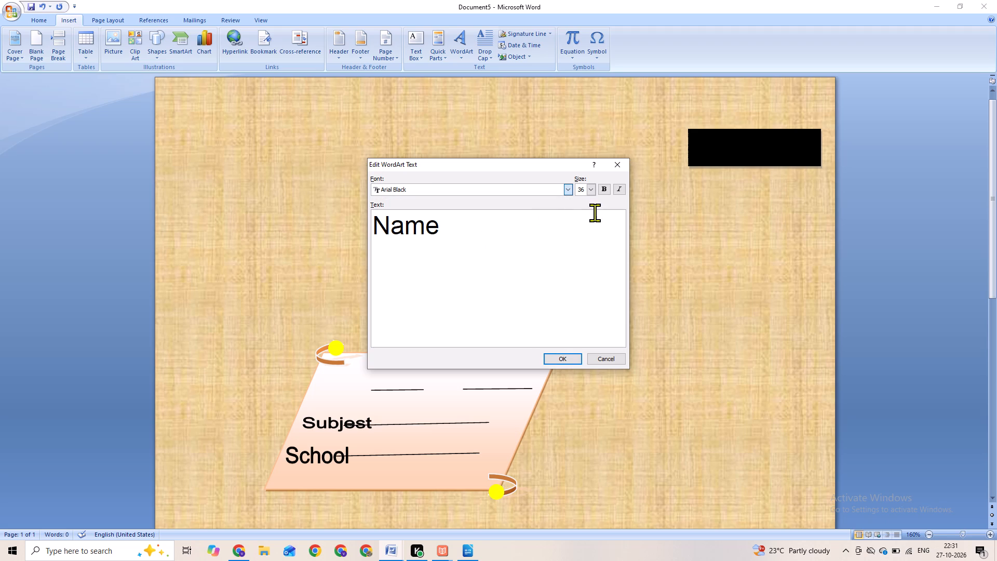
{"action": "left_click", "coordinate": [593, 188]}
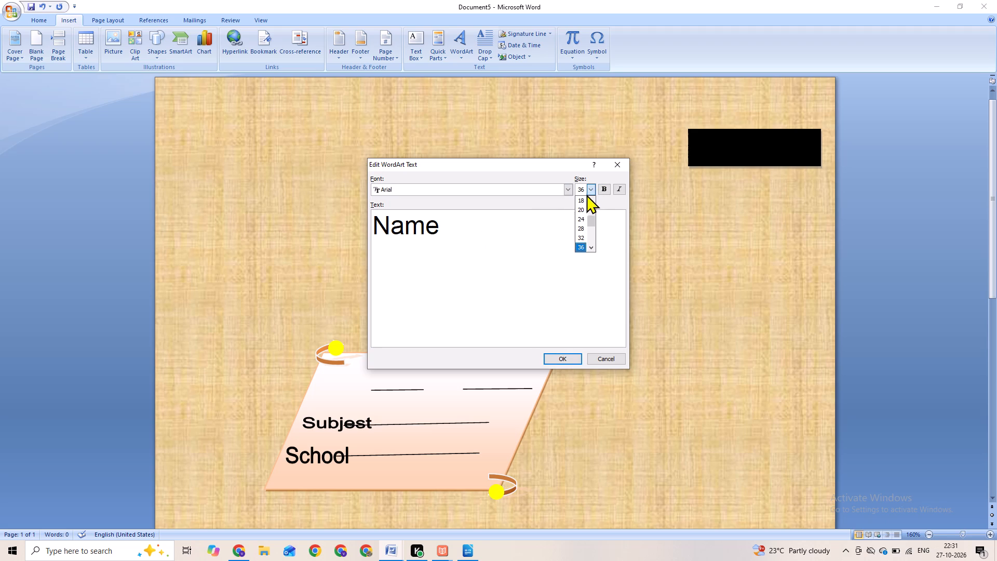
{"action": "left_click", "coordinate": [582, 197]}
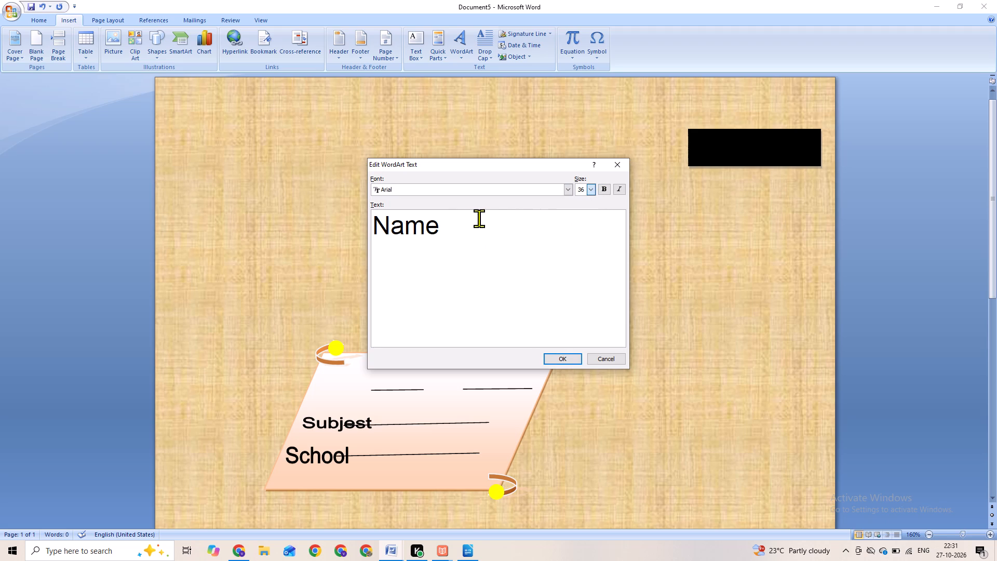
{"action": "left_click_drag", "start_coordinate": [409, 217], "coordinate": [382, 221]}
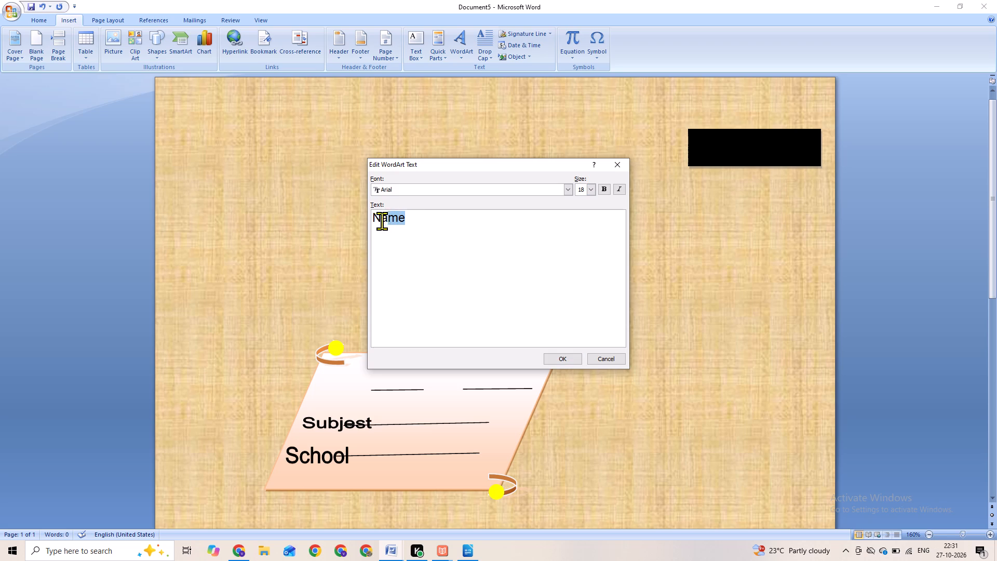
{"action": "left_click_drag", "start_coordinate": [382, 221], "coordinate": [365, 224]}
{"action": "left_click", "coordinate": [554, 358]}
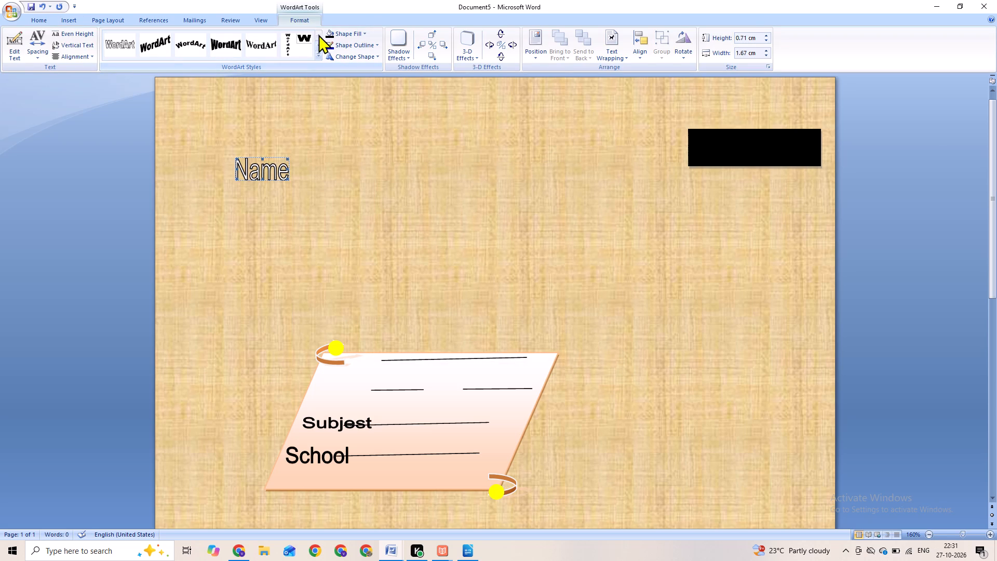
Fill the Name WordArt with black.
{"action": "left_click", "coordinate": [364, 32]}
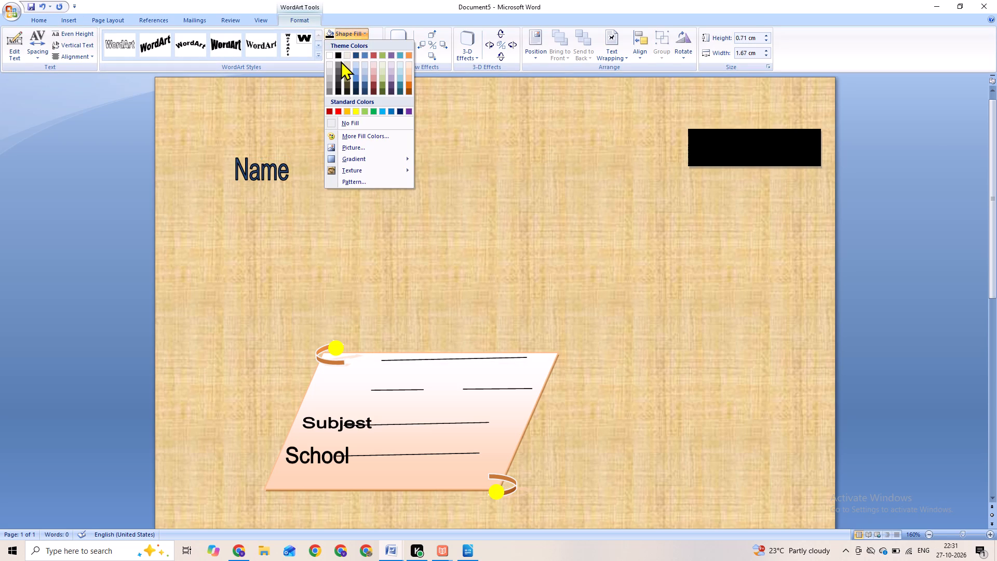
{"action": "left_click", "coordinate": [339, 51]}
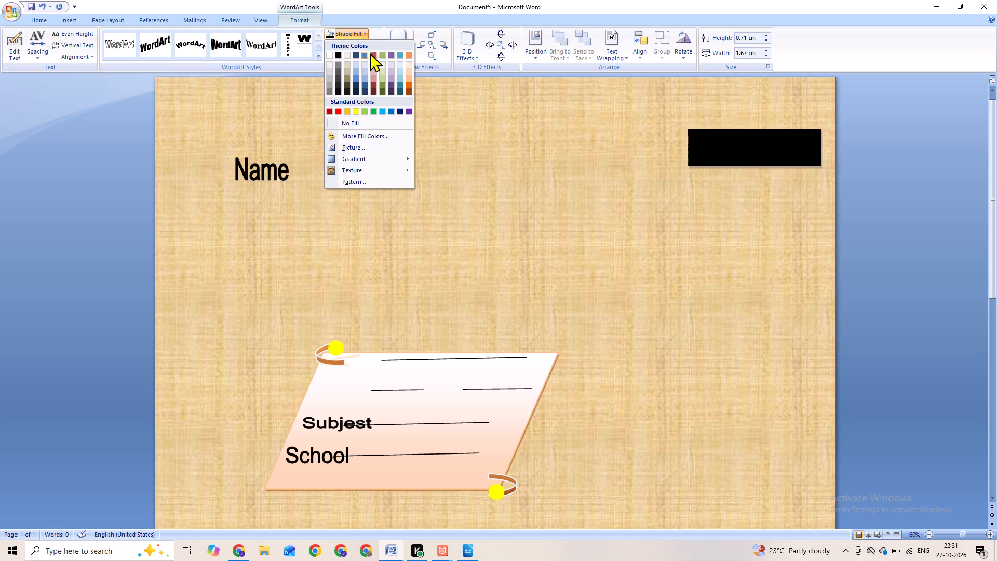
{"action": "left_click", "coordinate": [336, 52]}
{"action": "left_click", "coordinate": [339, 54]}
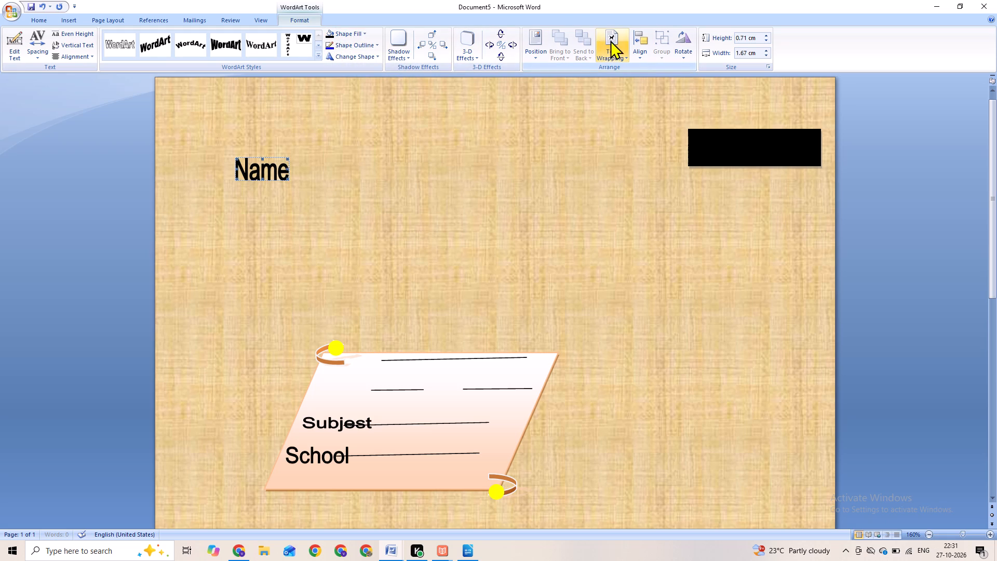
Set the Name WordArt's text wrapping to In Front of Text.
{"action": "left_click_drag", "start_coordinate": [612, 38], "coordinate": [615, 45]}
{"action": "left_click", "coordinate": [642, 114]}
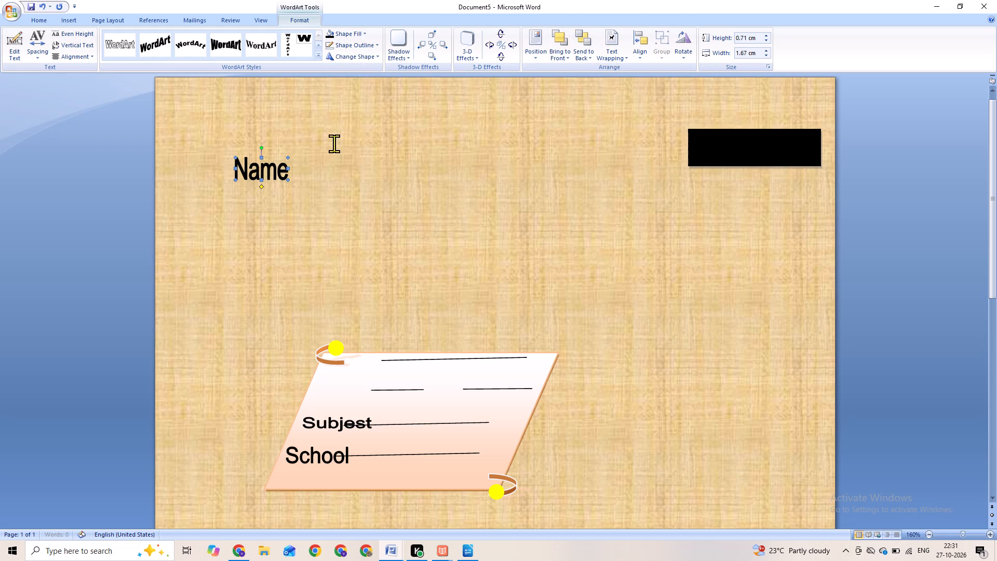
Shrink the Name WordArt from its top edge to a height of about 0.43 cm.
{"action": "left_click_drag", "start_coordinate": [263, 156], "coordinate": [263, 167]}
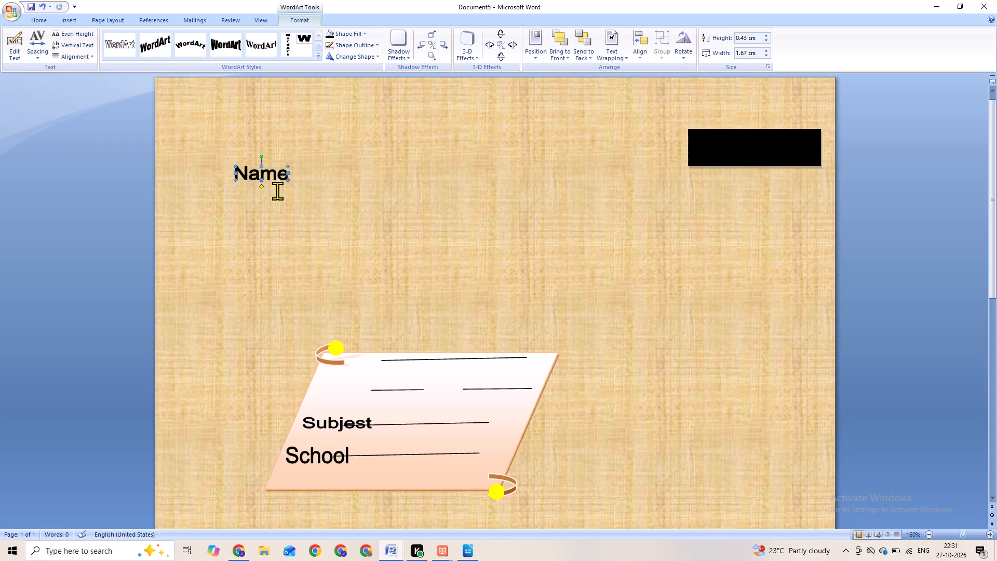
Move the Name WordArt onto the form's first row, over the start of its line, and deselect it.
{"action": "left_click_drag", "start_coordinate": [287, 178], "coordinate": [279, 175]}
{"action": "left_click_drag", "start_coordinate": [279, 175], "coordinate": [278, 175]}
{"action": "left_click_drag", "start_coordinate": [255, 164], "coordinate": [256, 170]}
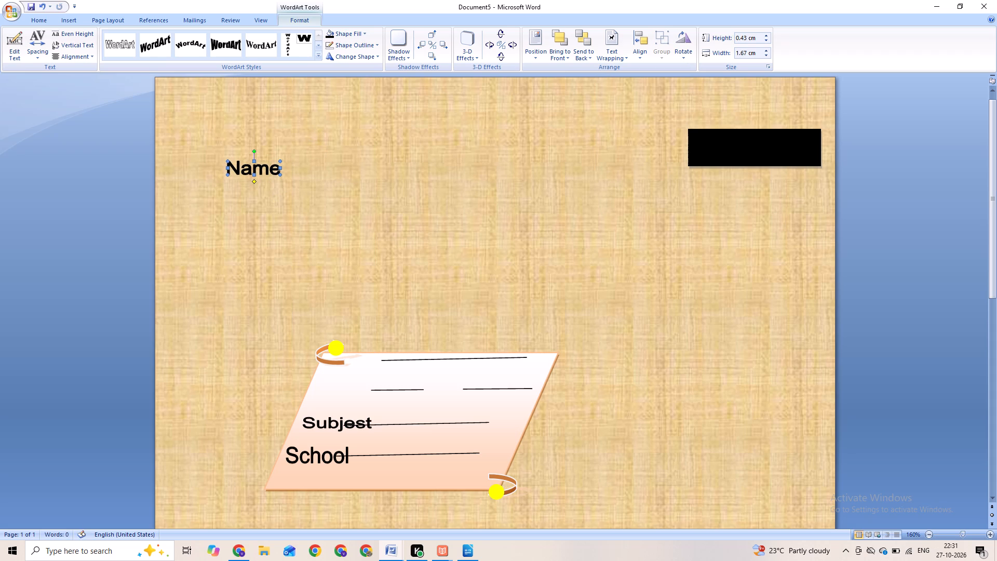
{"action": "left_click_drag", "start_coordinate": [256, 170], "coordinate": [373, 364]}
{"action": "left_click_drag", "start_coordinate": [373, 364], "coordinate": [378, 362]}
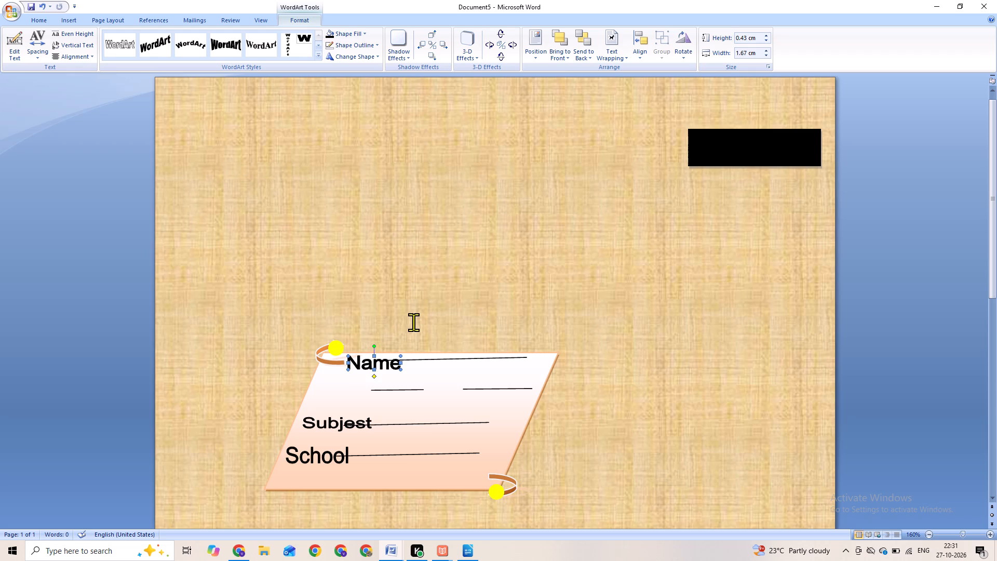
{"action": "left_click", "coordinate": [474, 280]}
{"action": "left_click", "coordinate": [779, 215]}
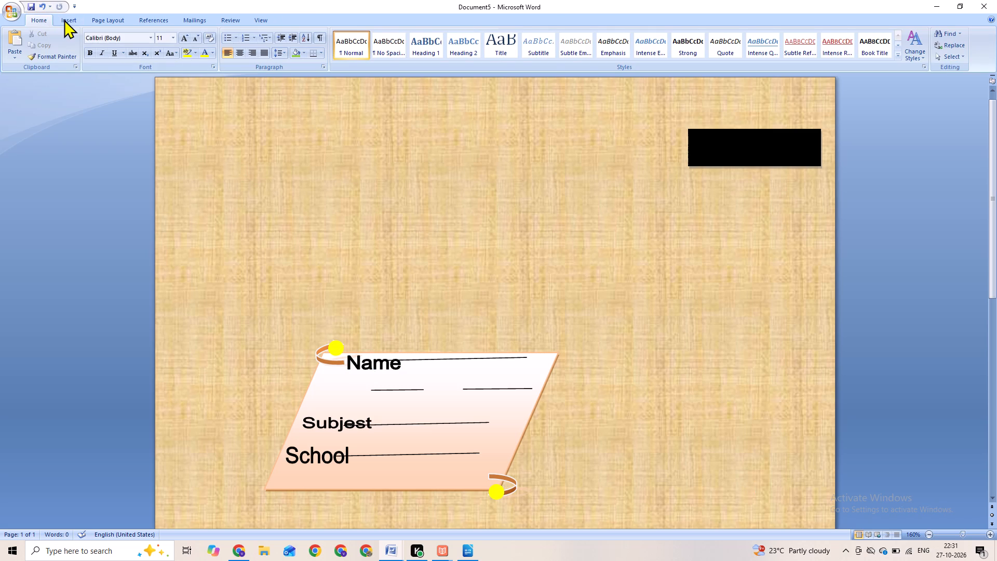
Insert a WordArt reading Division in the first WordArt style, using Arial at size 18.
{"action": "left_click", "coordinate": [64, 19]}
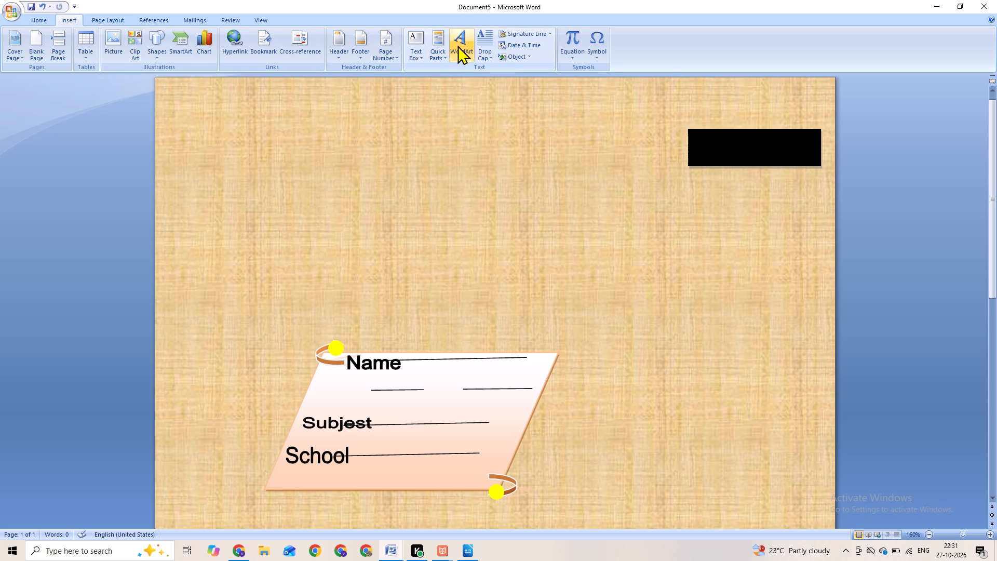
{"action": "left_click", "coordinate": [458, 45]}
{"action": "left_click", "coordinate": [474, 74]}
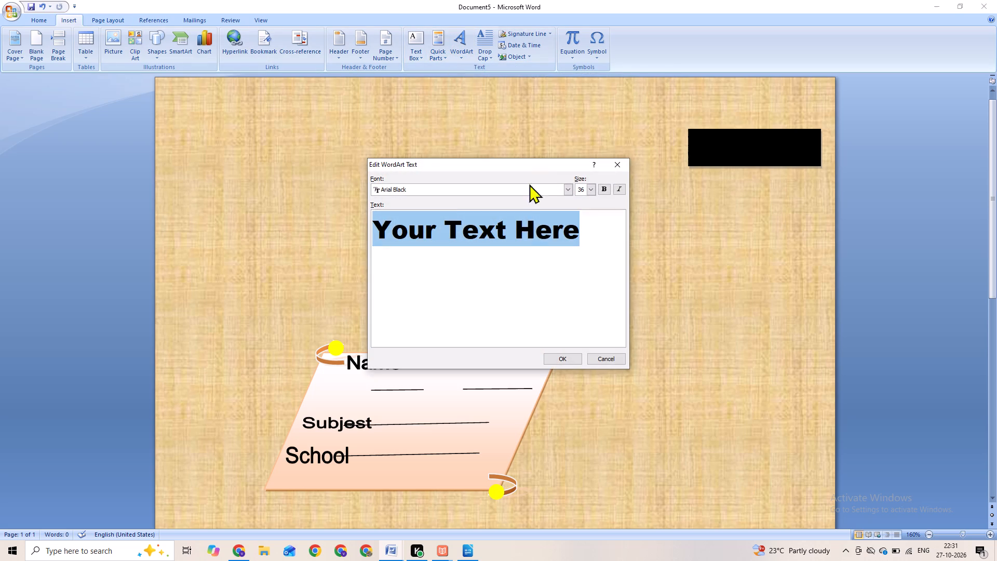
{"action": "key", "text": "BackSpace"}
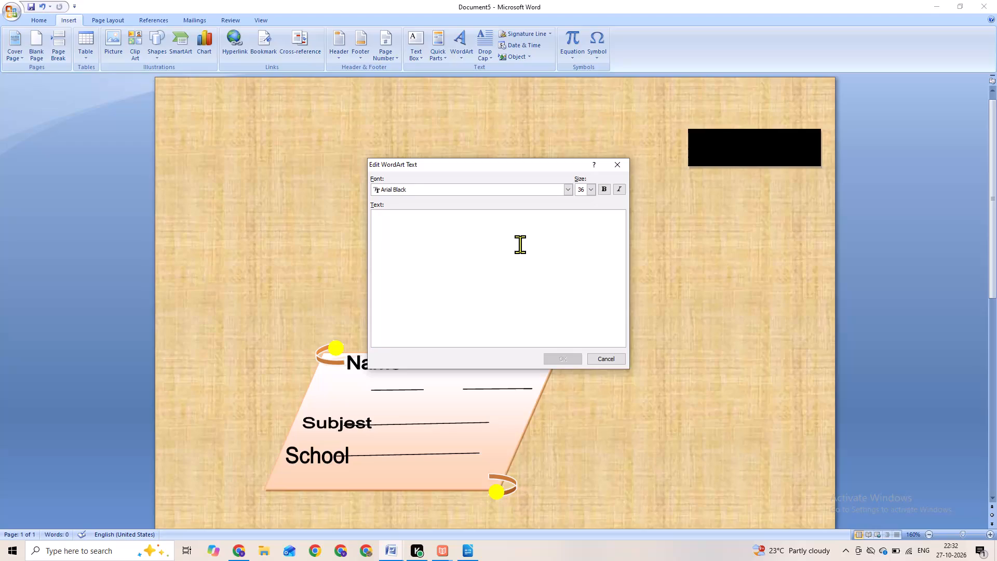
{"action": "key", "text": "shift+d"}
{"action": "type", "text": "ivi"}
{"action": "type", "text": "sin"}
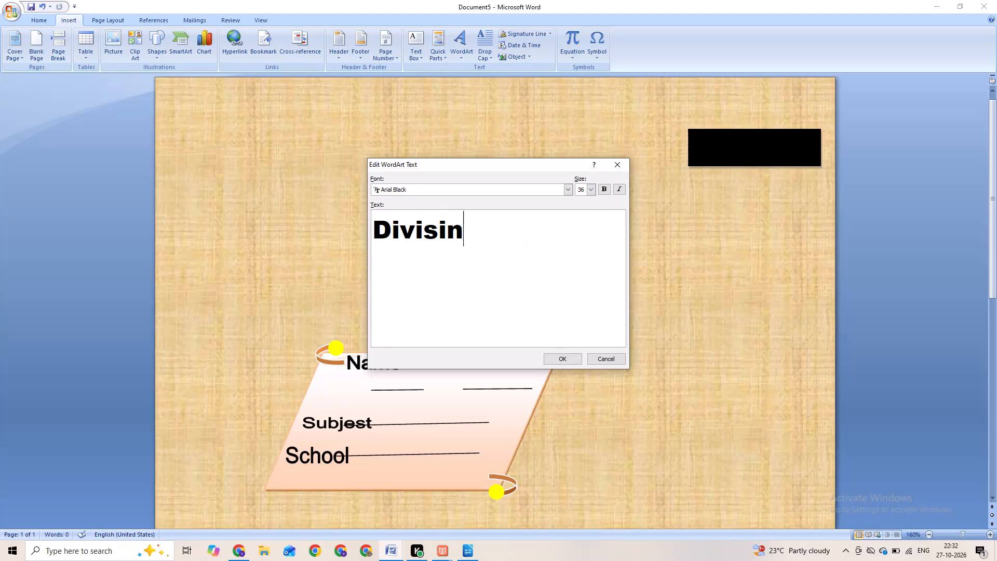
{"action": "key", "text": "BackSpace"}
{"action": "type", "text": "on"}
{"action": "left_click", "coordinate": [422, 191]}
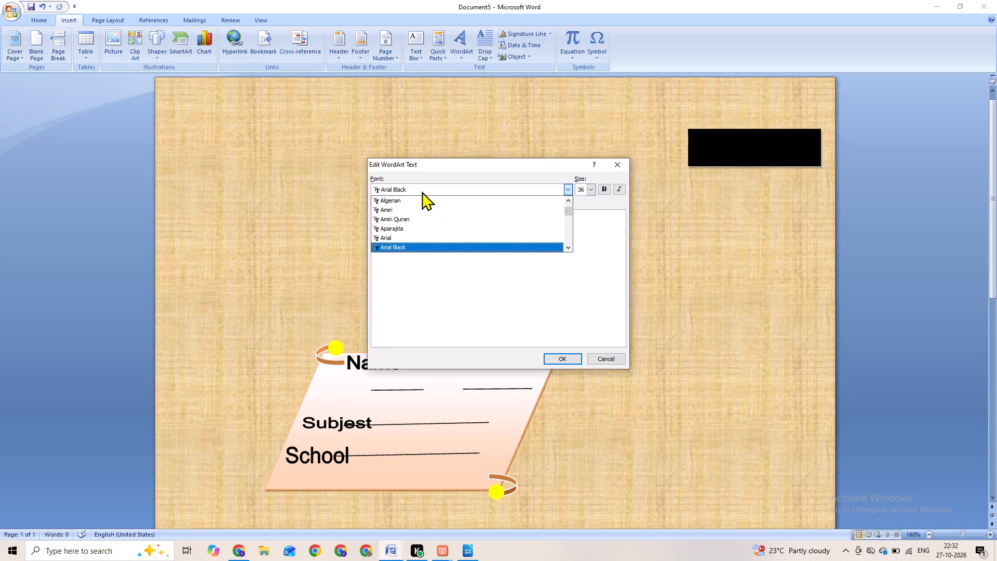
{"action": "left_click", "coordinate": [405, 235]}
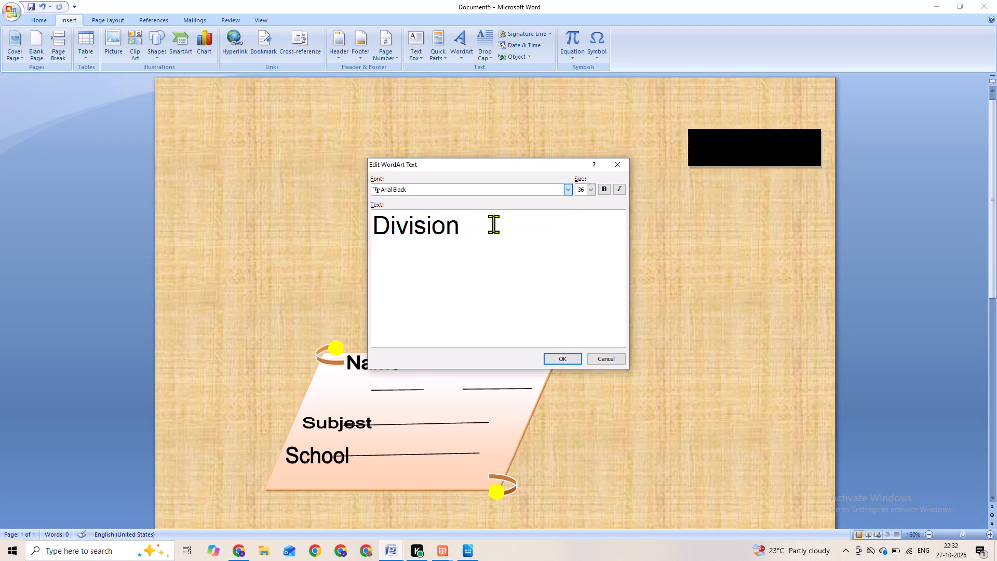
{"action": "left_click", "coordinate": [593, 190]}
{"action": "left_click", "coordinate": [585, 198]}
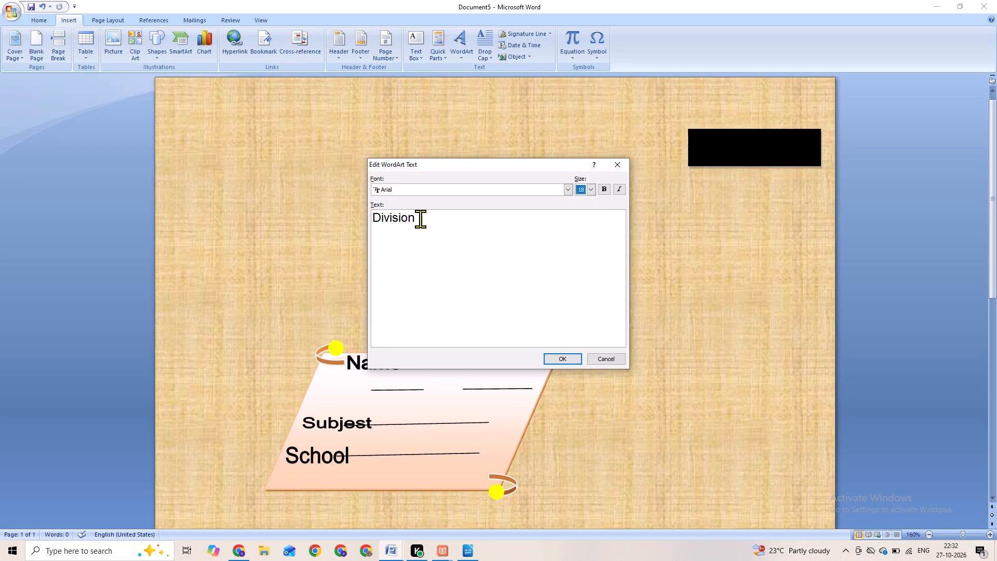
{"action": "left_click_drag", "start_coordinate": [419, 217], "coordinate": [394, 241]}
{"action": "left_click", "coordinate": [565, 361]}
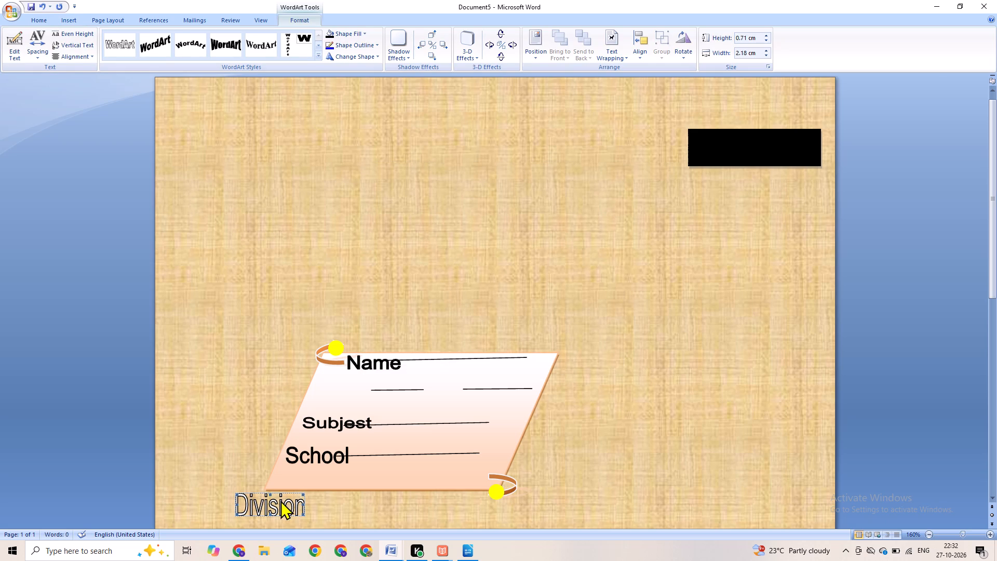
Move the Division WordArt from below the form to the blank area near the top of the page.
{"action": "left_click_drag", "start_coordinate": [265, 493], "coordinate": [265, 502]}
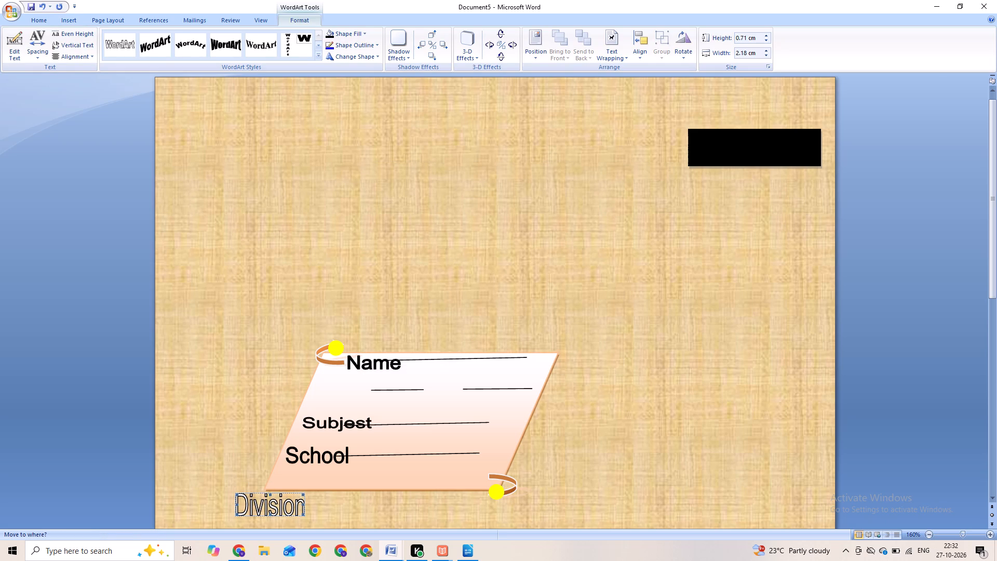
{"action": "left_click_drag", "start_coordinate": [265, 502], "coordinate": [253, 293]}
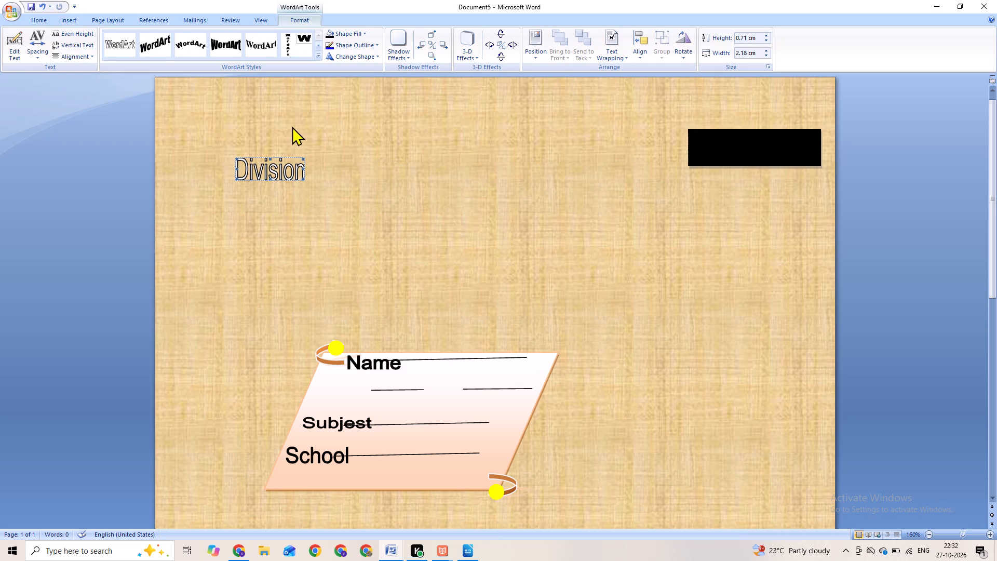
Place the Division WordArt in front of text and shrink it from its top edge to about 0.43 cm high.
{"action": "left_click", "coordinate": [609, 35]}
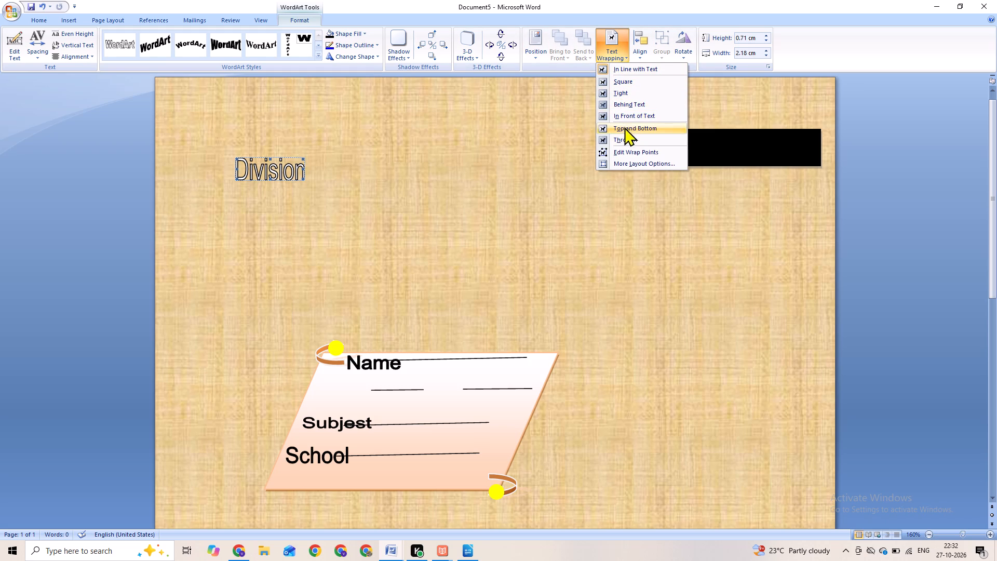
{"action": "left_click", "coordinate": [625, 118]}
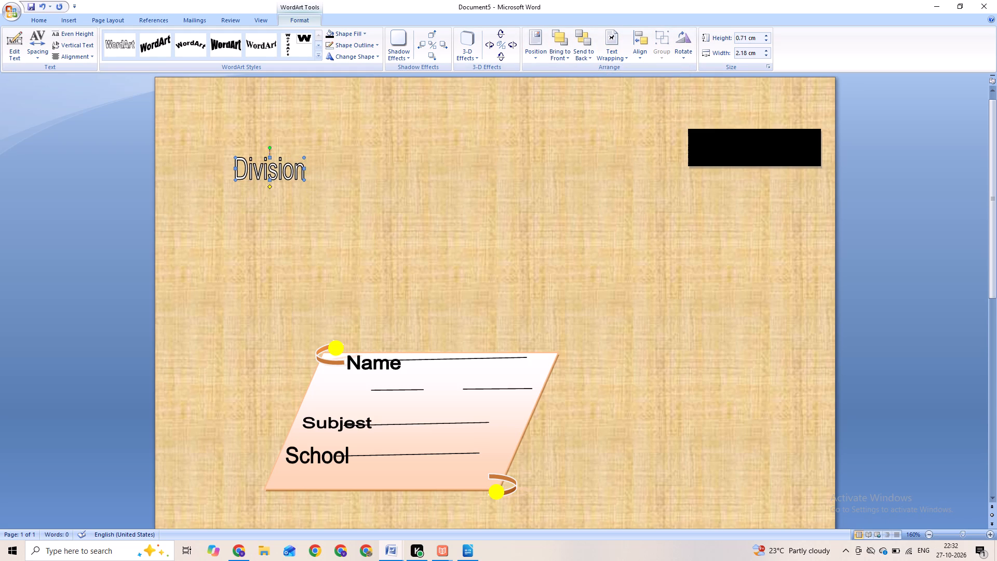
{"action": "left_click_drag", "start_coordinate": [269, 156], "coordinate": [270, 167]}
{"action": "left_click_drag", "start_coordinate": [270, 167], "coordinate": [268, 167]}
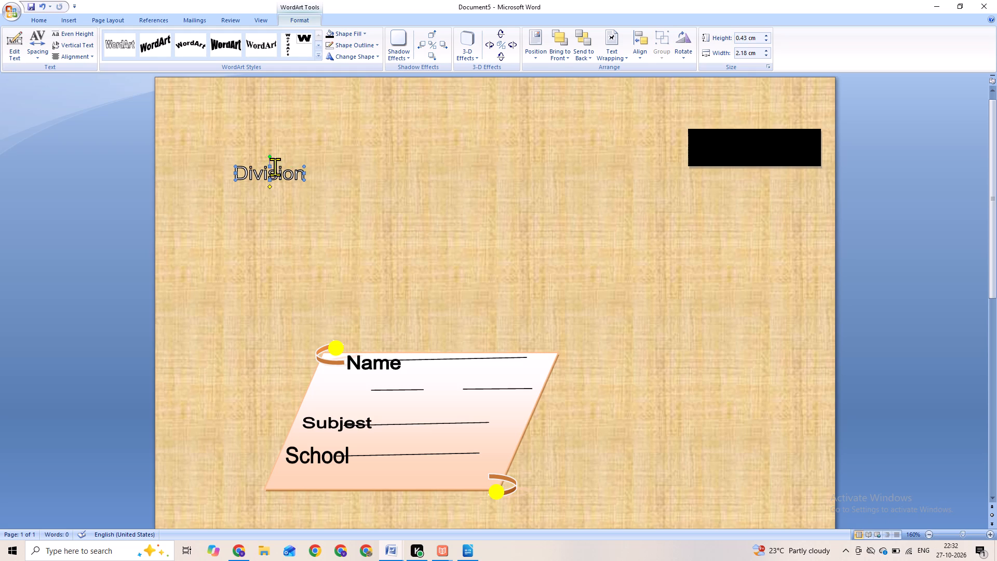
{"action": "left_click_drag", "start_coordinate": [245, 173], "coordinate": [259, 175]}
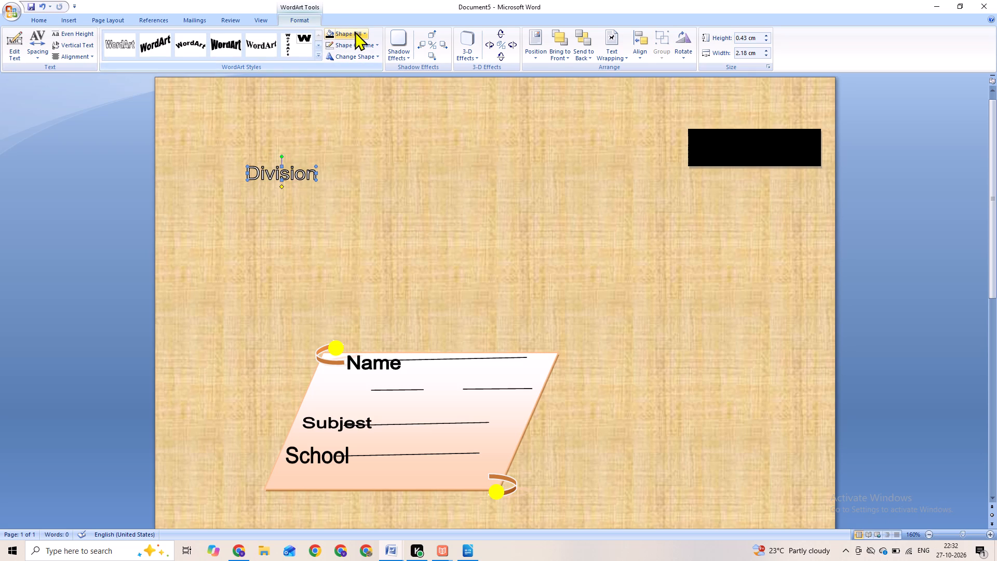
Give the Division WordArt a black fill and a black outline with a weight of ½ pt.
{"action": "left_click", "coordinate": [375, 42]}
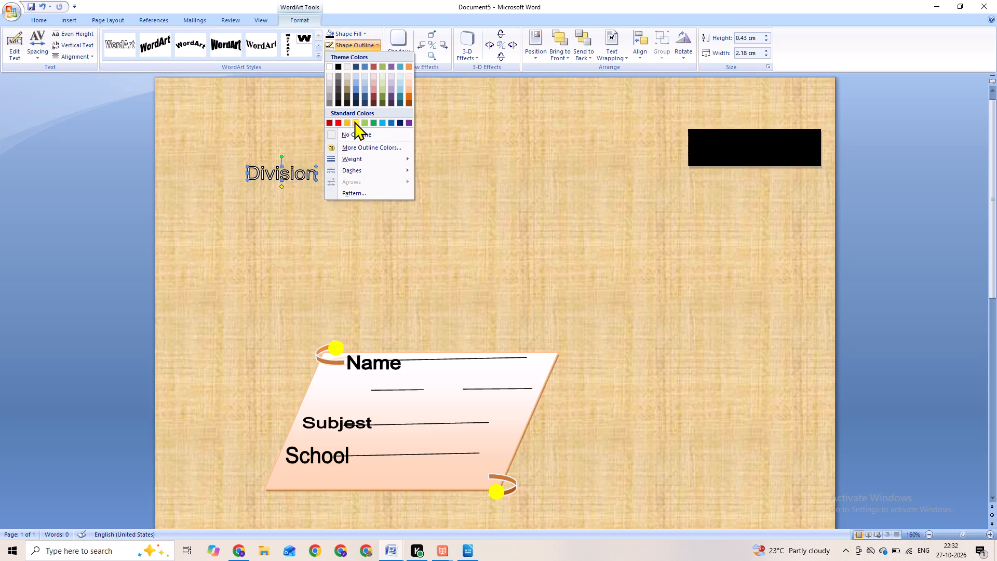
{"action": "left_click", "coordinate": [338, 65]}
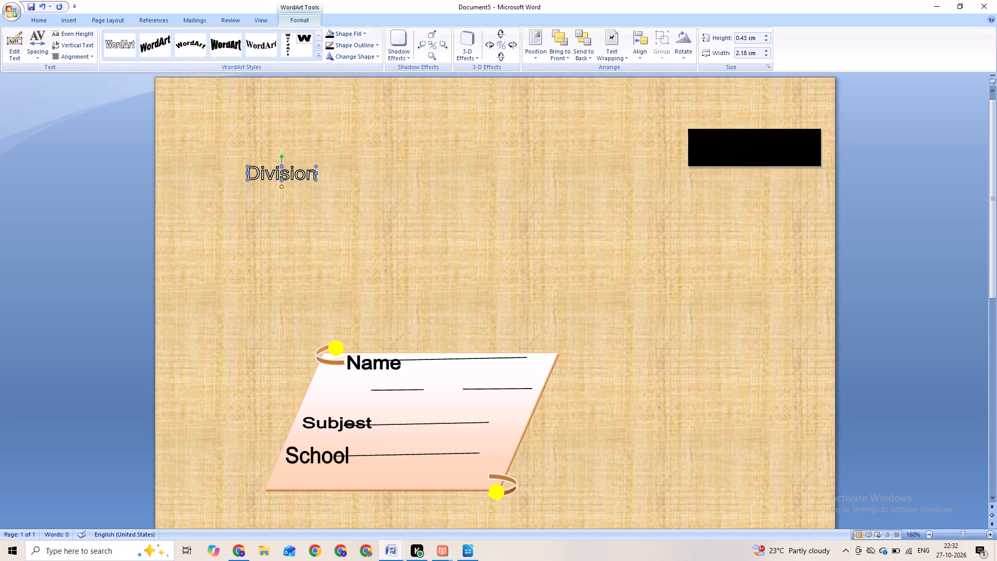
{"action": "left_click", "coordinate": [312, 171]}
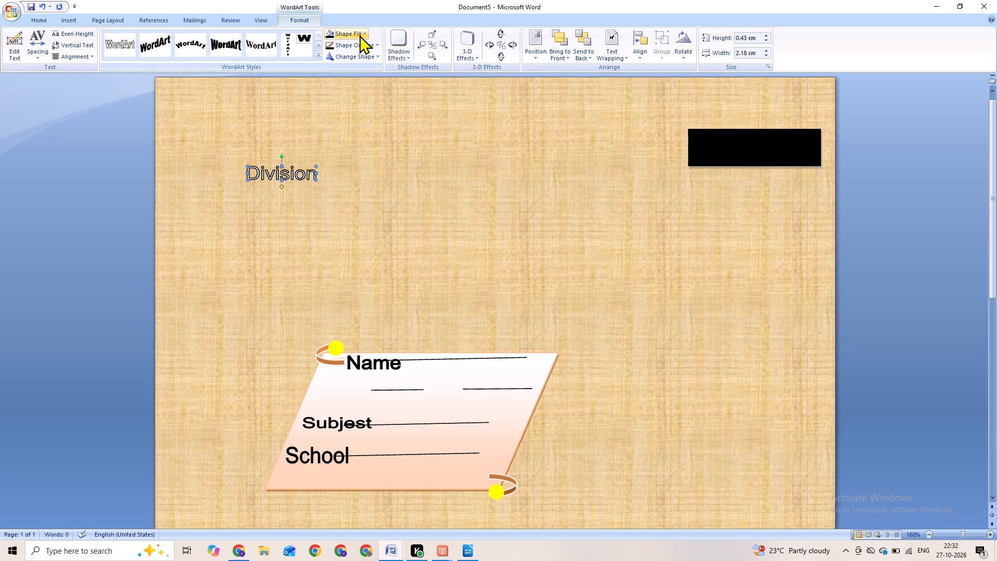
{"action": "left_click", "coordinate": [363, 32]}
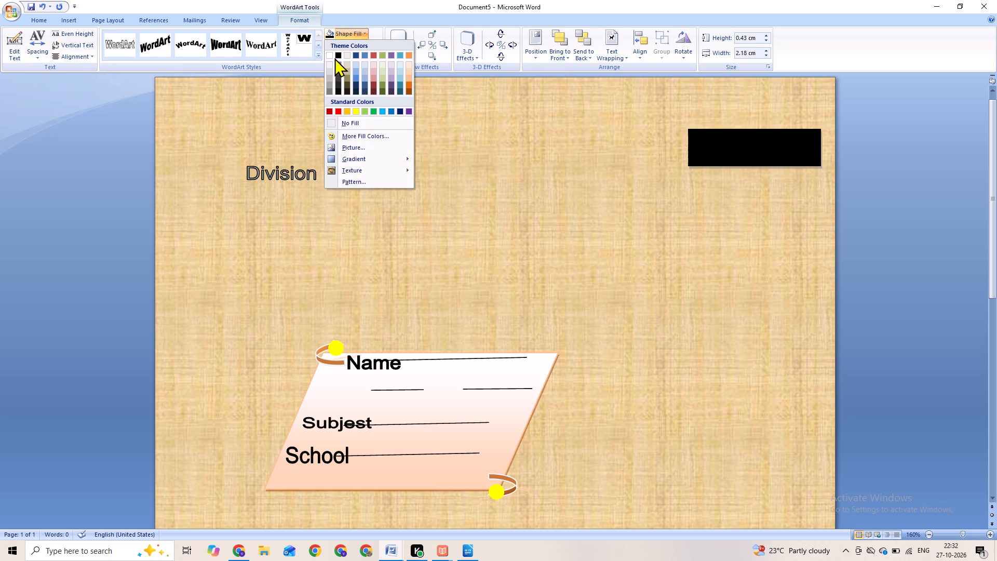
{"action": "left_click", "coordinate": [336, 53]}
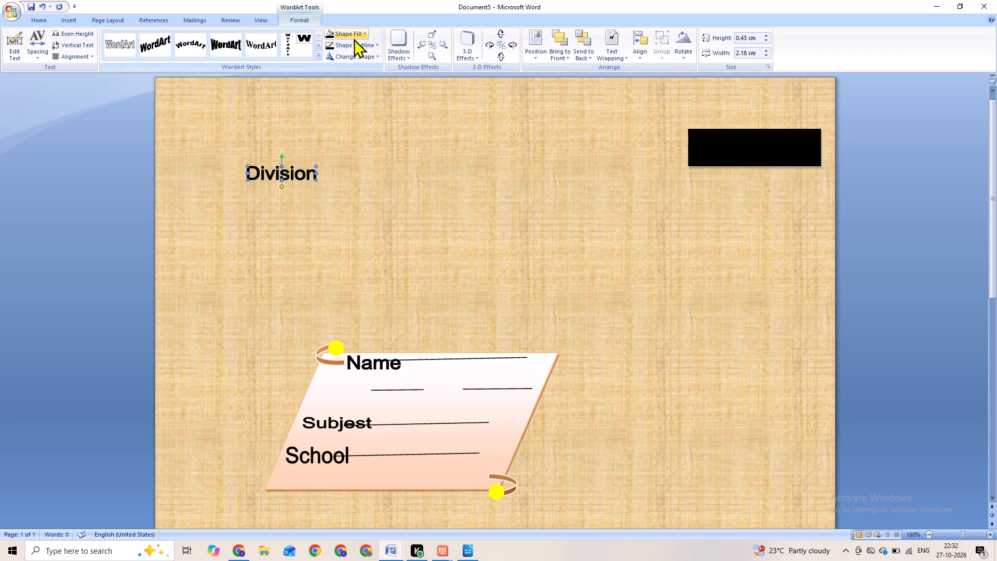
{"action": "left_click", "coordinate": [374, 42]}
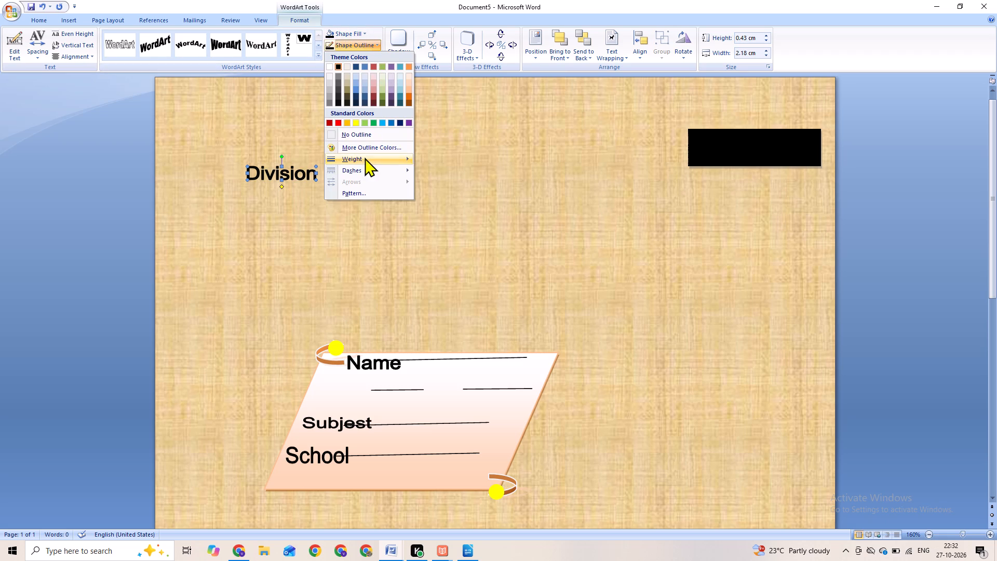
{"action": "left_click", "coordinate": [364, 157]}
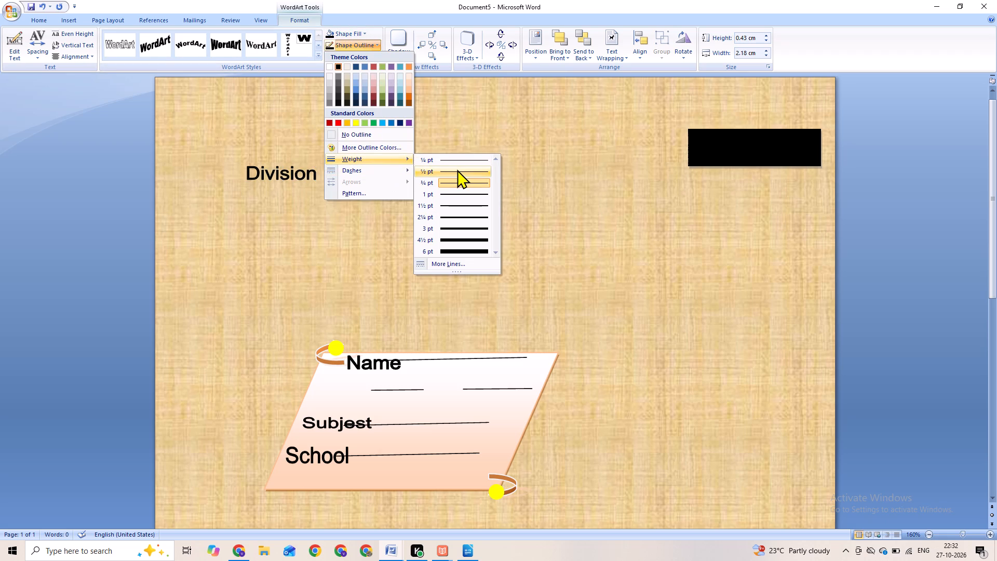
{"action": "left_click", "coordinate": [457, 169]}
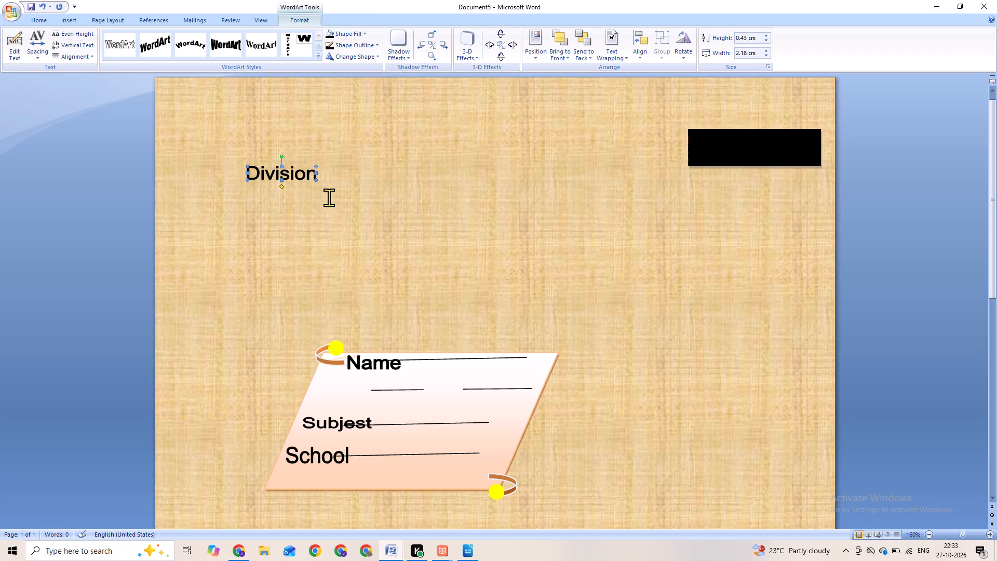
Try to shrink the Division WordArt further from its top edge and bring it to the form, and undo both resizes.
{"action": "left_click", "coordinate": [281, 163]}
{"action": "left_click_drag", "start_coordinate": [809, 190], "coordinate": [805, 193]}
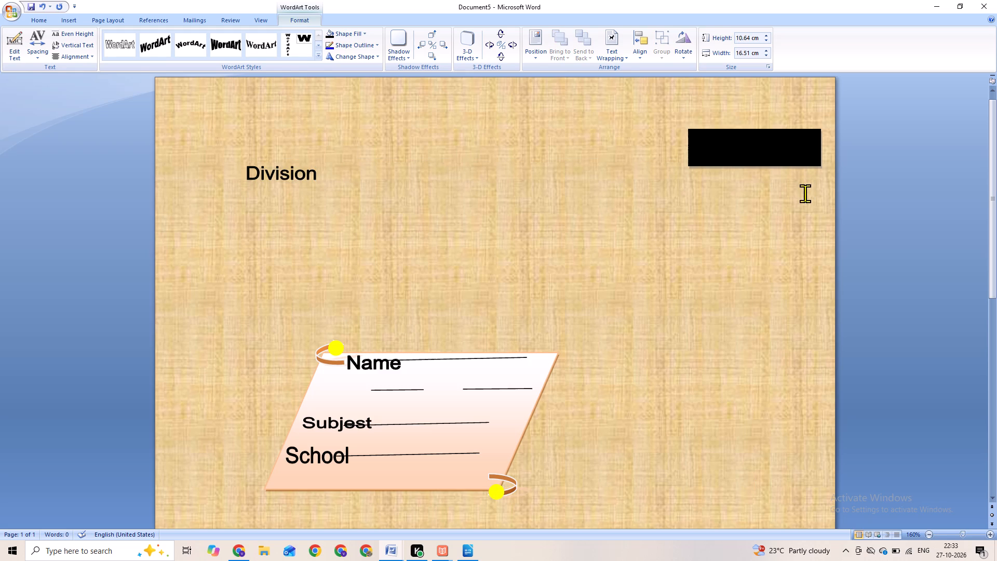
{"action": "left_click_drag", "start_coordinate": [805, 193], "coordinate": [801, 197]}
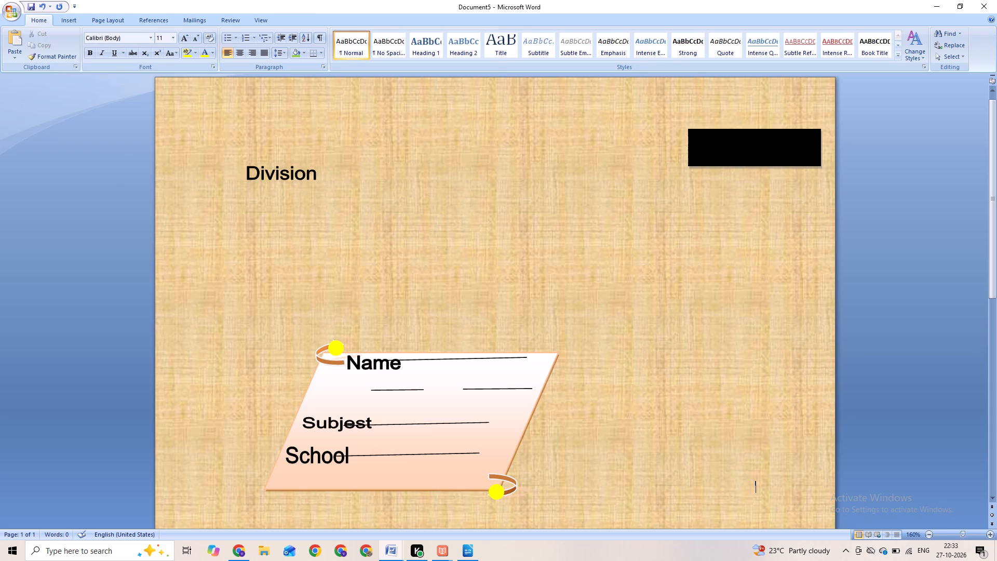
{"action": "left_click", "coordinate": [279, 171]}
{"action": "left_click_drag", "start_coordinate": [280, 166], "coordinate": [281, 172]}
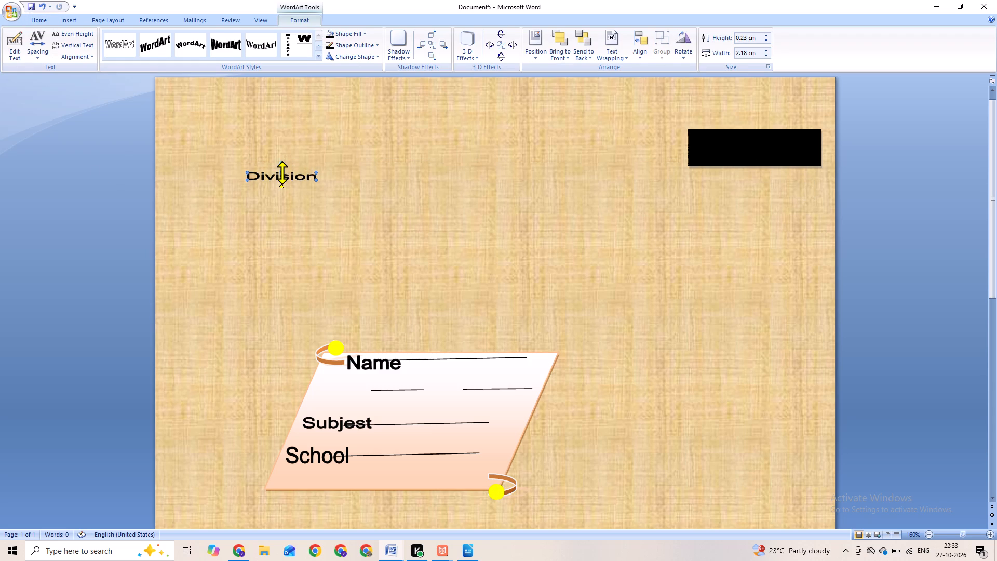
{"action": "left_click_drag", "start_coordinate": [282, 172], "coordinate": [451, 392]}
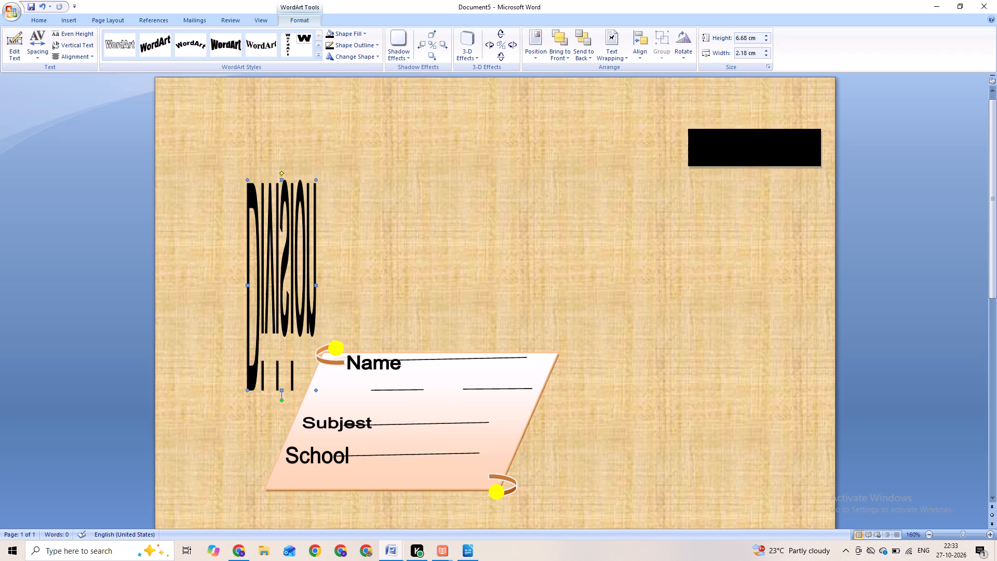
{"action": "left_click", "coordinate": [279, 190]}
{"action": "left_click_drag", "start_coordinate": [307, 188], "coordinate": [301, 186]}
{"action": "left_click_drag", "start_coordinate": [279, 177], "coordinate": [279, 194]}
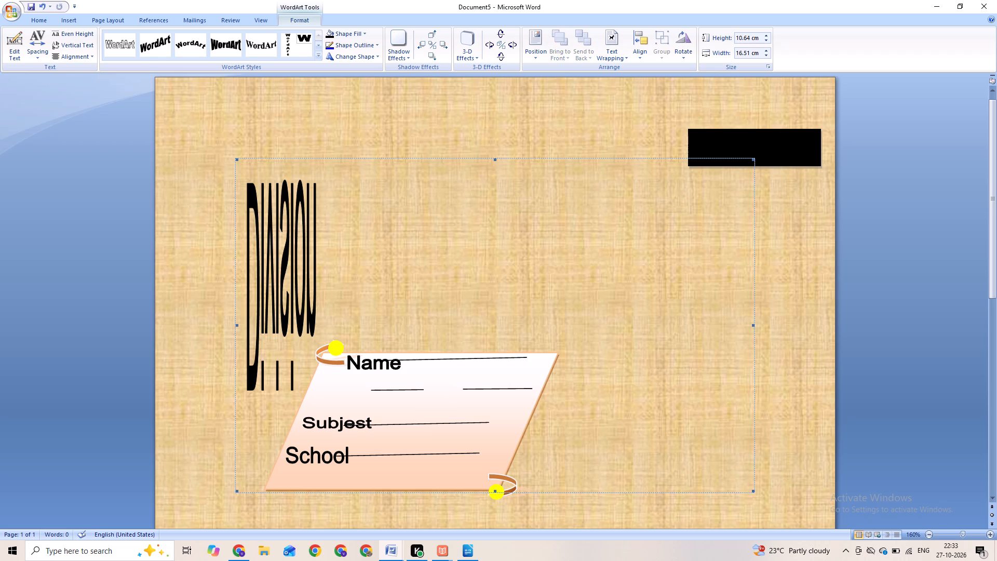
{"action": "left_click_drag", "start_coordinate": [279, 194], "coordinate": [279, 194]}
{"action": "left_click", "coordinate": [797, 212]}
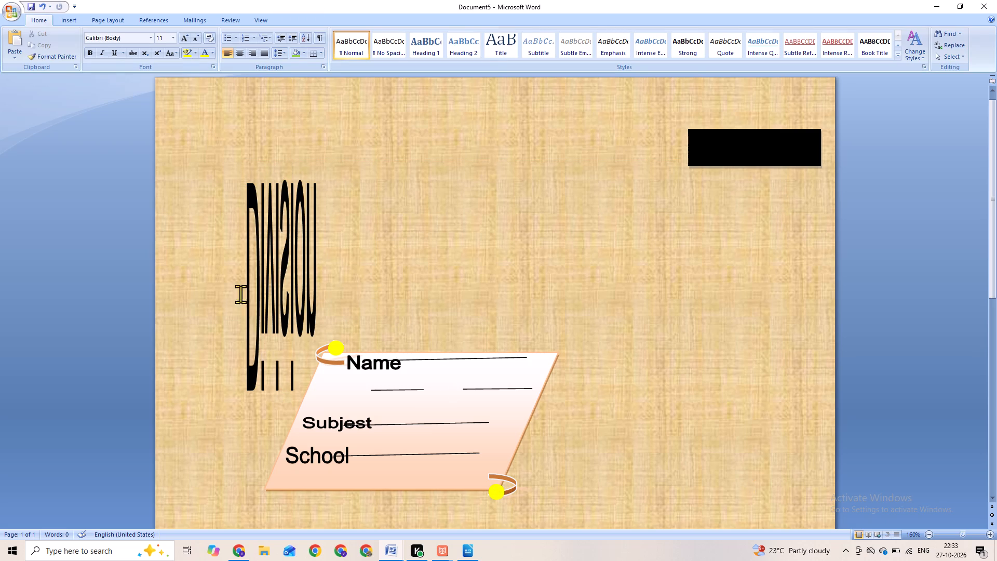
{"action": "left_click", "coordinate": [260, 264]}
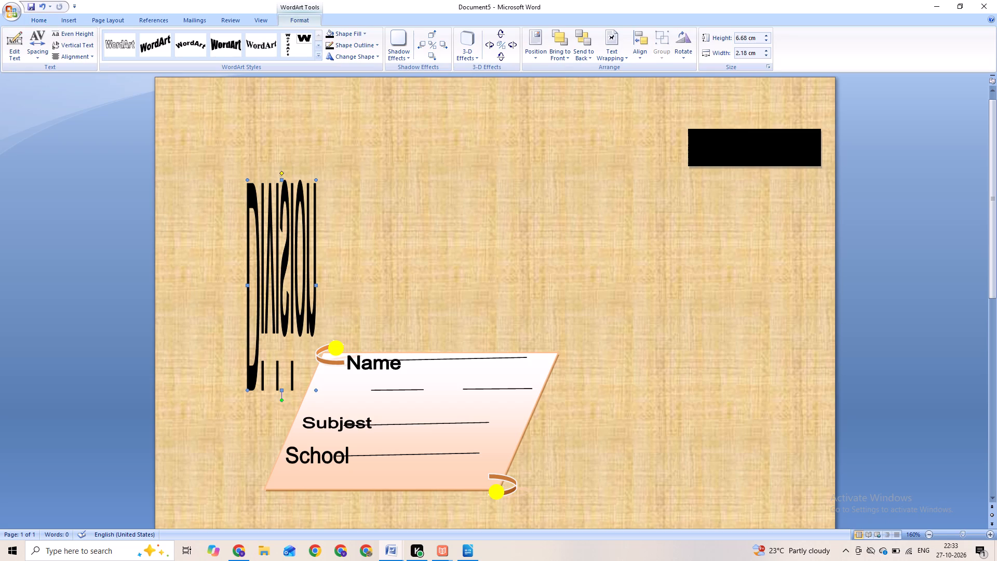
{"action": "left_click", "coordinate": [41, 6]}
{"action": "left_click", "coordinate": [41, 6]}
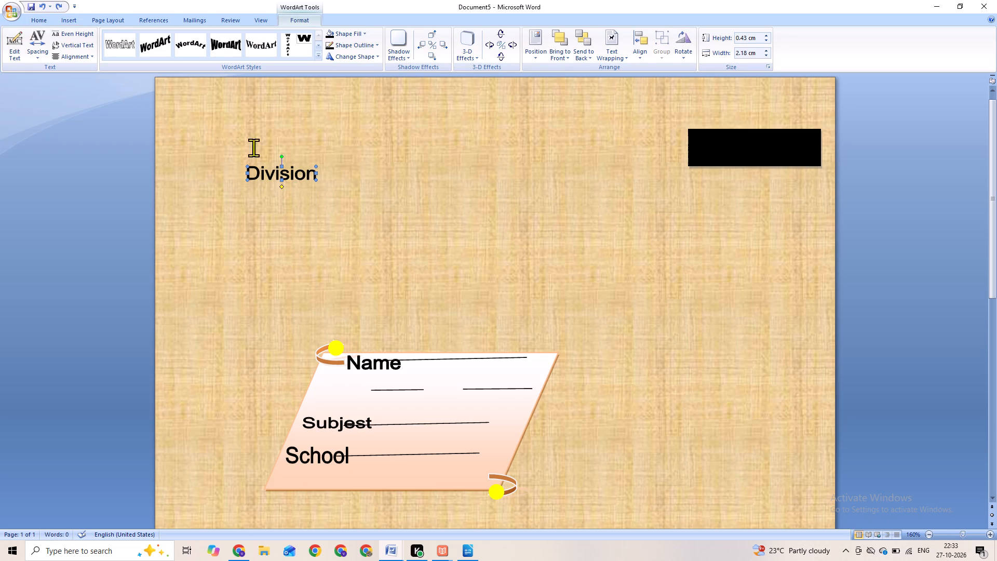
Shrink the Division WordArt from its top edge to a height of about 0.3 cm.
{"action": "left_click", "coordinate": [282, 159]}
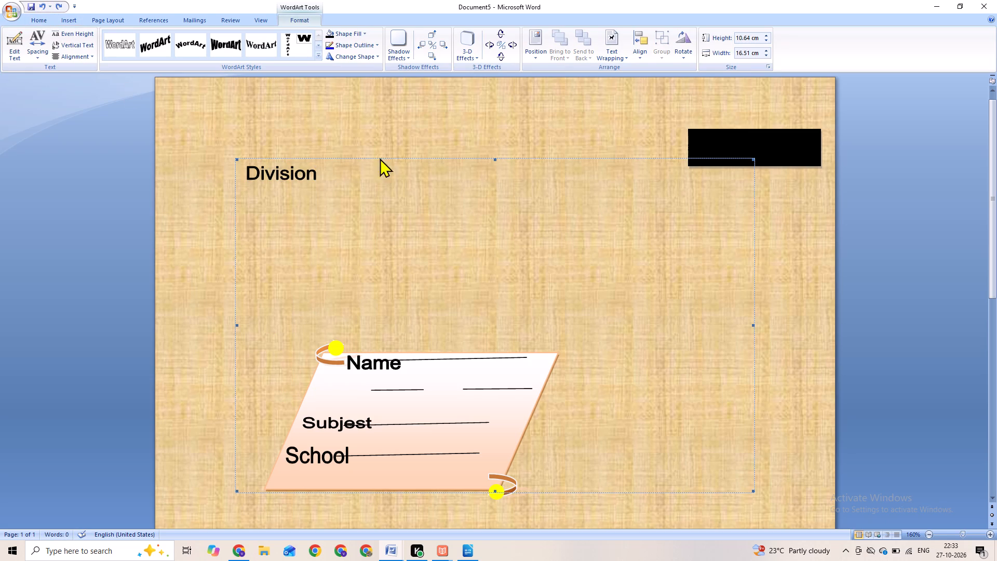
{"action": "left_click_drag", "start_coordinate": [829, 195], "coordinate": [822, 195]}
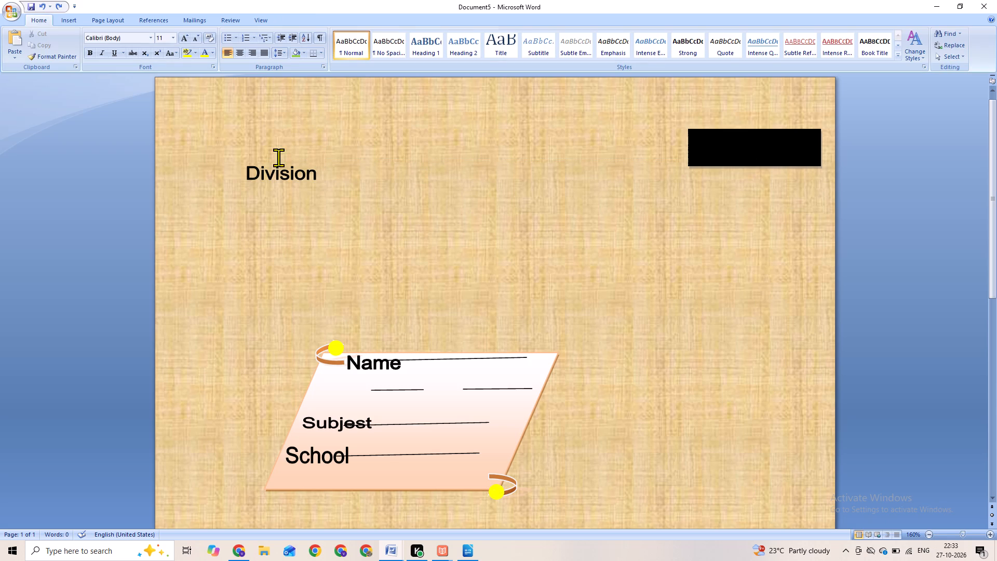
{"action": "left_click", "coordinate": [273, 172]}
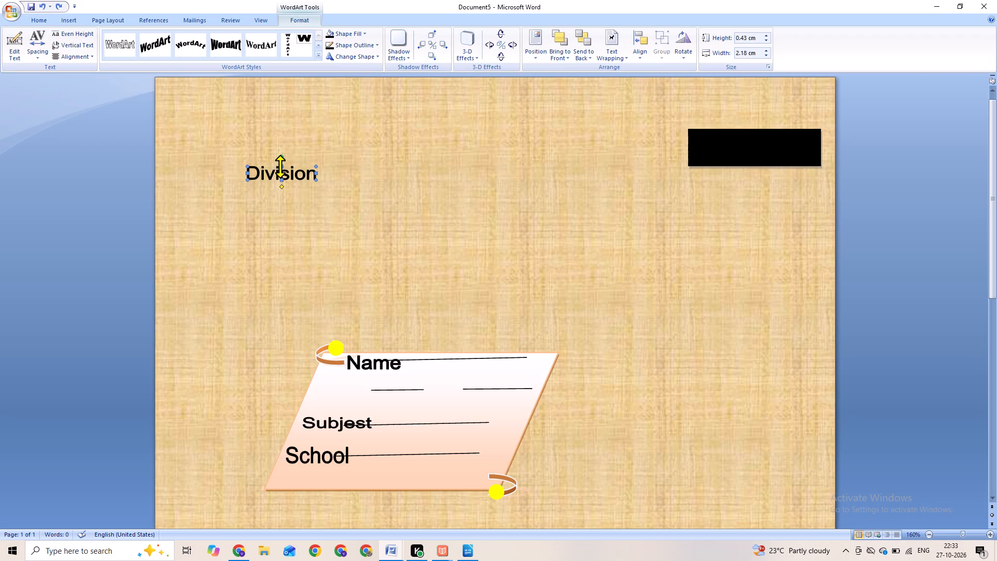
{"action": "left_click_drag", "start_coordinate": [280, 166], "coordinate": [280, 170]}
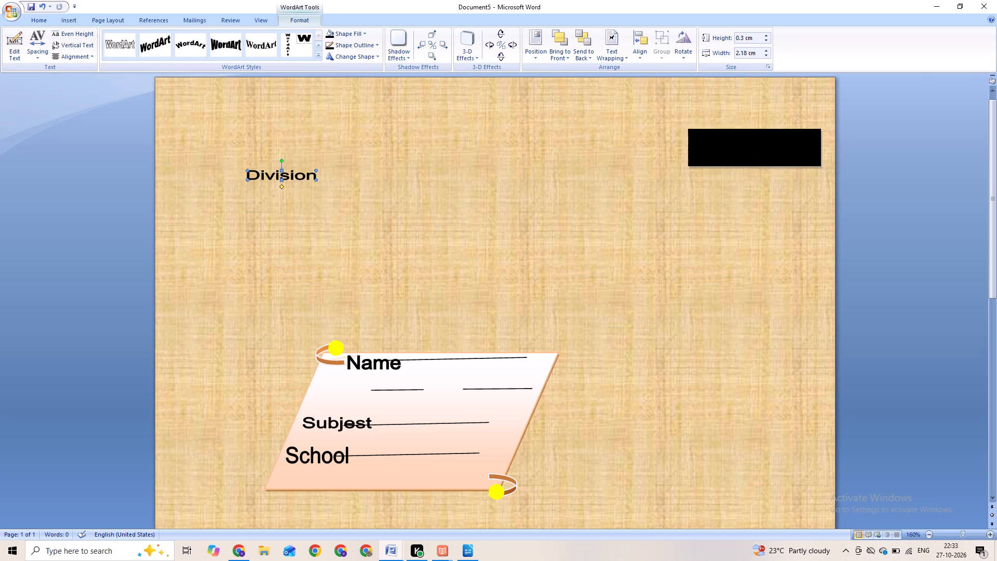
Move the Division WordArt onto the form's second row, over the gap between its two short lines, and deselect it.
{"action": "left_click_drag", "start_coordinate": [306, 179], "coordinate": [427, 338]}
{"action": "left_click_drag", "start_coordinate": [427, 338], "coordinate": [482, 394]}
{"action": "left_click_drag", "start_coordinate": [482, 394], "coordinate": [482, 395]}
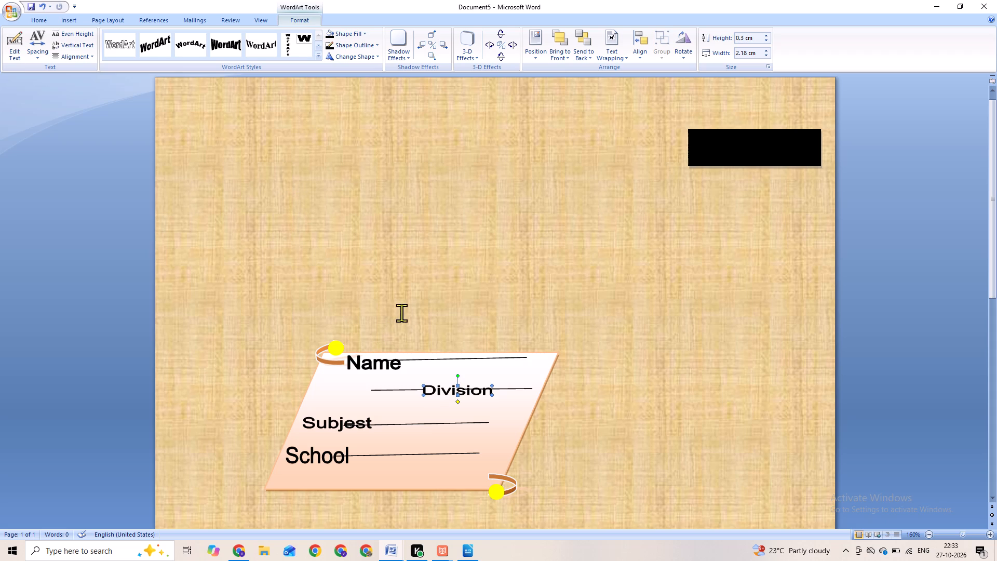
{"action": "left_click", "coordinate": [580, 258]}
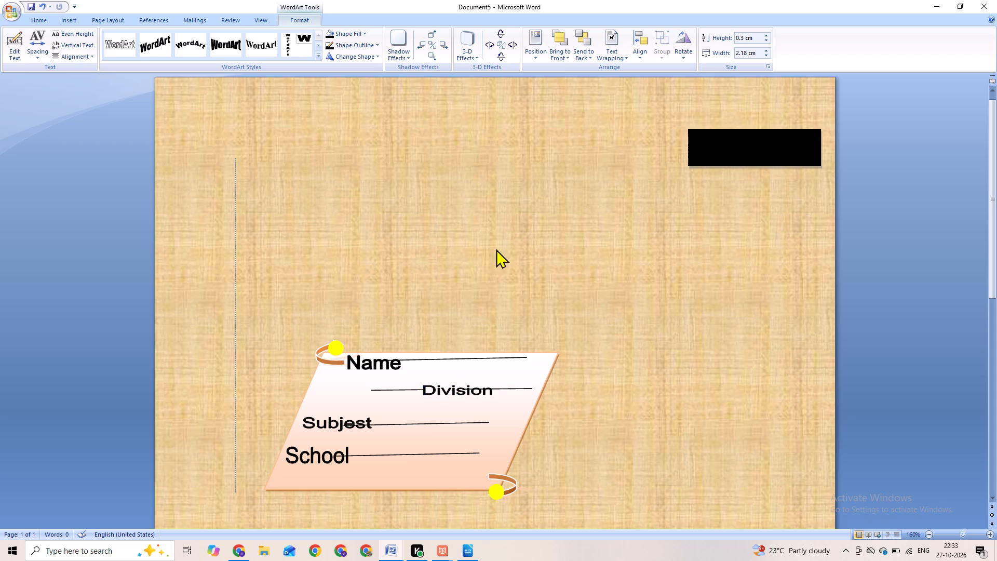
{"action": "left_click", "coordinate": [192, 104]}
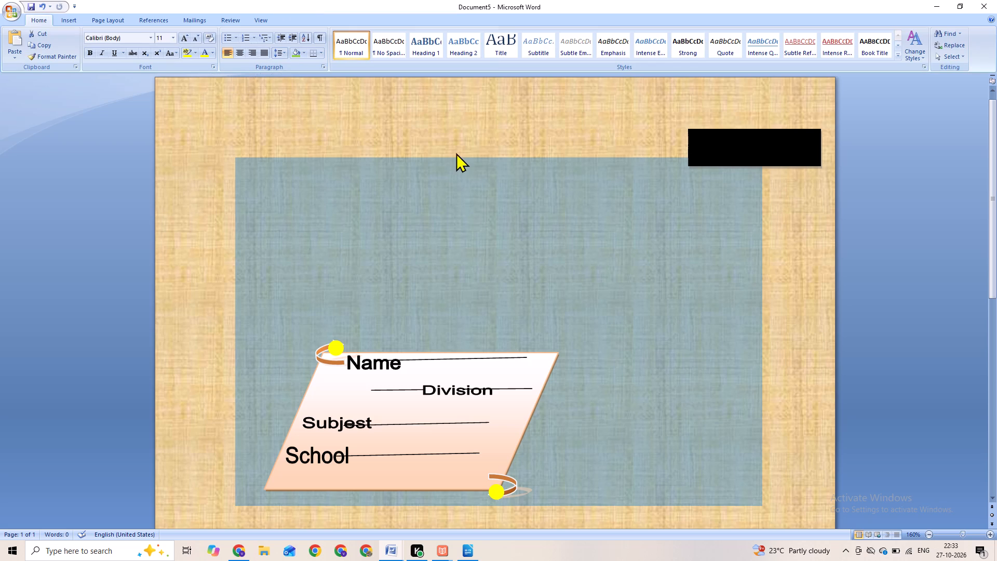
{"action": "left_click", "coordinate": [454, 146]}
{"action": "left_click", "coordinate": [813, 221]}
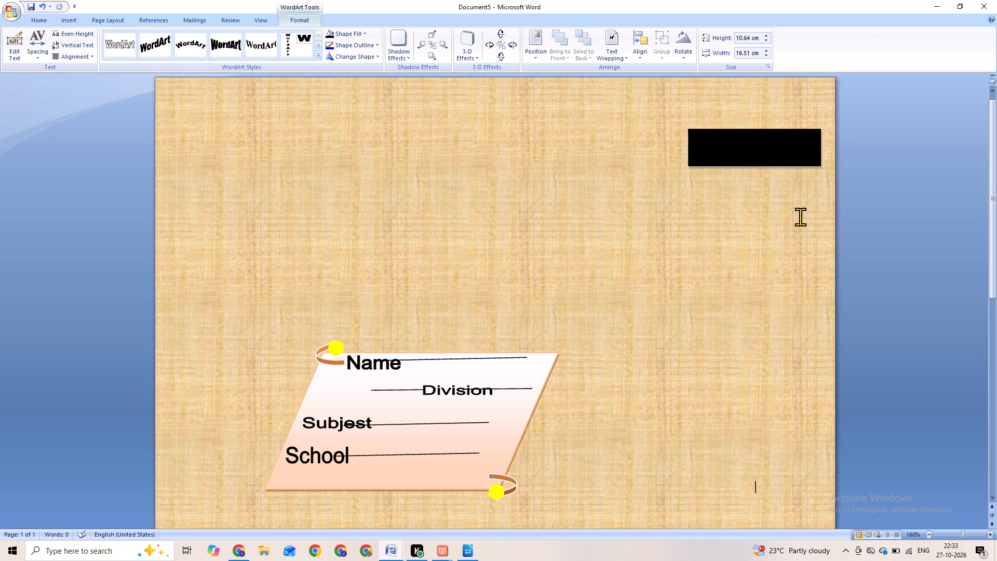
Start a new WordArt in the first gallery style and replace its placeholder text with "Standard".
{"action": "left_click", "coordinate": [60, 15]}
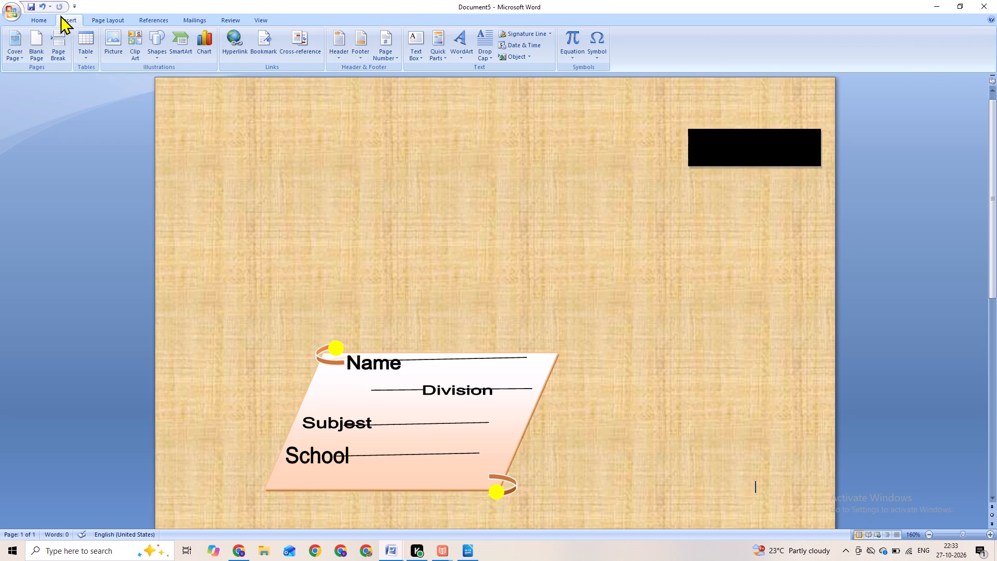
{"action": "left_click", "coordinate": [459, 38]}
{"action": "left_click", "coordinate": [467, 66]}
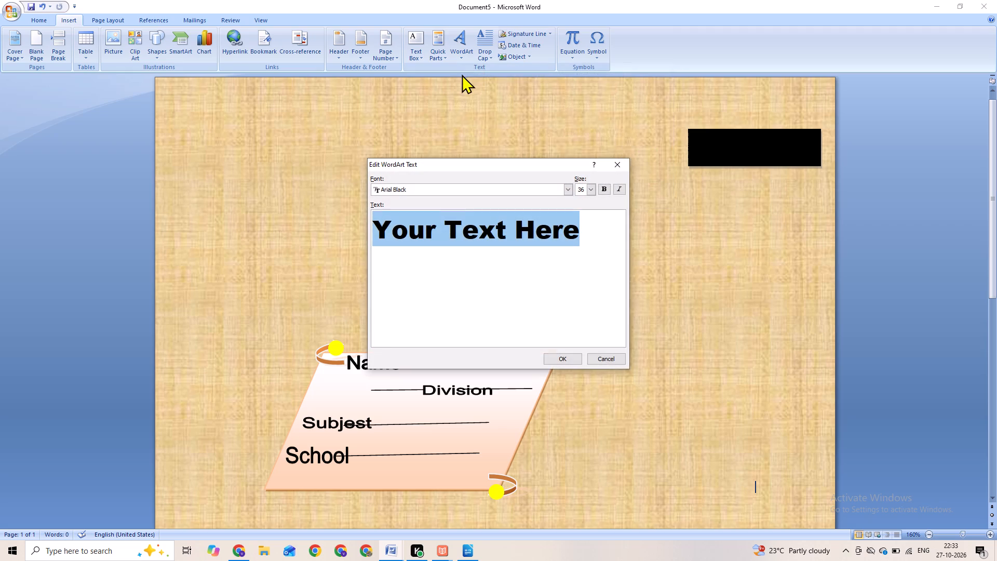
{"action": "key", "text": "BackSpace"}
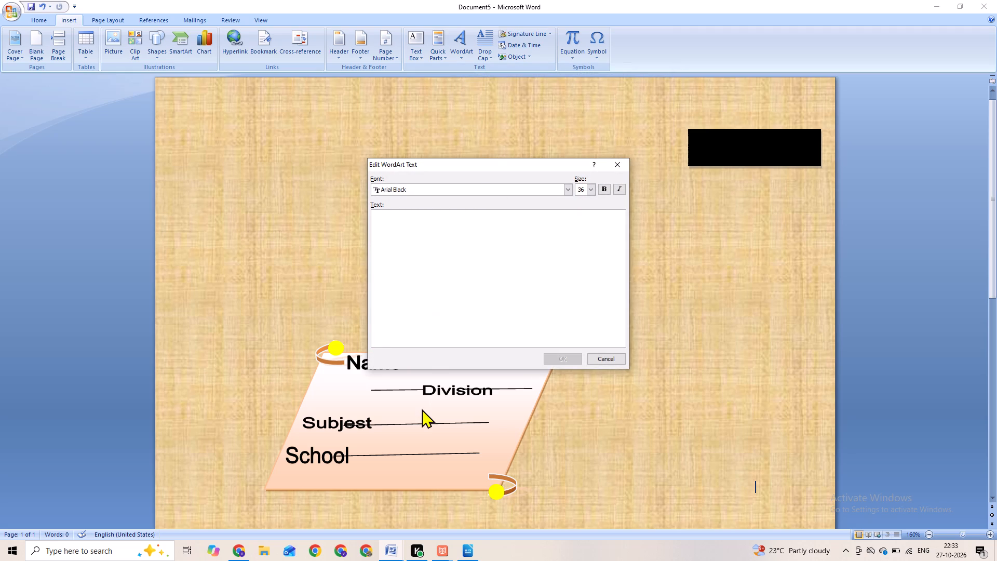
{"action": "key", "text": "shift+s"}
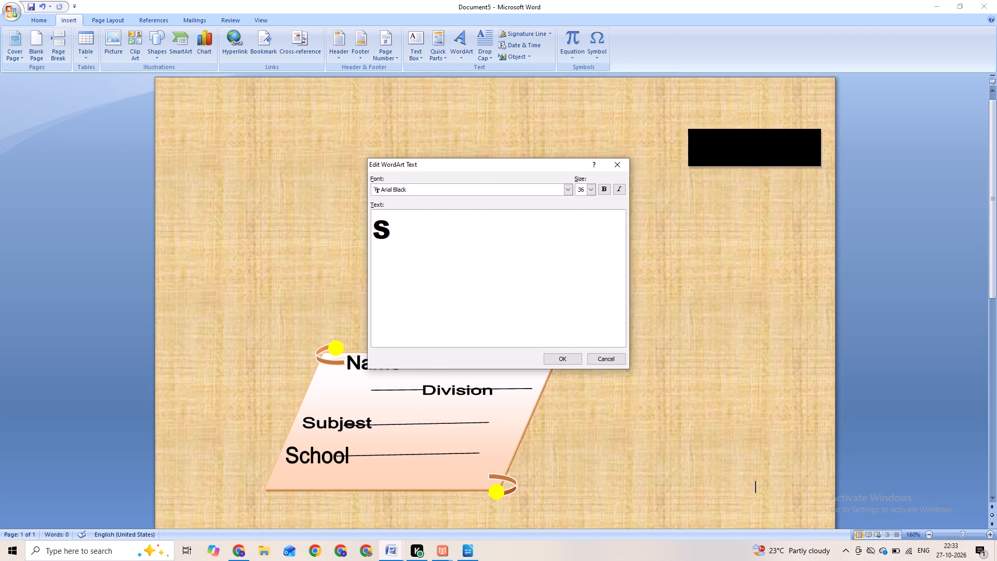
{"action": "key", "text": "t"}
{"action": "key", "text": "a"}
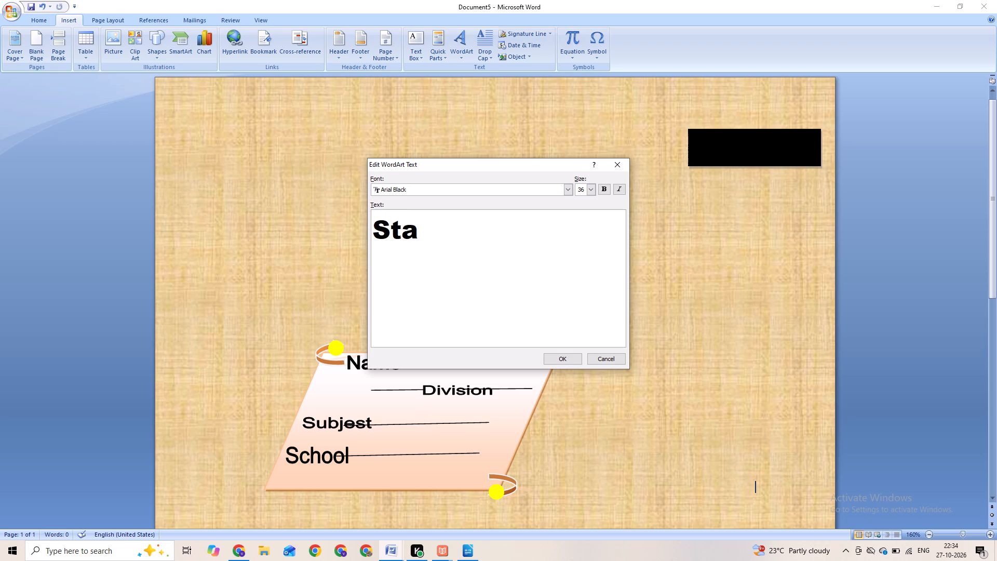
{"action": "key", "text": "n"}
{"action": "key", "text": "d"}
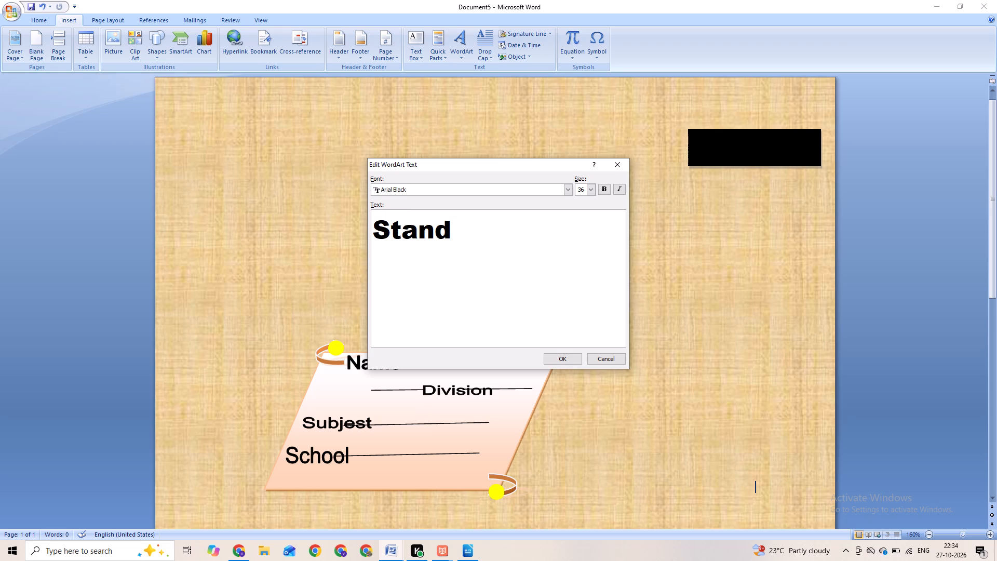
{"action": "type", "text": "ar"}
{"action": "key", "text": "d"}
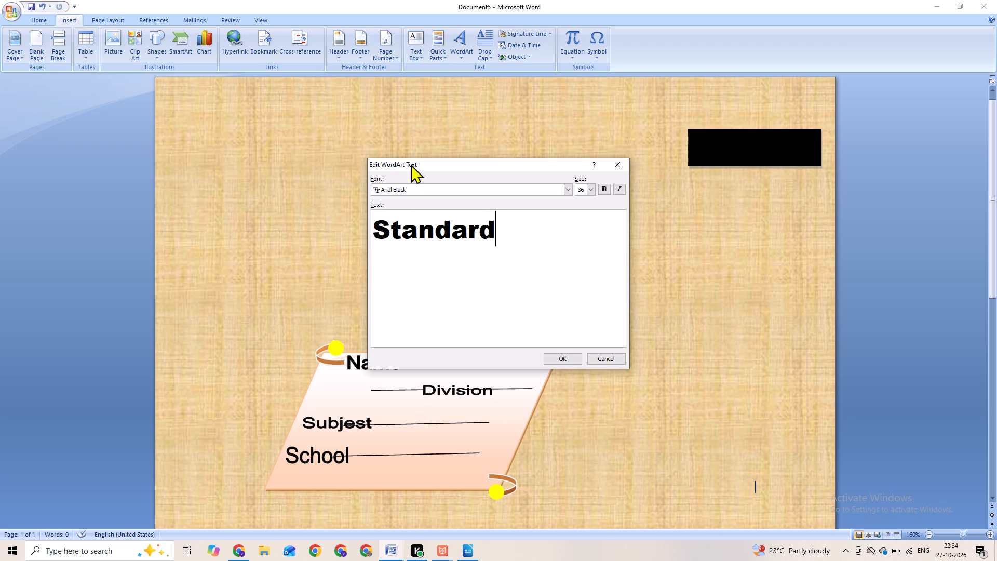
Set the Standard WordArt's font to Arial and its size to 18, and insert it on the page.
{"action": "left_click", "coordinate": [412, 183]}
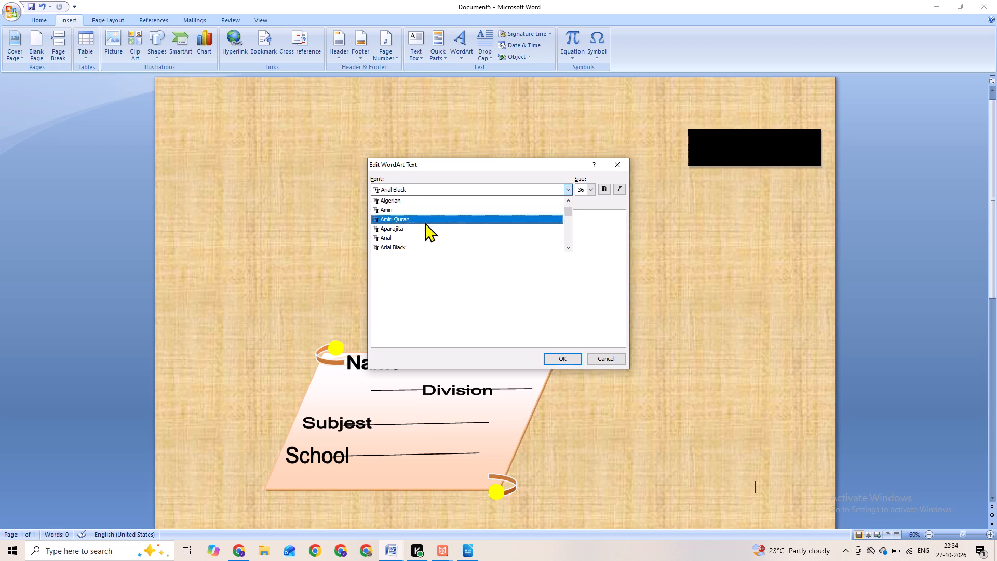
{"action": "left_click", "coordinate": [419, 234]}
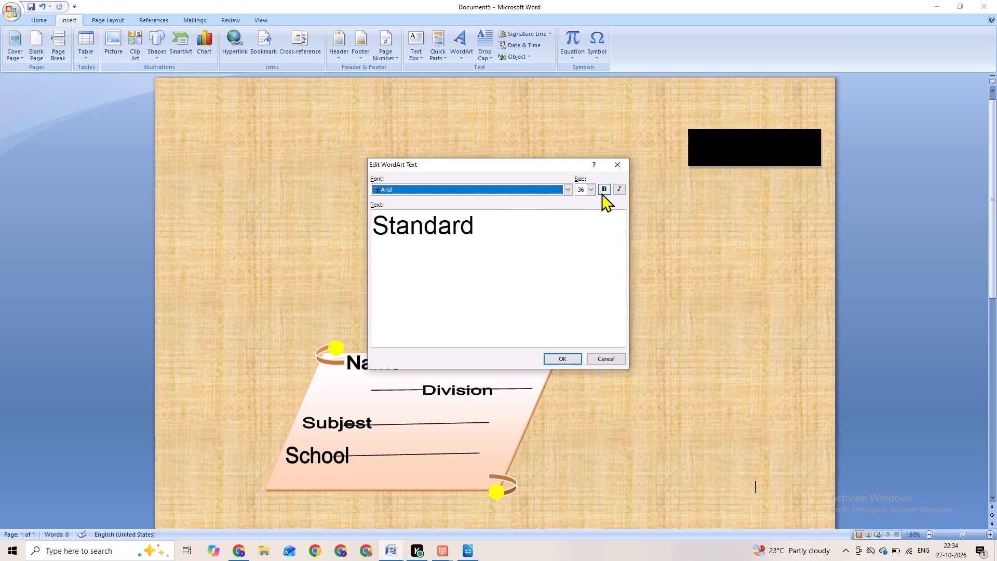
{"action": "left_click", "coordinate": [592, 192]}
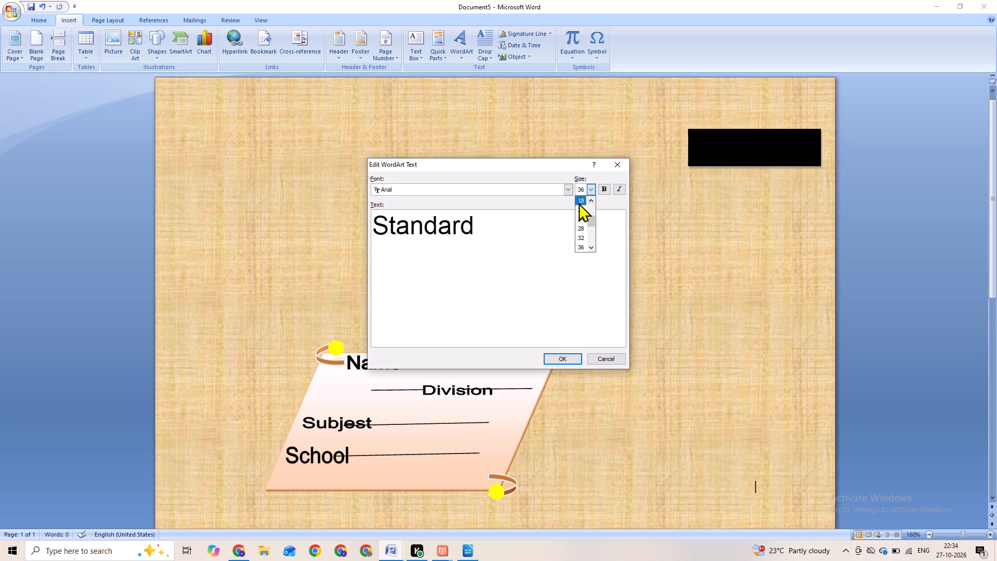
{"action": "left_click", "coordinate": [578, 202]}
{"action": "left_click_drag", "start_coordinate": [427, 208], "coordinate": [392, 212]}
{"action": "left_click_drag", "start_coordinate": [392, 212], "coordinate": [401, 215]}
{"action": "left_click_drag", "start_coordinate": [435, 219], "coordinate": [408, 258]}
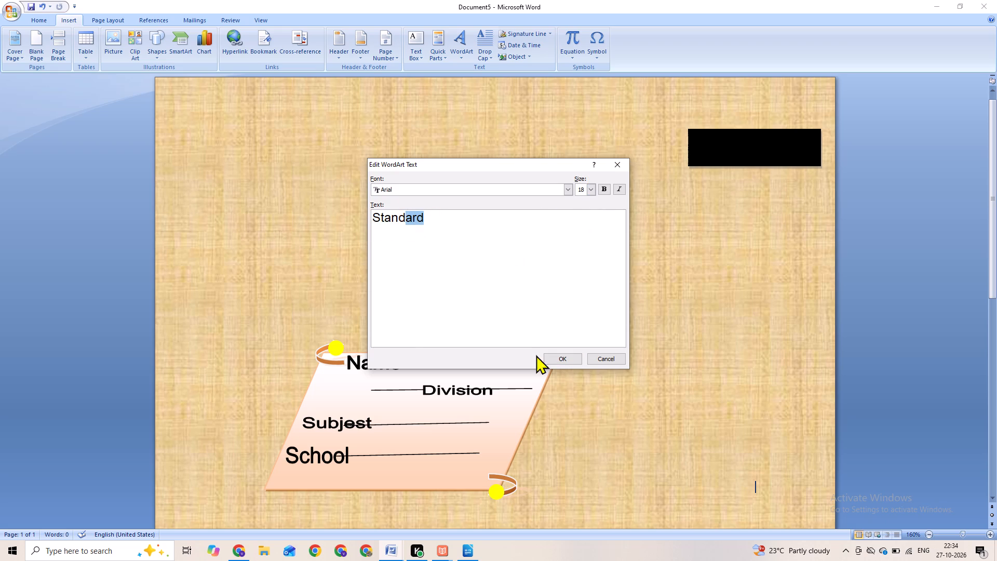
{"action": "left_click", "coordinate": [563, 360]}
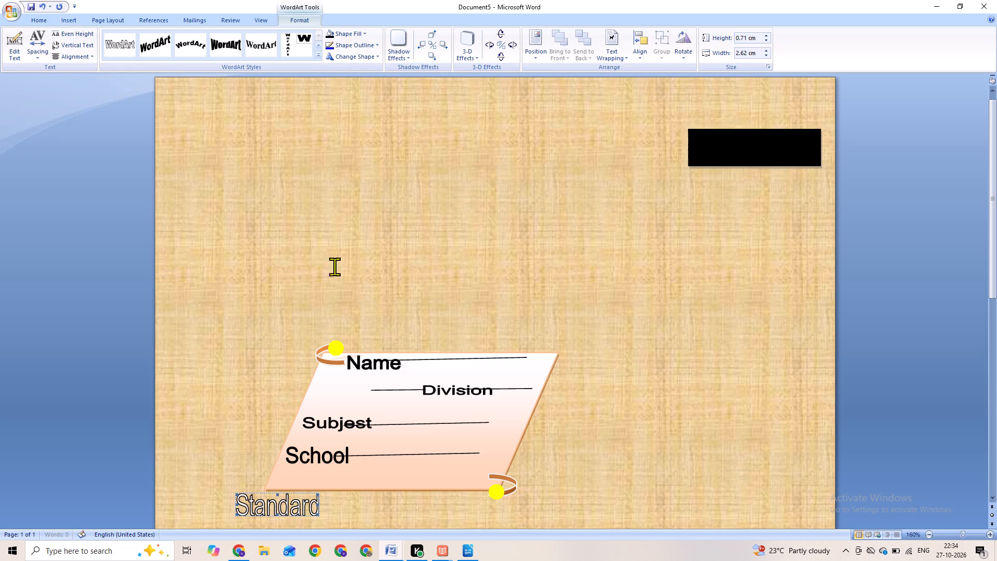
Move the Standard WordArt from below the form to the empty upper part of the page.
{"action": "left_click_drag", "start_coordinate": [267, 495], "coordinate": [219, 324]}
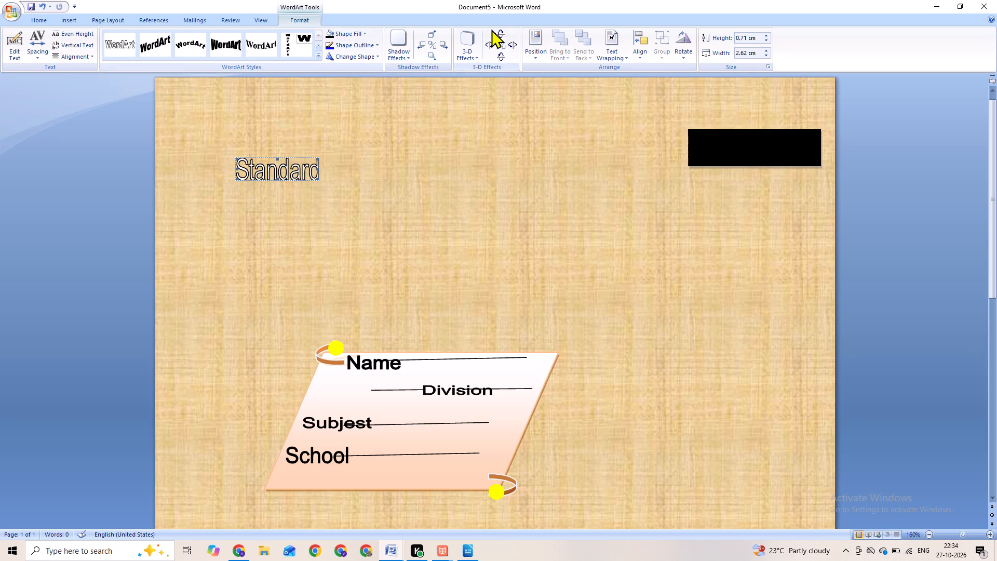
Give the Standard WordArt a black fill and set its outline weight to ¼ pt.
{"action": "left_click", "coordinate": [365, 33]}
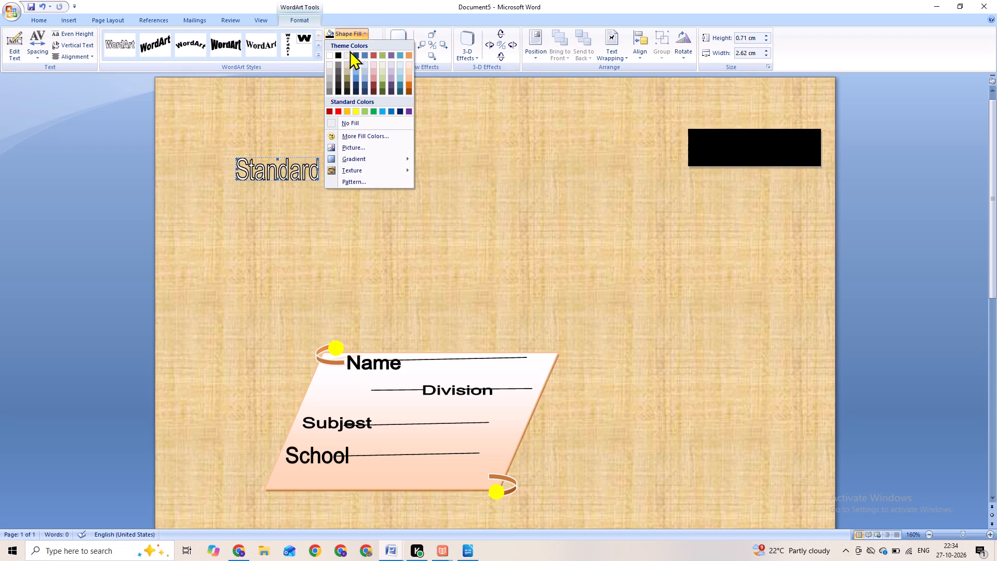
{"action": "left_click", "coordinate": [340, 55]}
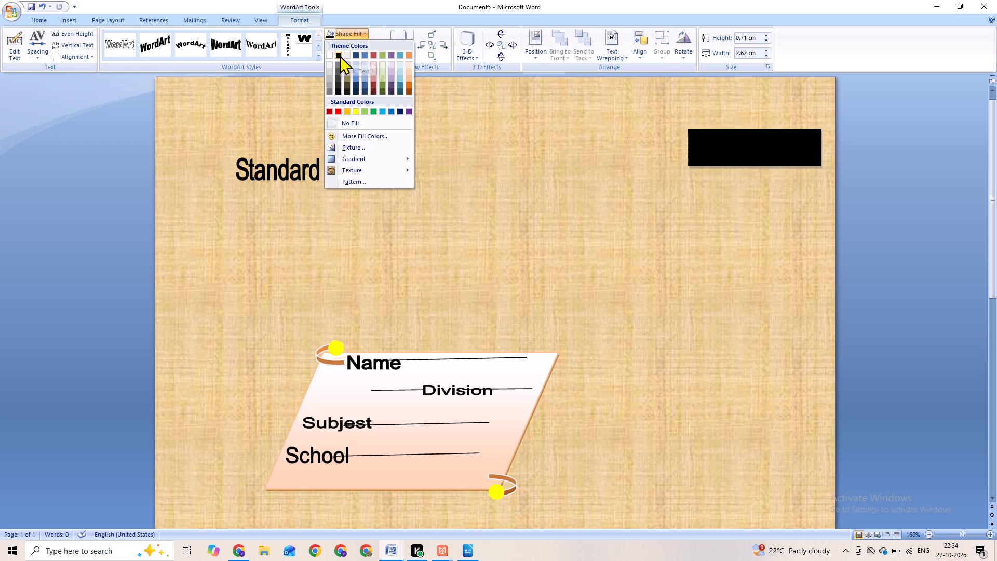
{"action": "left_click", "coordinate": [376, 45]}
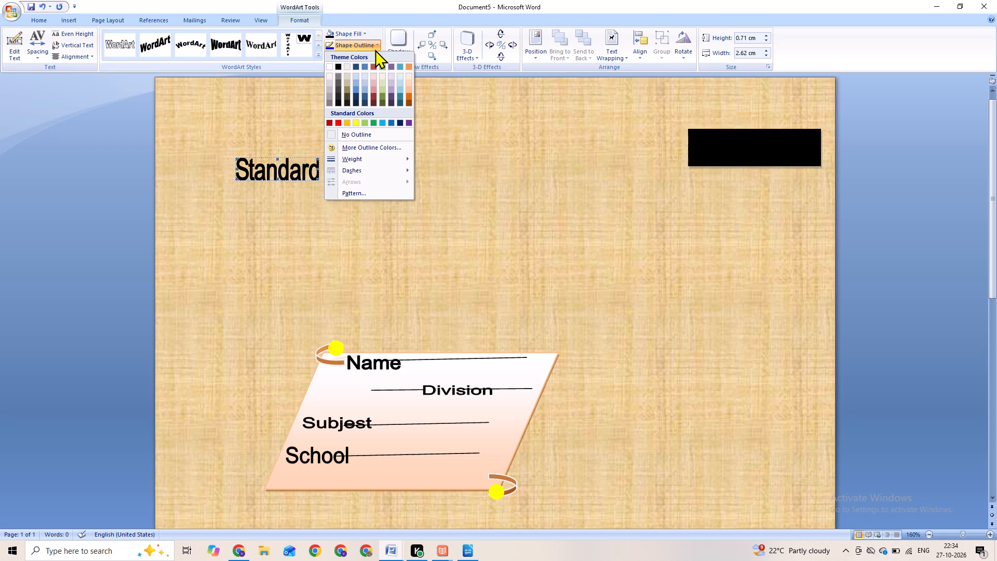
{"action": "left_click", "coordinate": [366, 156]}
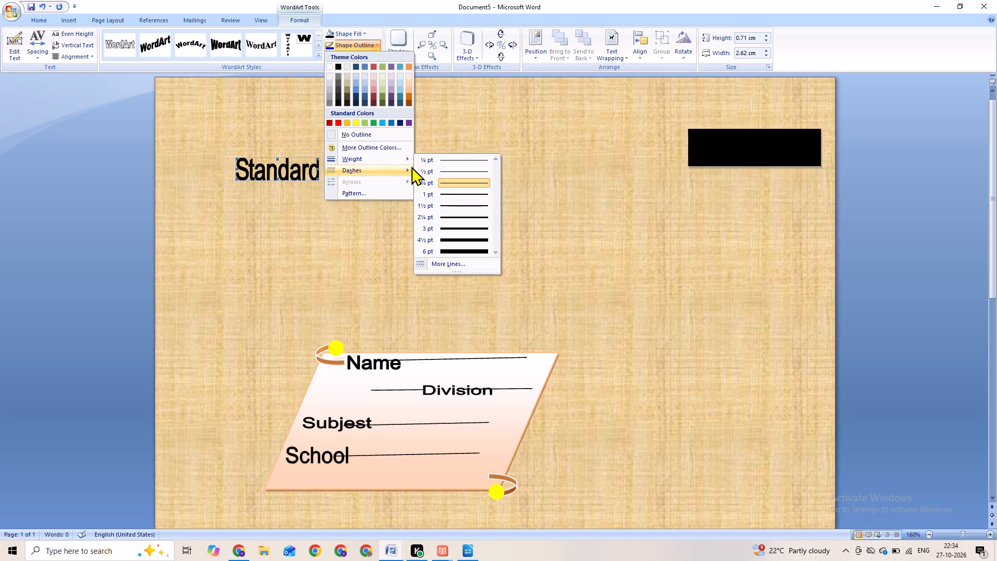
{"action": "left_click", "coordinate": [450, 159]}
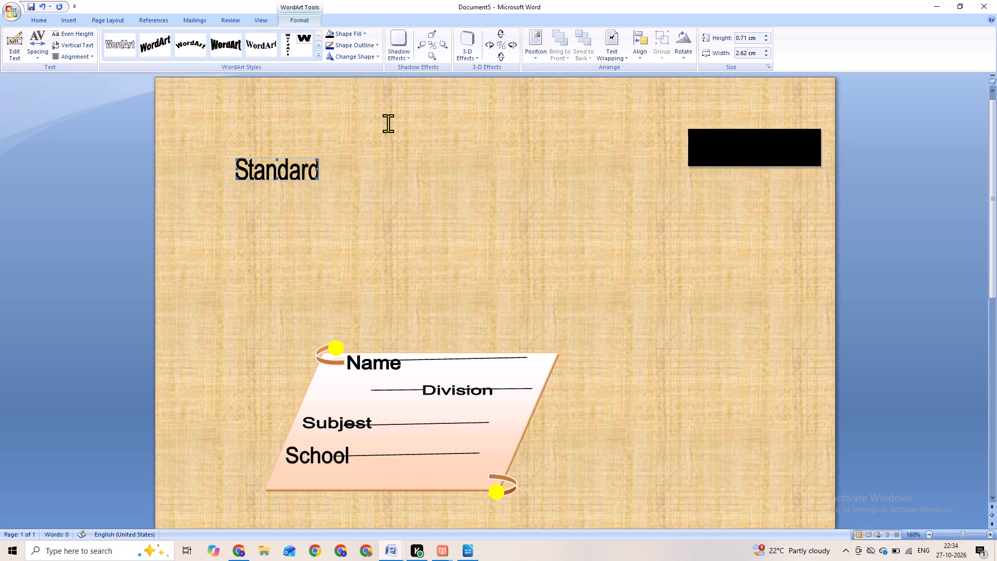
Apply the Plain Text shape to the Standard WordArt and set its text wrapping to In Front of Text.
{"action": "left_click", "coordinate": [374, 55]}
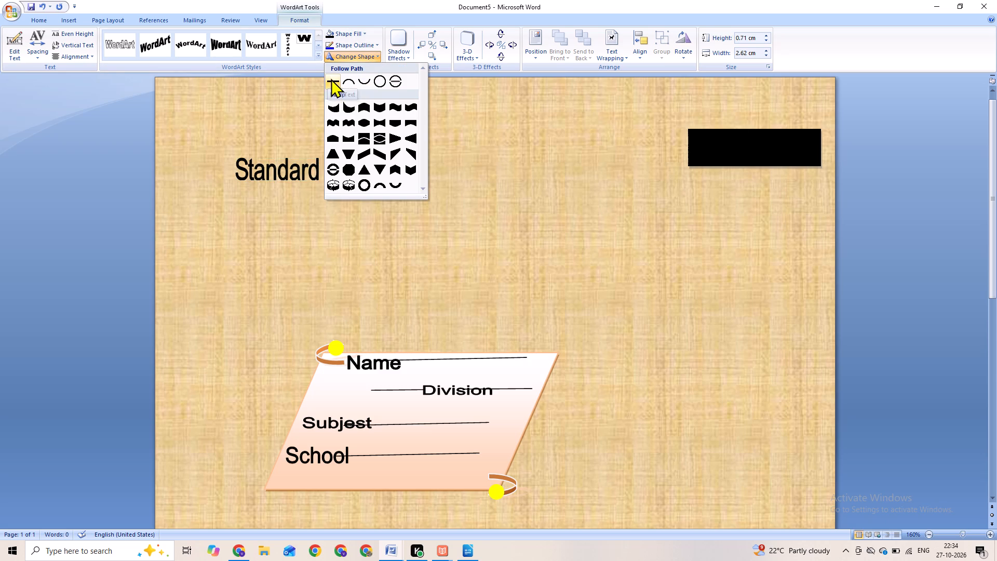
{"action": "left_click", "coordinate": [334, 78]}
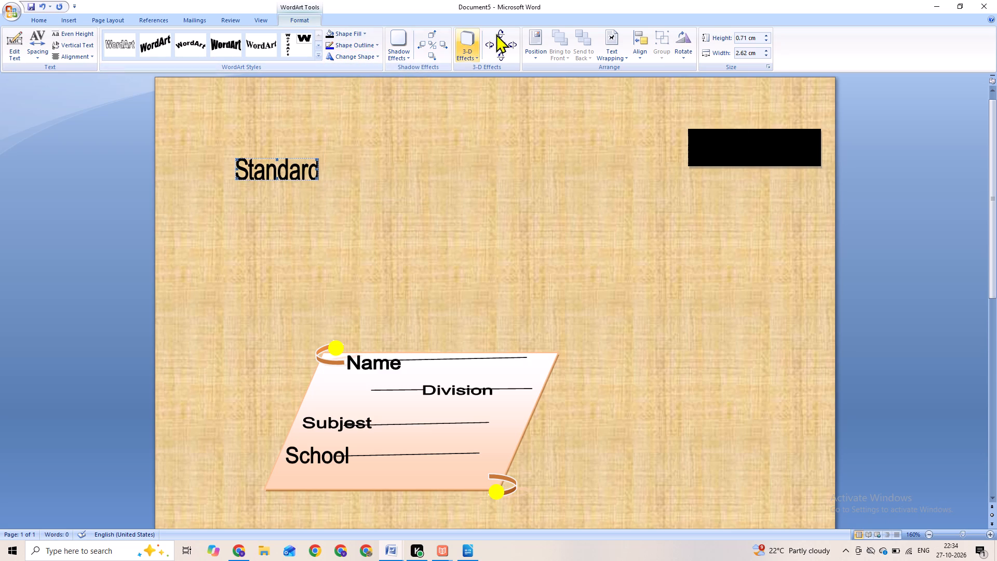
{"action": "left_click", "coordinate": [612, 43]}
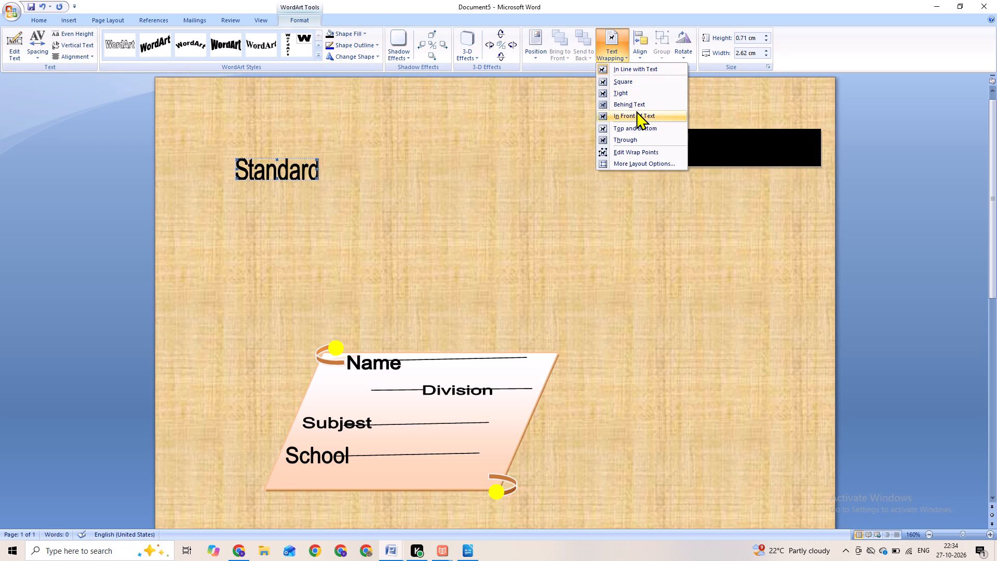
{"action": "left_click", "coordinate": [636, 111]}
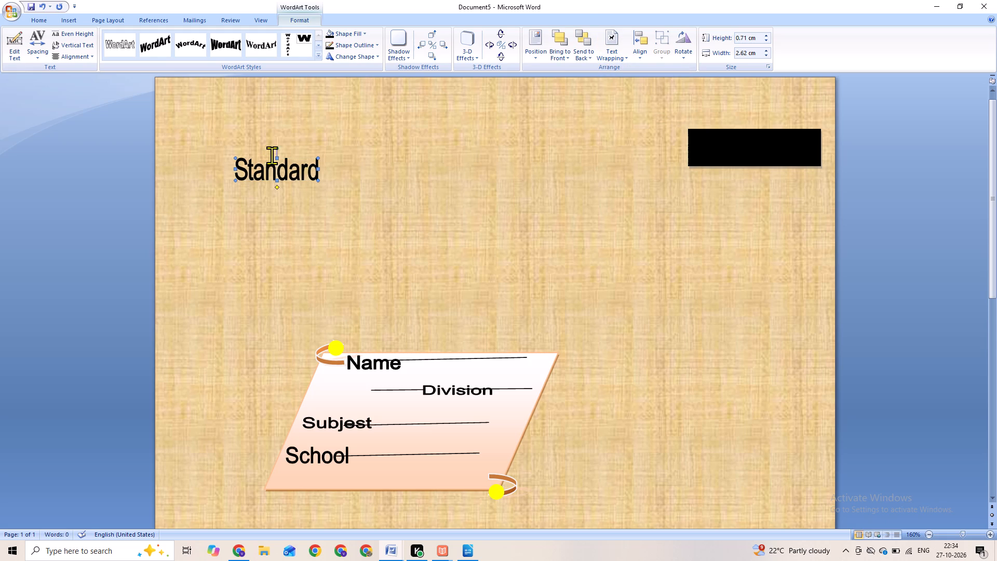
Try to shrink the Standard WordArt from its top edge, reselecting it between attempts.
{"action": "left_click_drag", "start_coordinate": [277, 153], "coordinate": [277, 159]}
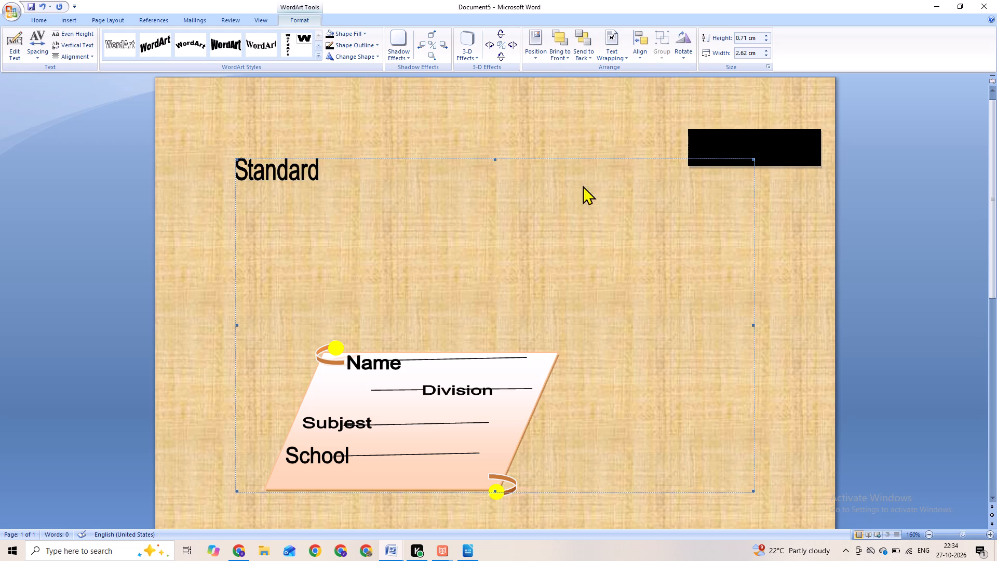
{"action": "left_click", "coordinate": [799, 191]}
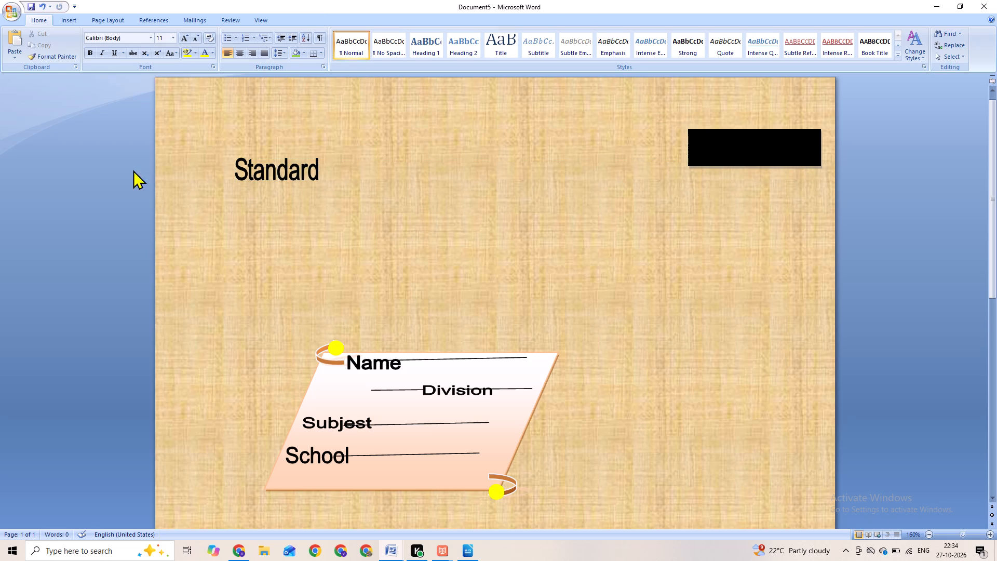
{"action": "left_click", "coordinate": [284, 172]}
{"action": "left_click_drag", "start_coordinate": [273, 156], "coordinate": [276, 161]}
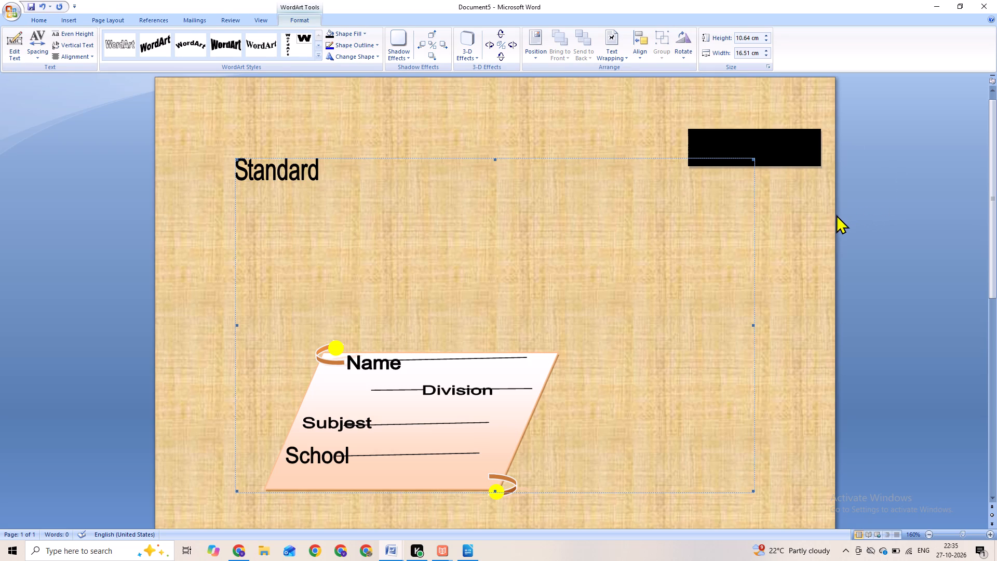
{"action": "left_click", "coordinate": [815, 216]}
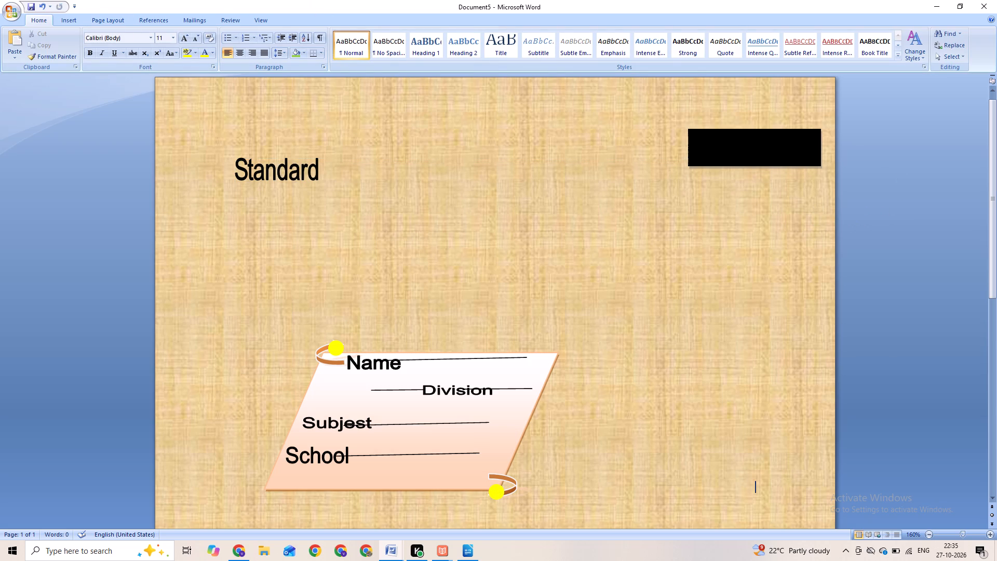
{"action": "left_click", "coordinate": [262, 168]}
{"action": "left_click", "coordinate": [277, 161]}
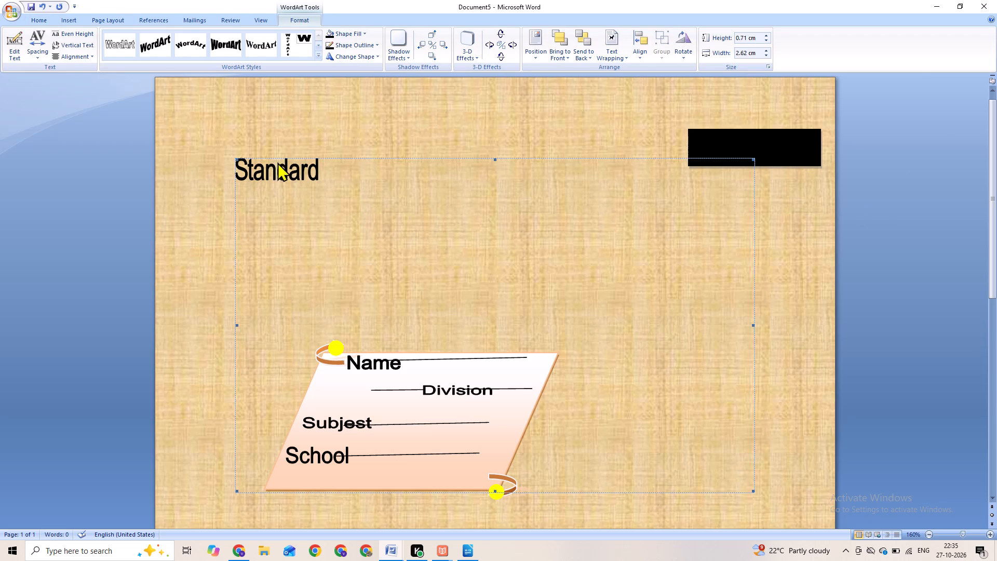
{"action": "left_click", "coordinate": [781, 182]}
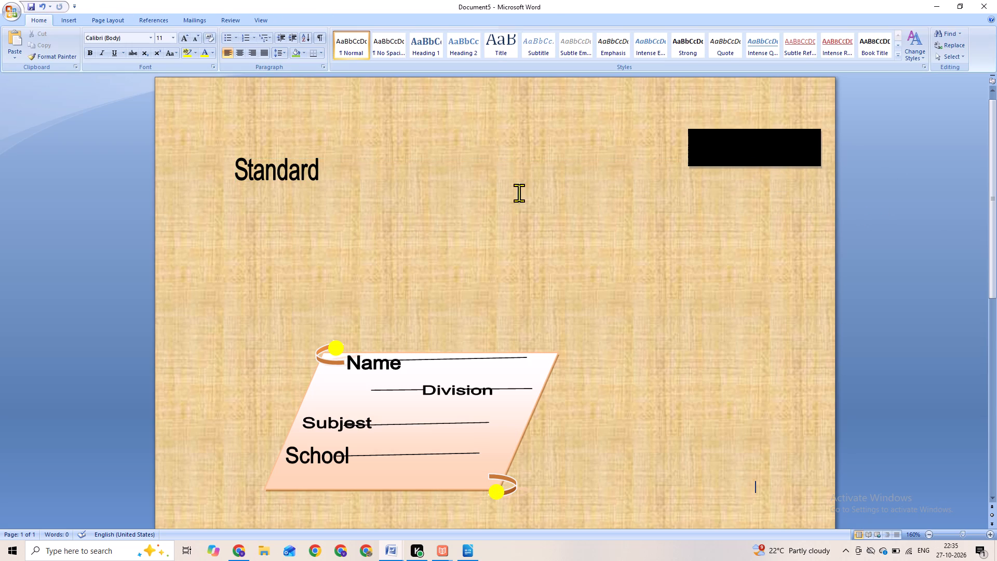
Shrink the Standard WordArt from its top edge to a height of about 0.38 cm.
{"action": "left_click_drag", "start_coordinate": [271, 166], "coordinate": [273, 166]}
{"action": "left_click_drag", "start_coordinate": [273, 166], "coordinate": [274, 173]}
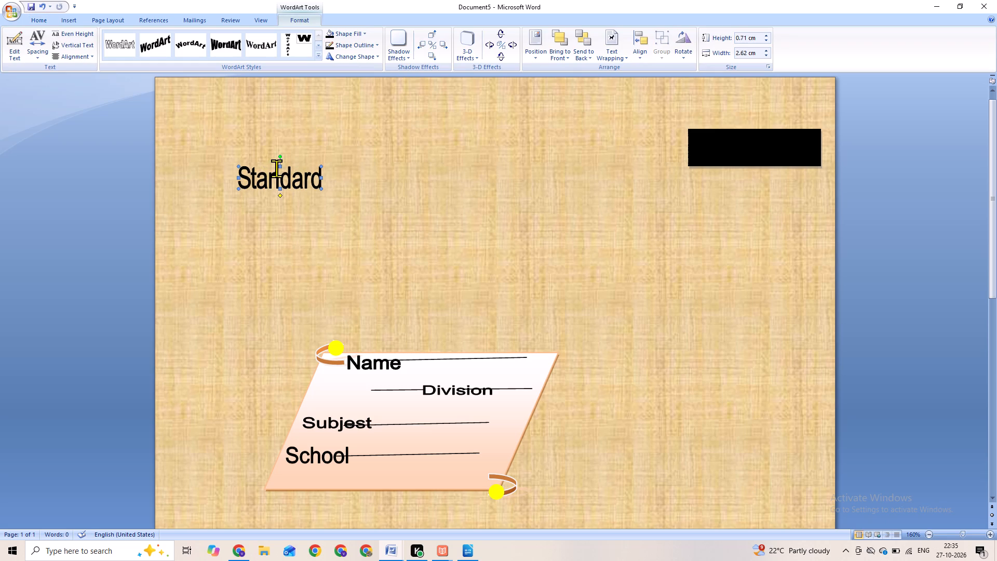
{"action": "left_click", "coordinate": [276, 168]}
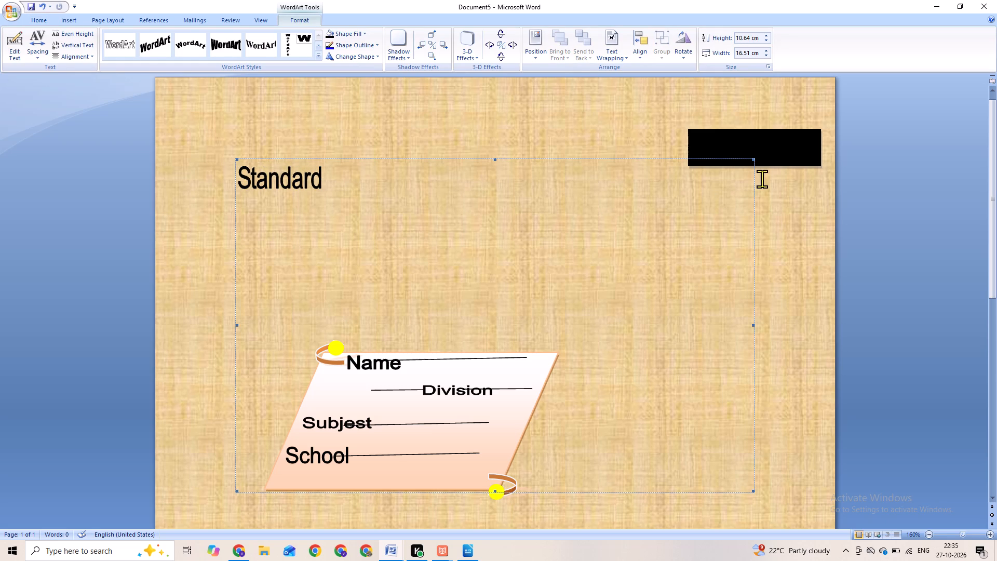
{"action": "left_click", "coordinate": [763, 179]}
{"action": "left_click", "coordinate": [273, 178]}
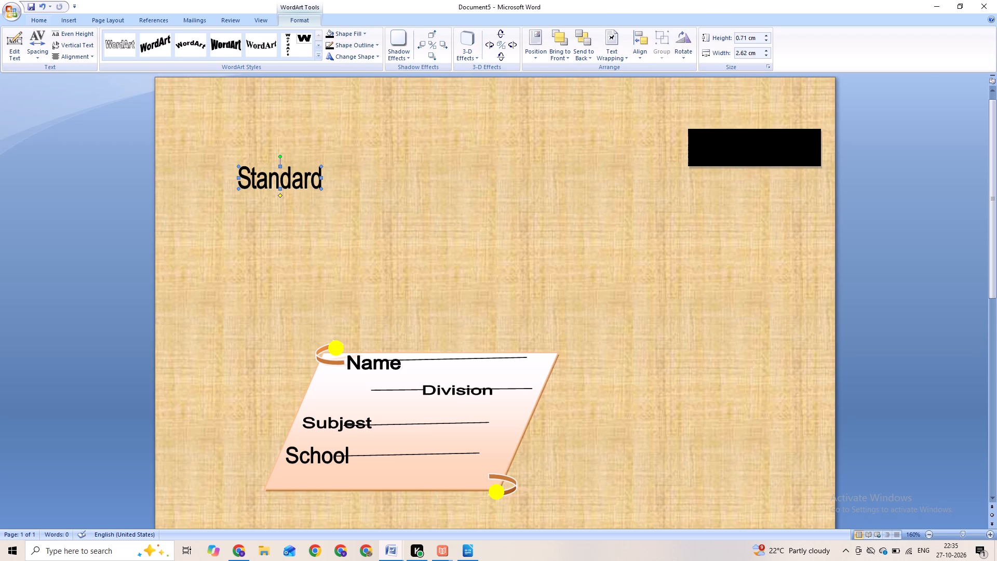
{"action": "left_click_drag", "start_coordinate": [280, 165], "coordinate": [280, 177]}
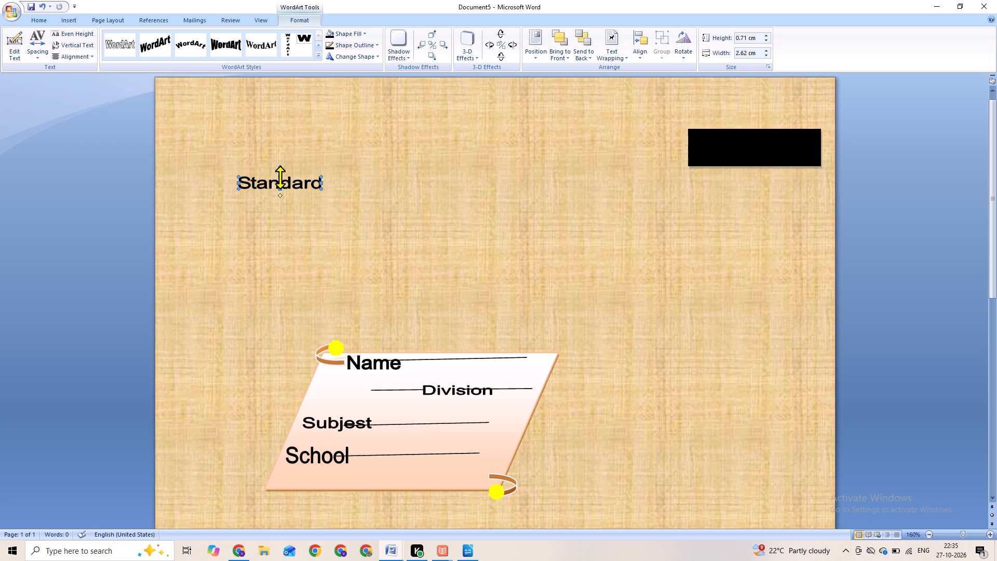
Move the Standard WordArt onto the orange form, on the second line in front of the Division label.
{"action": "left_click_drag", "start_coordinate": [277, 184], "coordinate": [325, 321]}
{"action": "left_click_drag", "start_coordinate": [325, 321], "coordinate": [349, 391]}
{"action": "left_click_drag", "start_coordinate": [349, 391], "coordinate": [354, 391]}
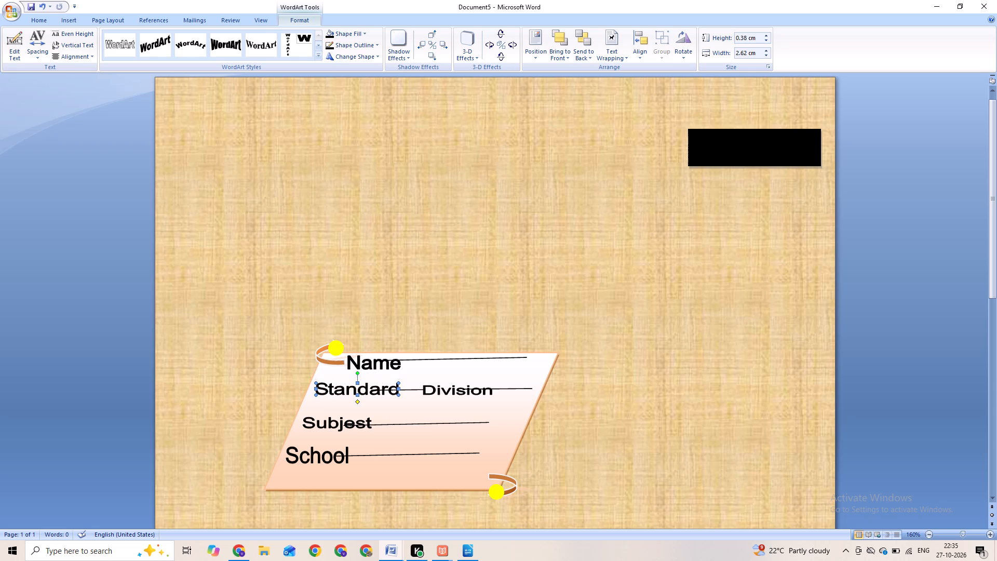
{"action": "left_click", "coordinate": [397, 379]}
{"action": "left_click", "coordinate": [659, 329]}
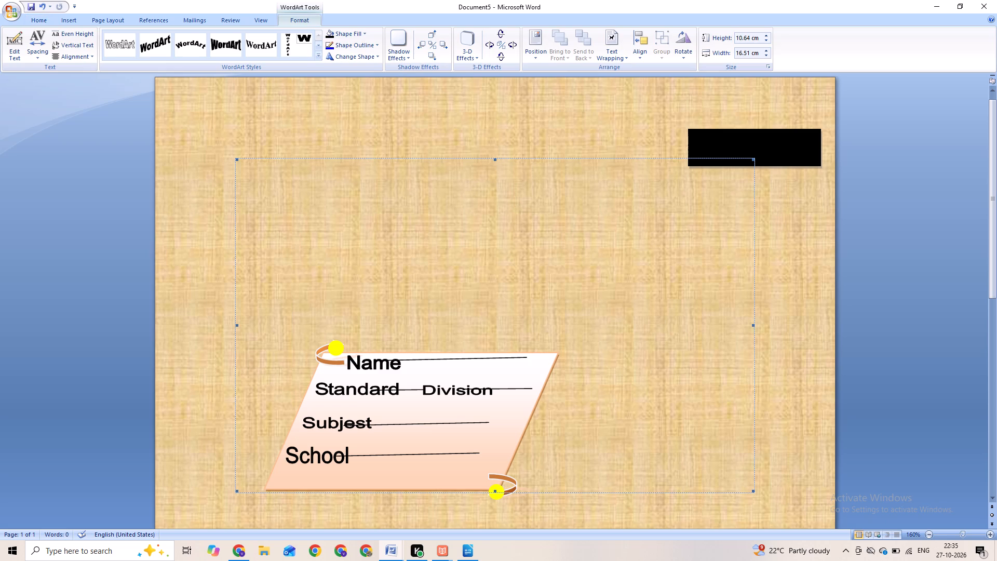
{"action": "left_click_drag", "start_coordinate": [826, 243], "coordinate": [801, 262]}
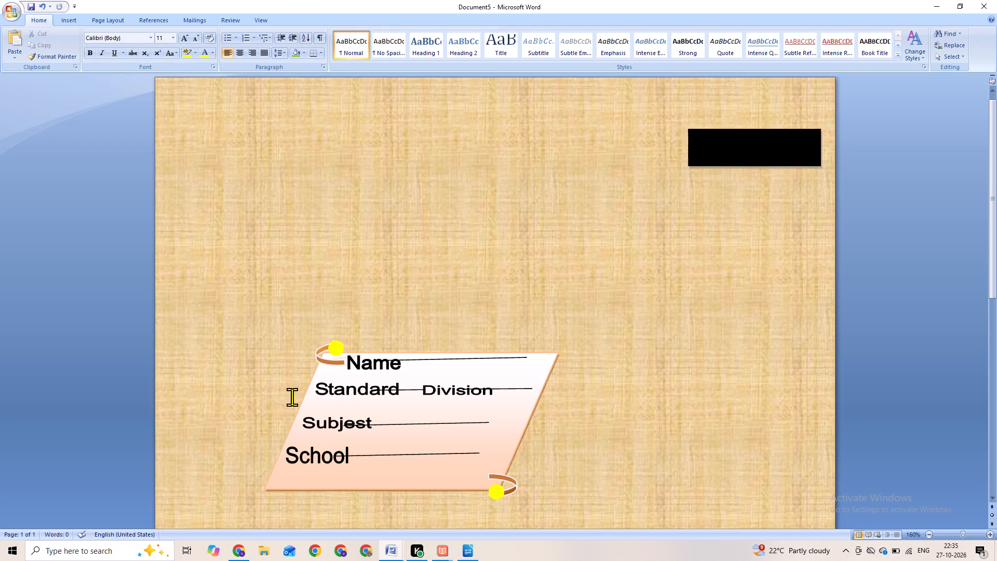
Flatten the Standard WordArt to about 0.23 cm high and align it level with the Division label near the form's slanted edge.
{"action": "left_click", "coordinate": [346, 389]}
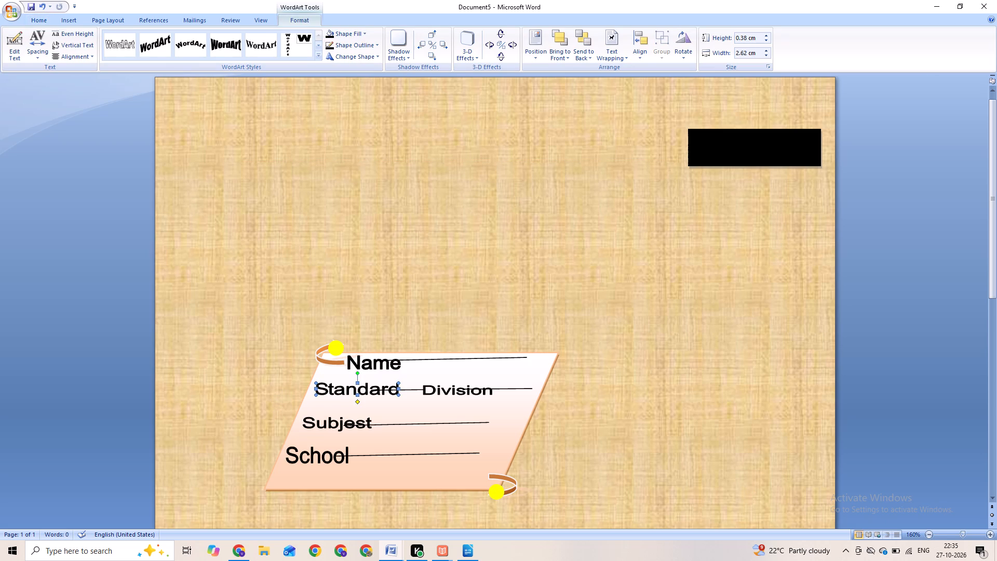
{"action": "left_click_drag", "start_coordinate": [387, 391], "coordinate": [382, 394]}
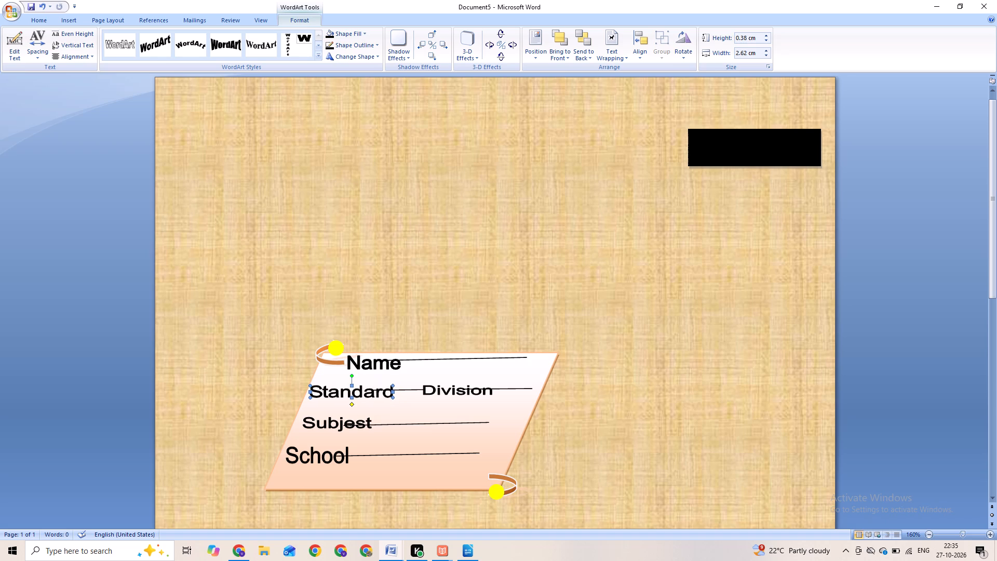
{"action": "left_click", "coordinate": [351, 386]}
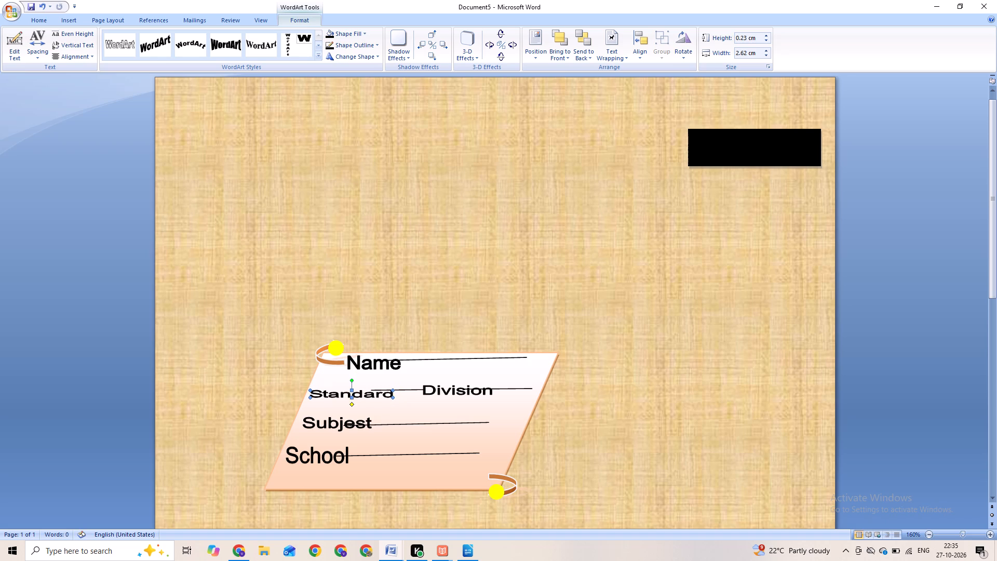
{"action": "left_click", "coordinate": [343, 394]}
{"action": "left_click_drag", "start_coordinate": [351, 390], "coordinate": [353, 395]}
{"action": "left_click_drag", "start_coordinate": [353, 395], "coordinate": [348, 385]}
{"action": "left_click_drag", "start_coordinate": [348, 385], "coordinate": [353, 389]}
{"action": "left_click", "coordinate": [387, 395]}
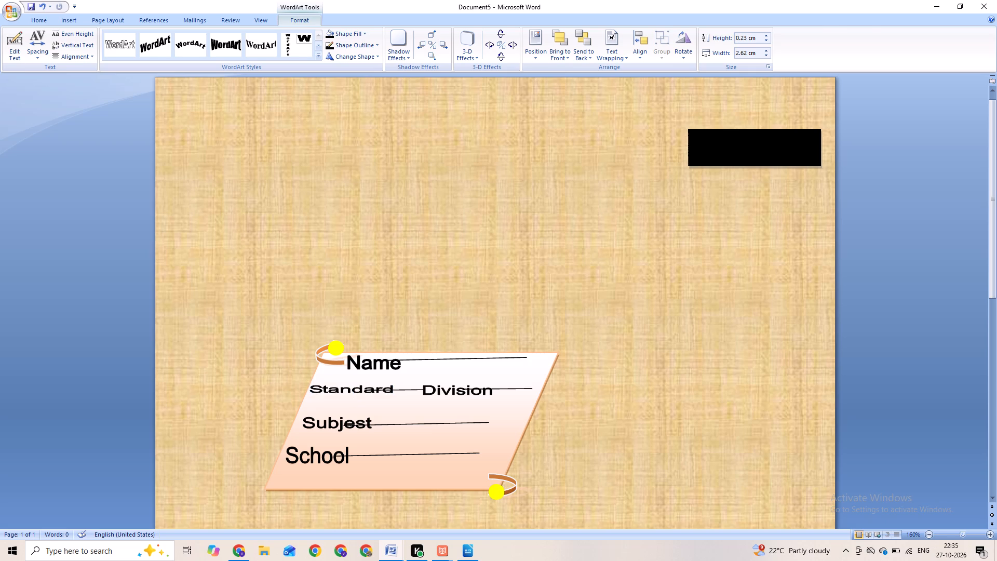
{"action": "left_click", "coordinate": [403, 276]}
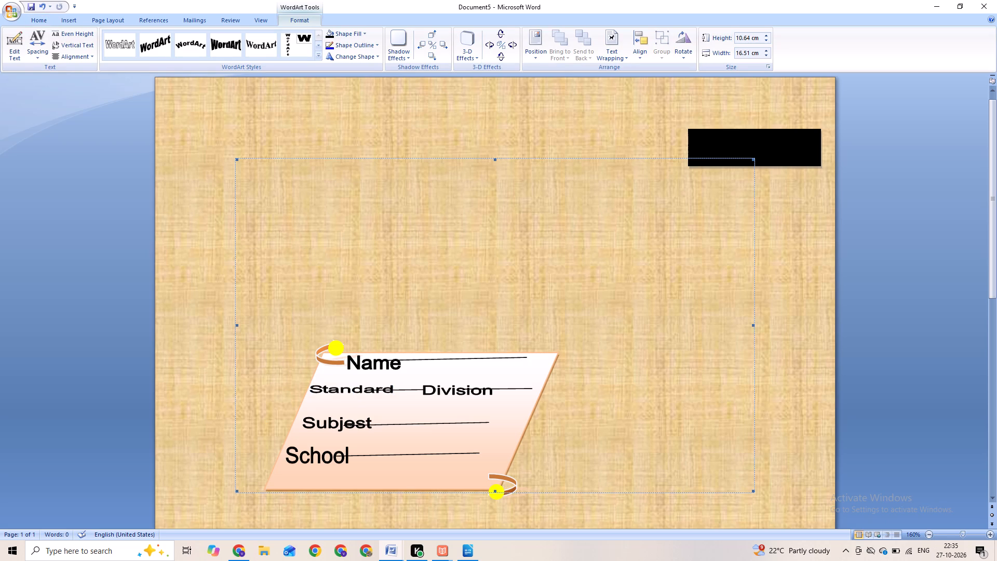
{"action": "left_click", "coordinate": [193, 120]}
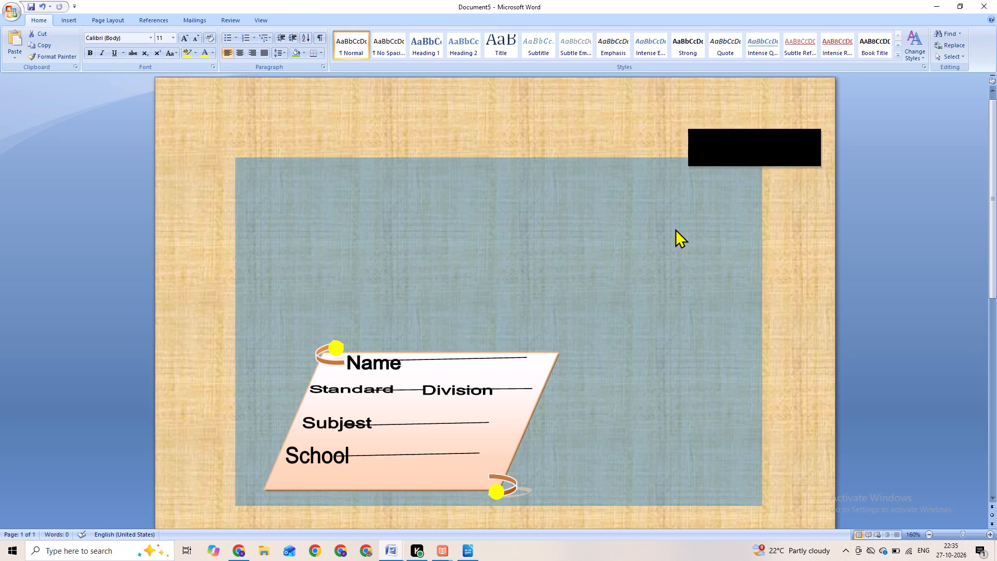
{"action": "left_click", "coordinate": [810, 217]}
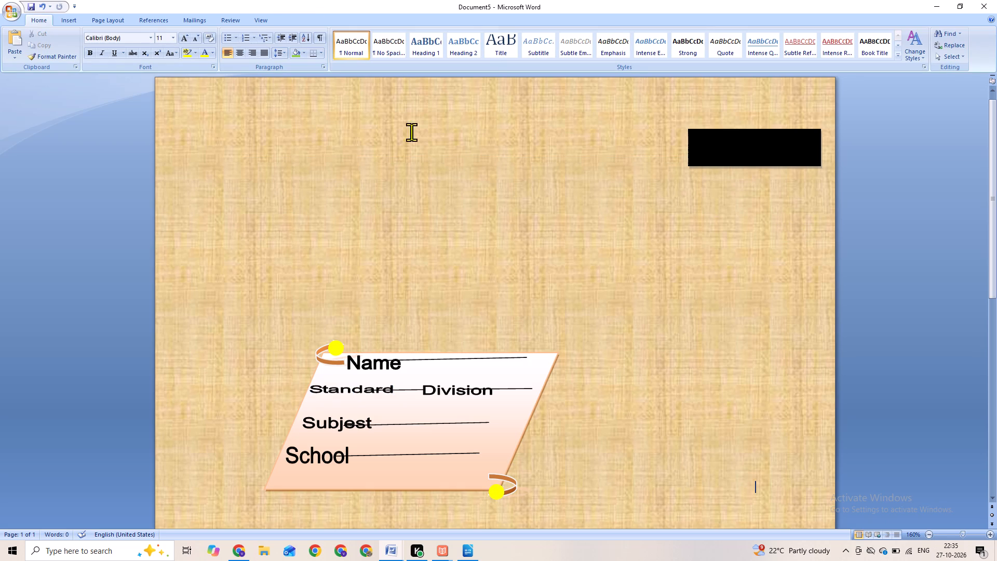
Start a new WordArt and replace its placeholder text with "genius".
{"action": "left_click", "coordinate": [69, 15]}
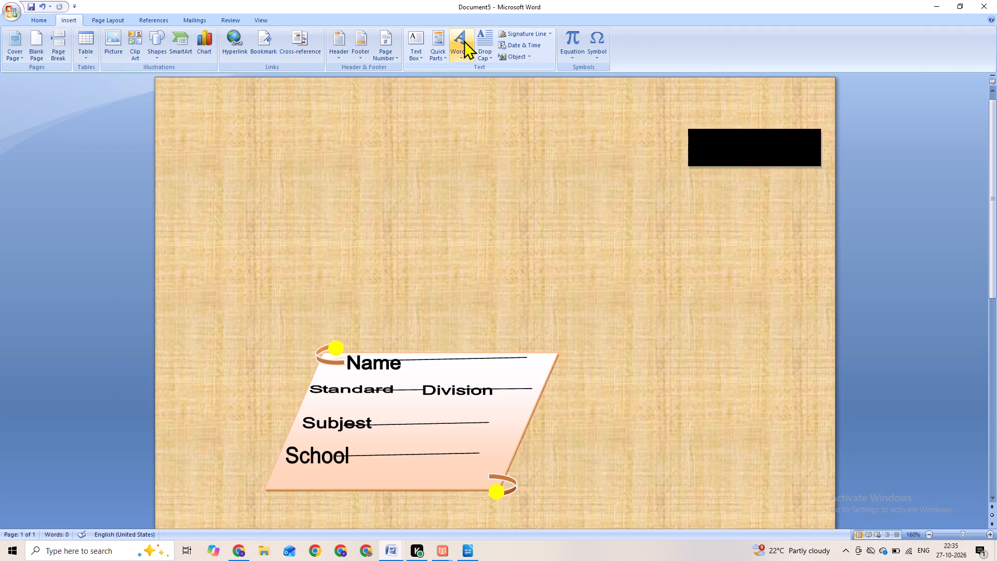
{"action": "left_click", "coordinate": [464, 40]}
{"action": "left_click", "coordinate": [460, 71]}
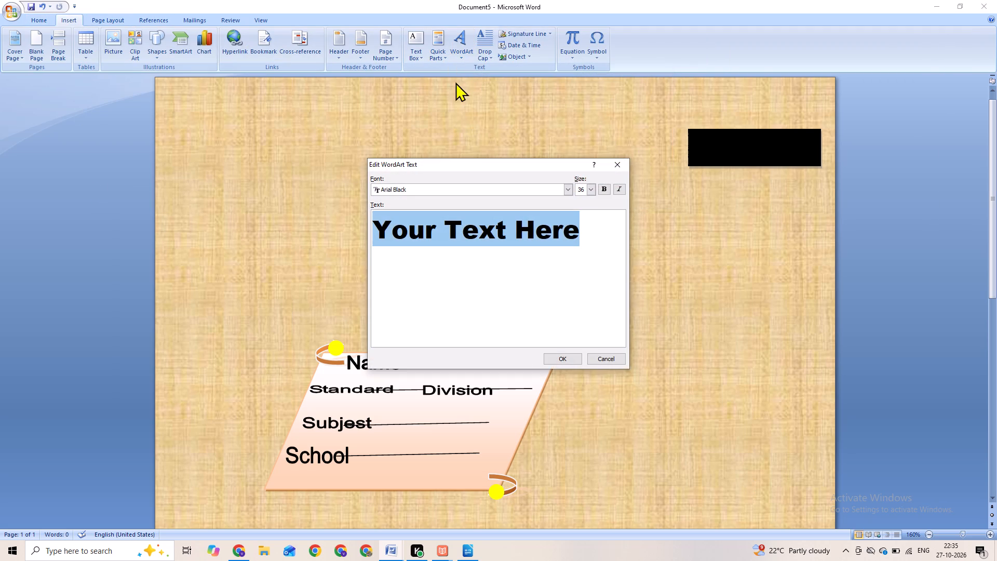
{"action": "key", "text": "BackSpace"}
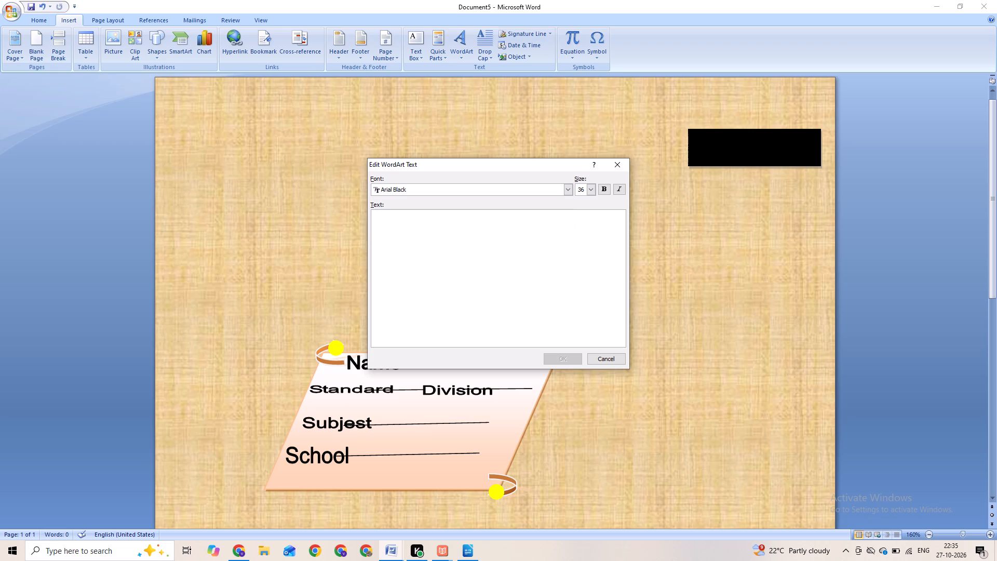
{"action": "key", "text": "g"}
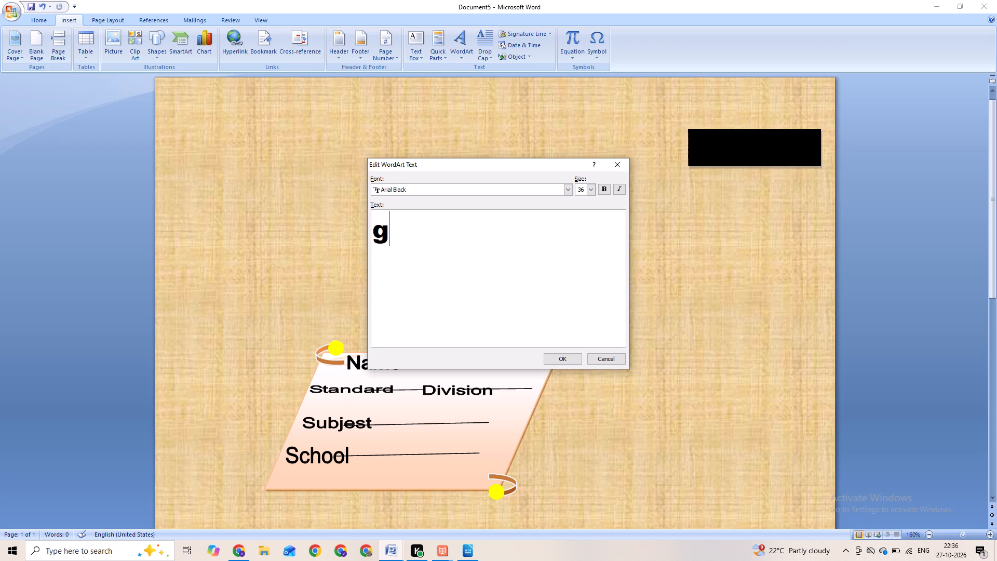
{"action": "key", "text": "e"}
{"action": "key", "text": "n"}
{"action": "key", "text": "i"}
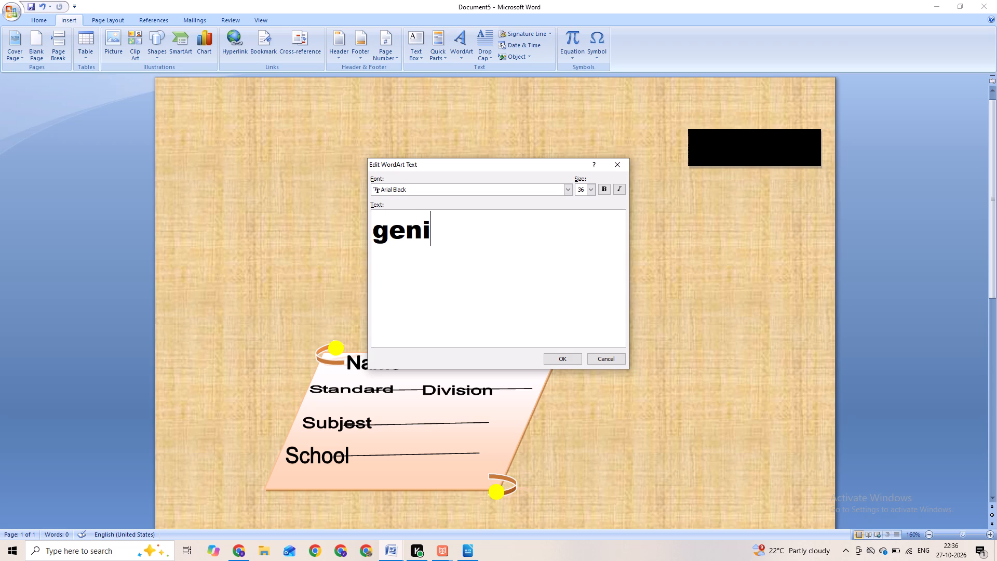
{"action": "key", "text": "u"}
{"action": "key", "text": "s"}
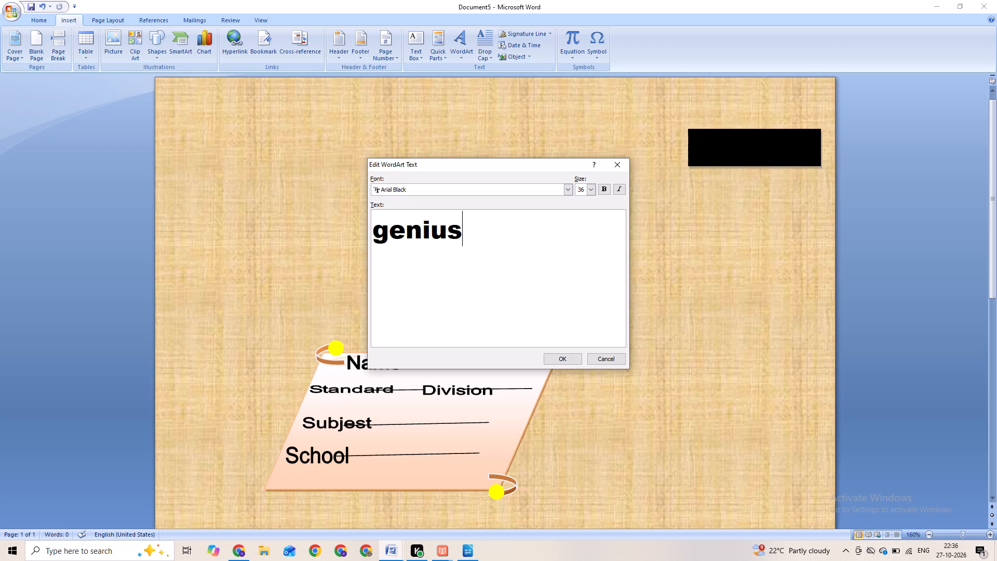
Set the genius WordArt text to Arial, size 18, and insert it on the page.
{"action": "left_click_drag", "start_coordinate": [421, 190], "coordinate": [425, 197]}
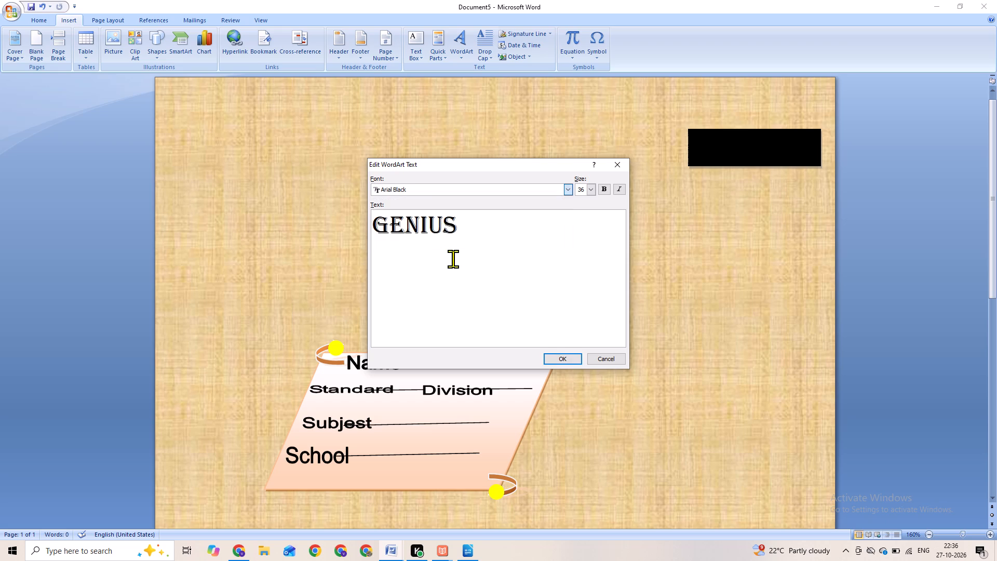
{"action": "left_click", "coordinate": [568, 185]}
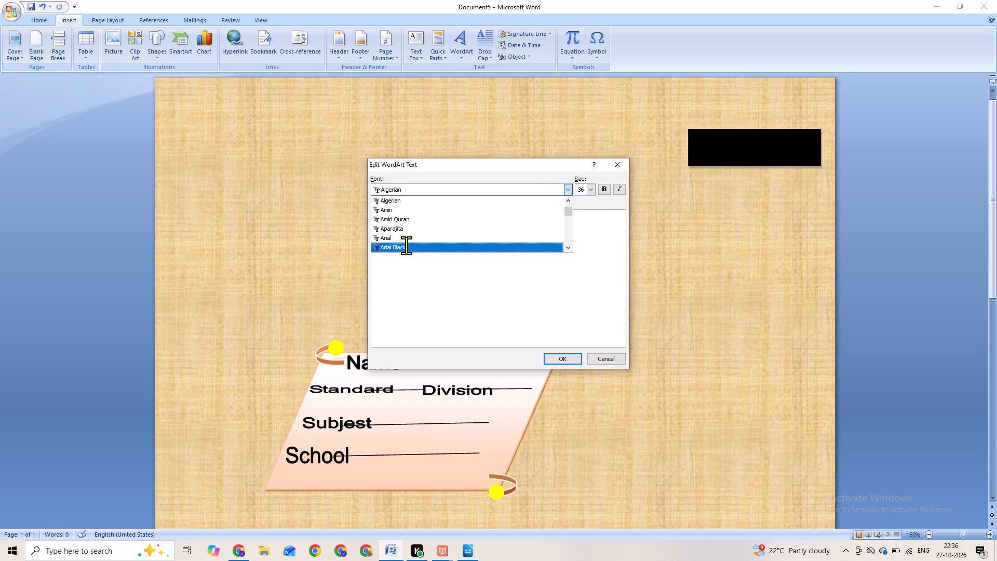
{"action": "left_click", "coordinate": [392, 245]}
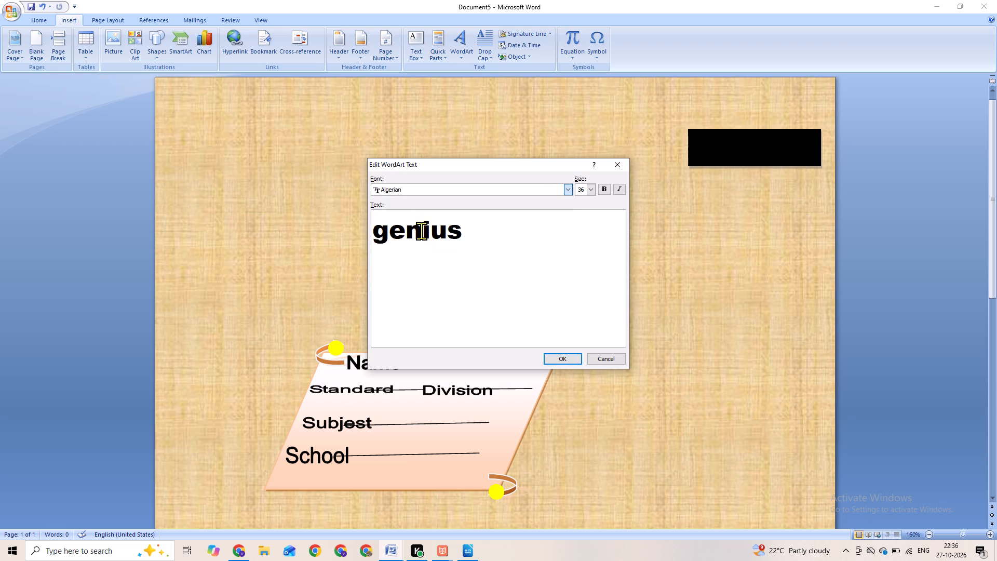
{"action": "left_click", "coordinate": [566, 189]}
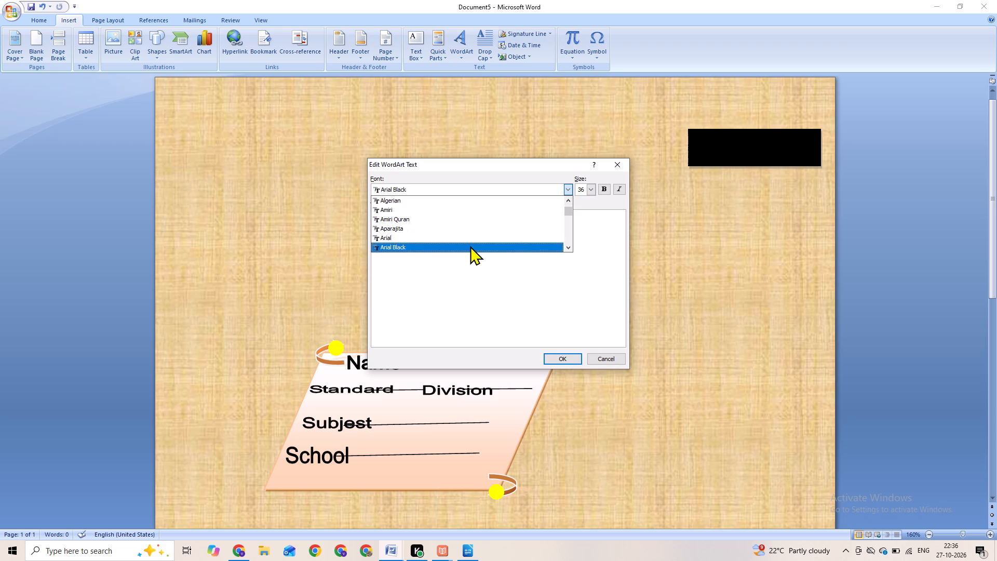
{"action": "left_click", "coordinate": [463, 236]}
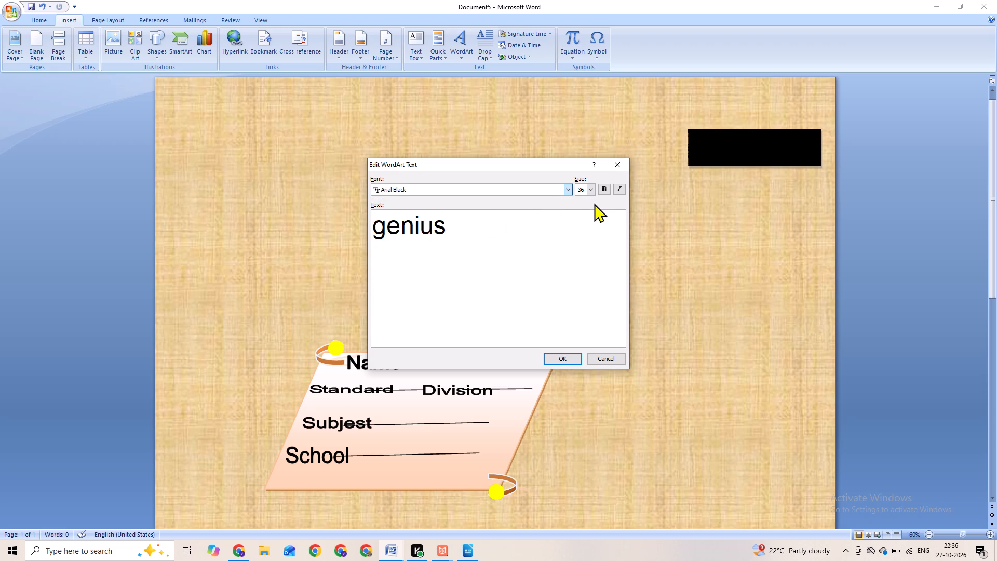
{"action": "left_click", "coordinate": [589, 191]}
{"action": "left_click", "coordinate": [580, 201]}
{"action": "left_click_drag", "start_coordinate": [414, 215], "coordinate": [378, 244]}
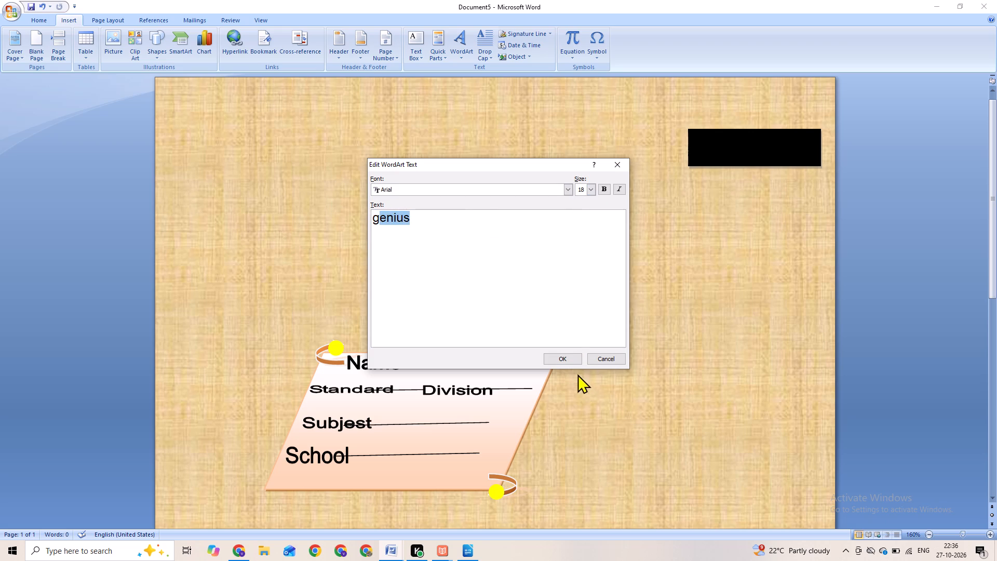
{"action": "left_click", "coordinate": [563, 359]}
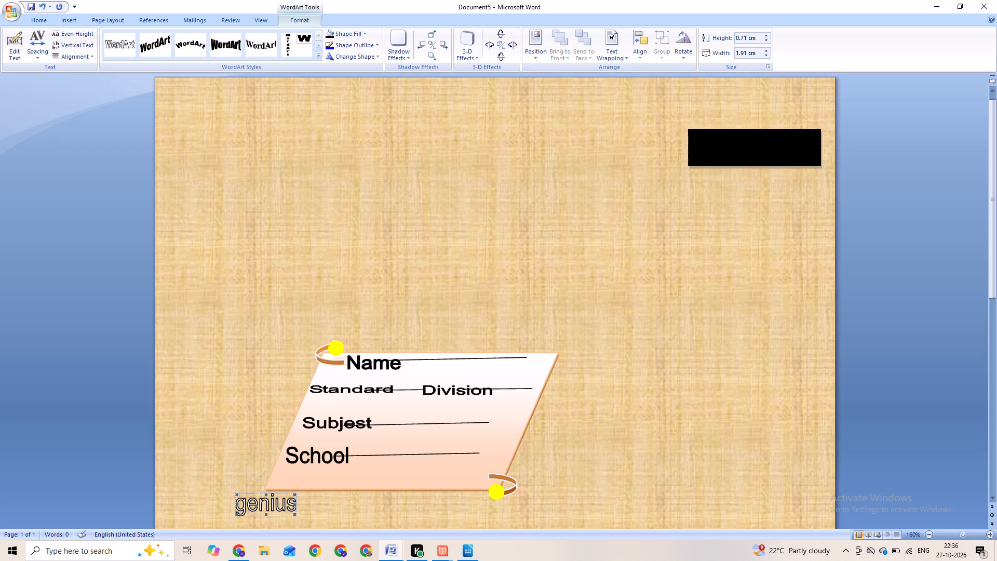
Set the genius WordArt to In Front of Text and place it centred on the black rectangle.
{"action": "left_click_drag", "start_coordinate": [228, 506], "coordinate": [411, 159]}
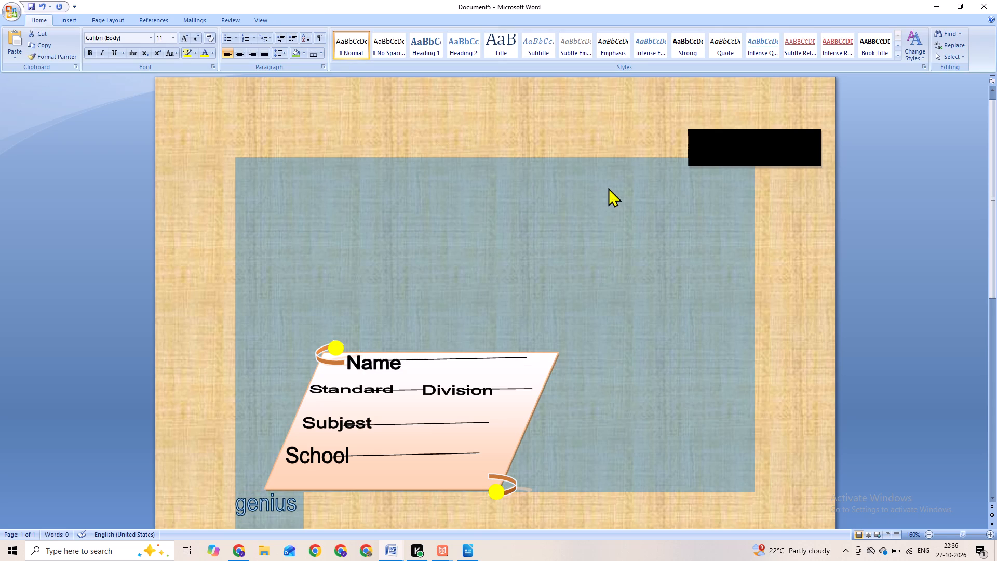
{"action": "left_click", "coordinate": [779, 193]}
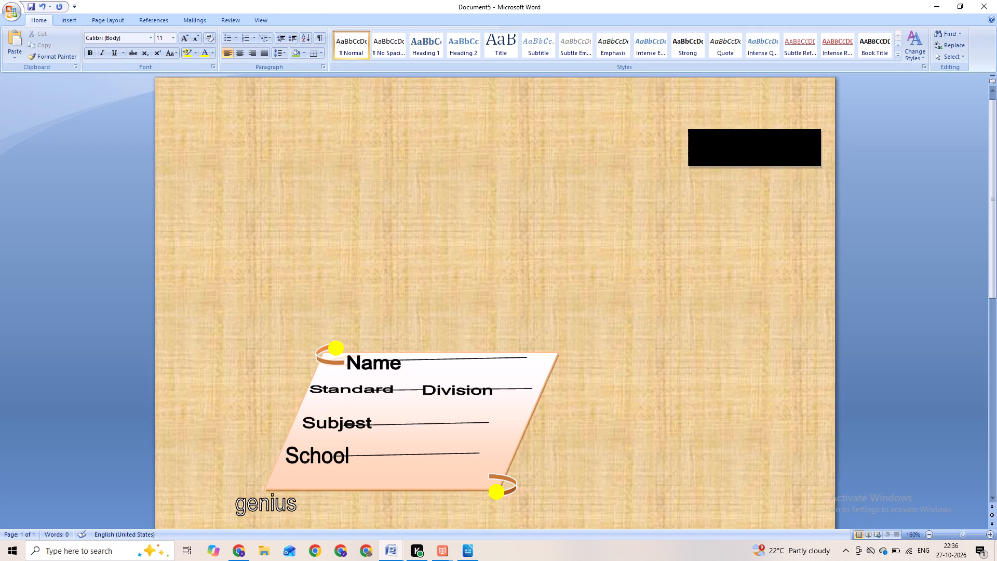
{"action": "left_click", "coordinate": [278, 510]}
{"action": "left_click_drag", "start_coordinate": [274, 508], "coordinate": [324, 319]}
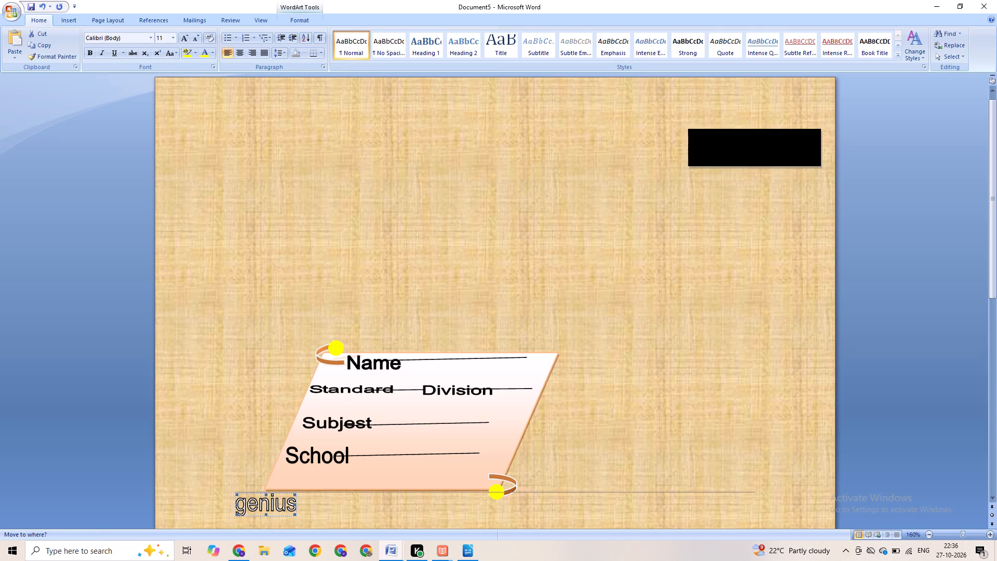
{"action": "left_click_drag", "start_coordinate": [324, 319], "coordinate": [407, 272]}
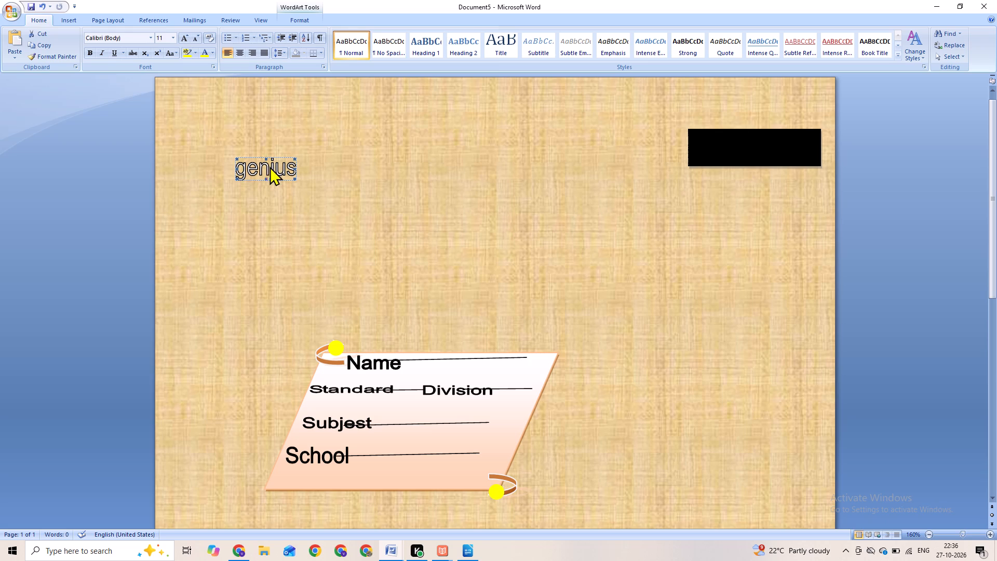
{"action": "left_click_drag", "start_coordinate": [101, 14], "coordinate": [107, 16]}
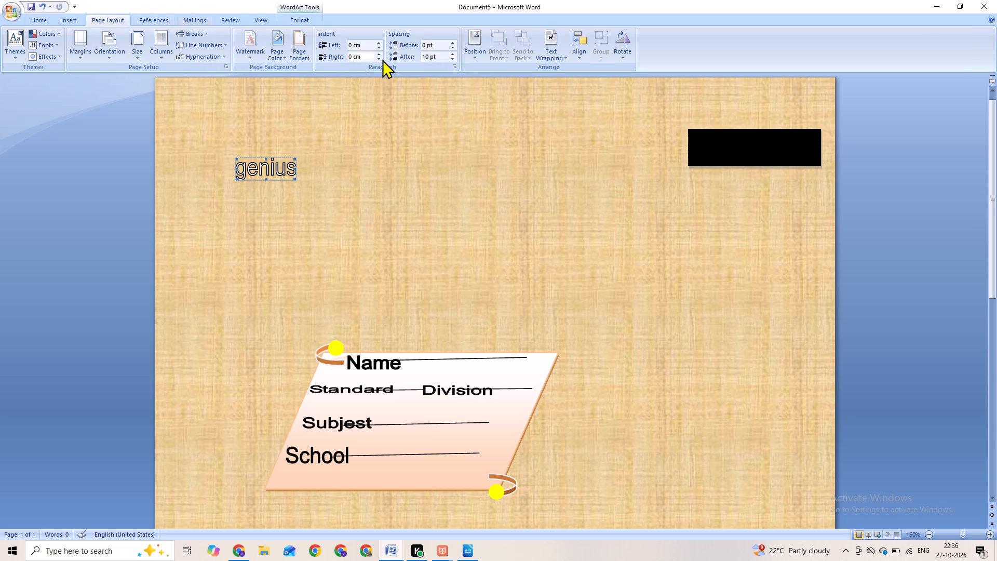
{"action": "left_click", "coordinate": [554, 38]}
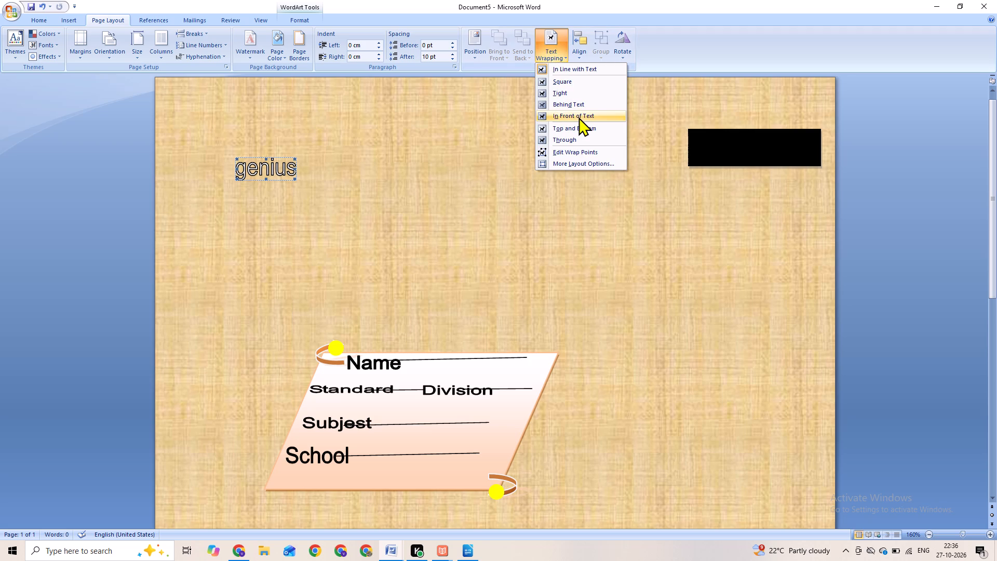
{"action": "left_click", "coordinate": [578, 117]}
{"action": "left_click_drag", "start_coordinate": [273, 165], "coordinate": [736, 143]}
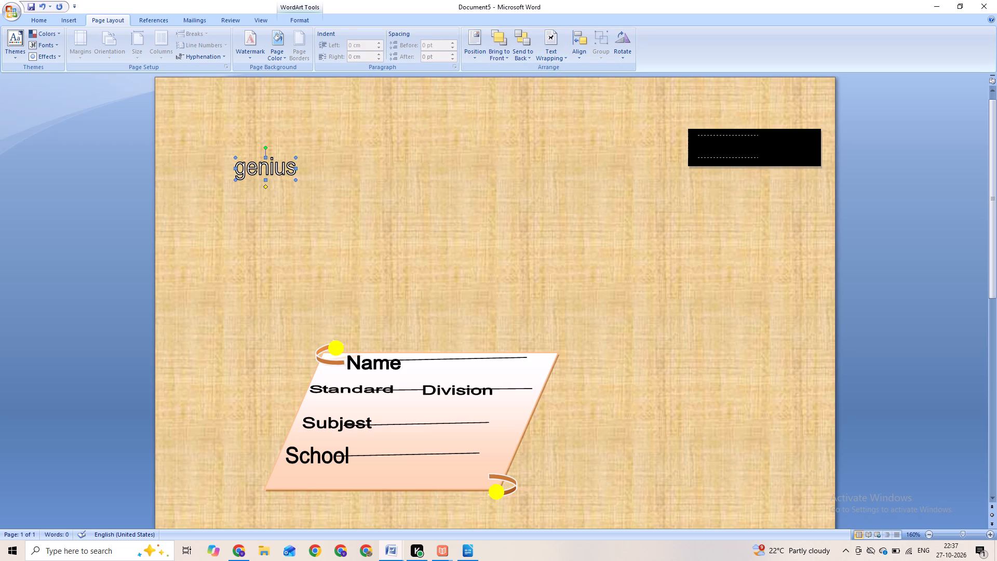
{"action": "left_click_drag", "start_coordinate": [736, 143], "coordinate": [760, 146]}
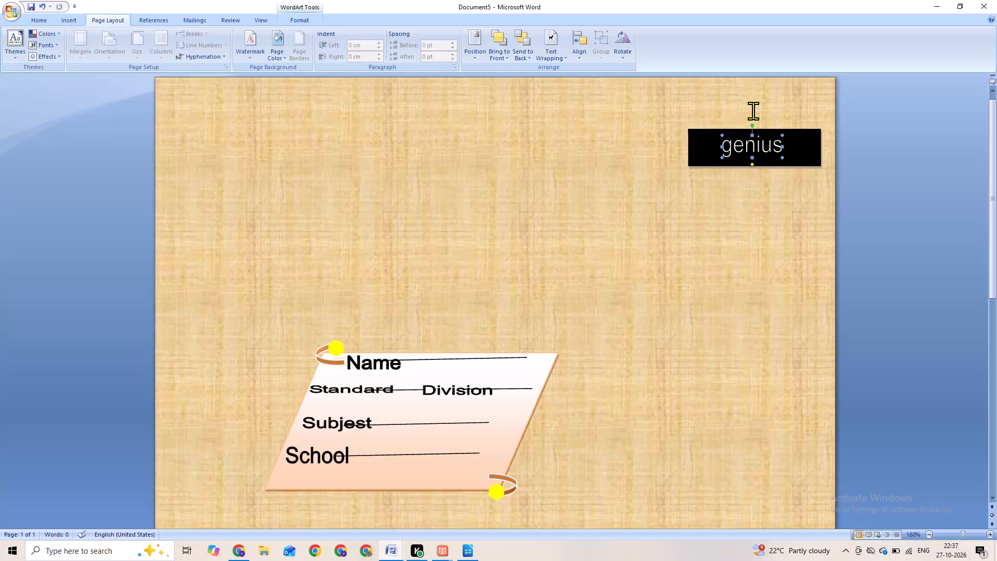
{"action": "left_click", "coordinate": [753, 111]}
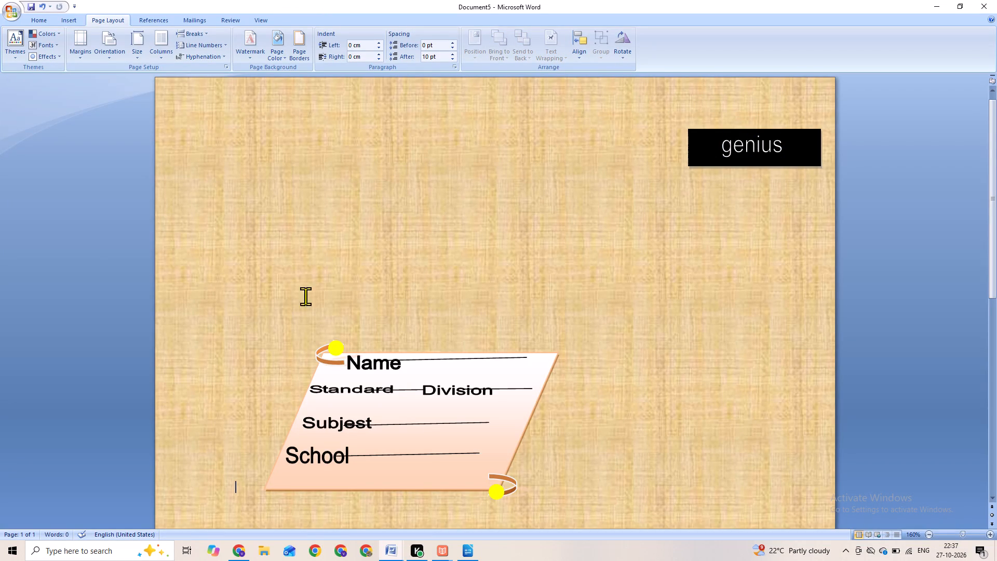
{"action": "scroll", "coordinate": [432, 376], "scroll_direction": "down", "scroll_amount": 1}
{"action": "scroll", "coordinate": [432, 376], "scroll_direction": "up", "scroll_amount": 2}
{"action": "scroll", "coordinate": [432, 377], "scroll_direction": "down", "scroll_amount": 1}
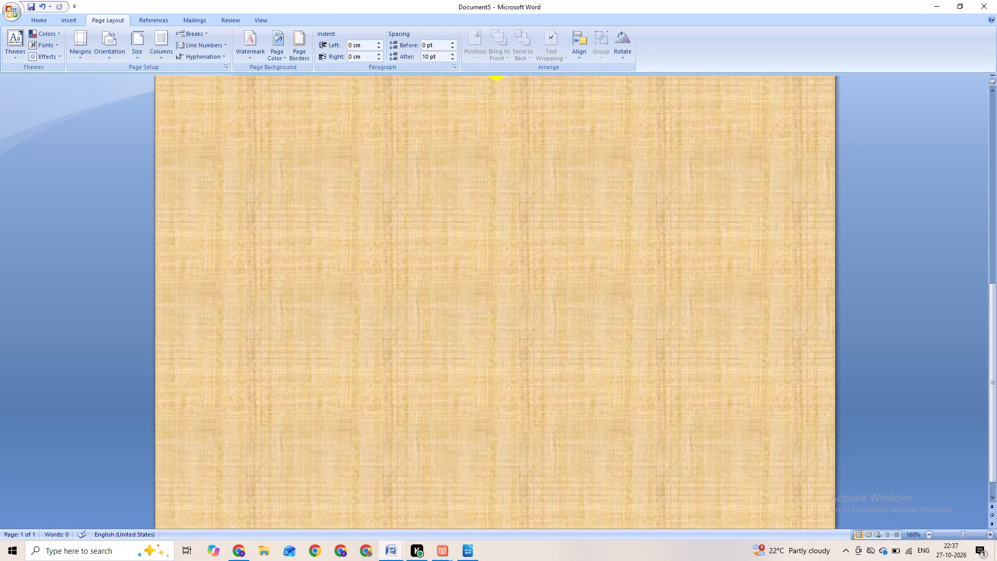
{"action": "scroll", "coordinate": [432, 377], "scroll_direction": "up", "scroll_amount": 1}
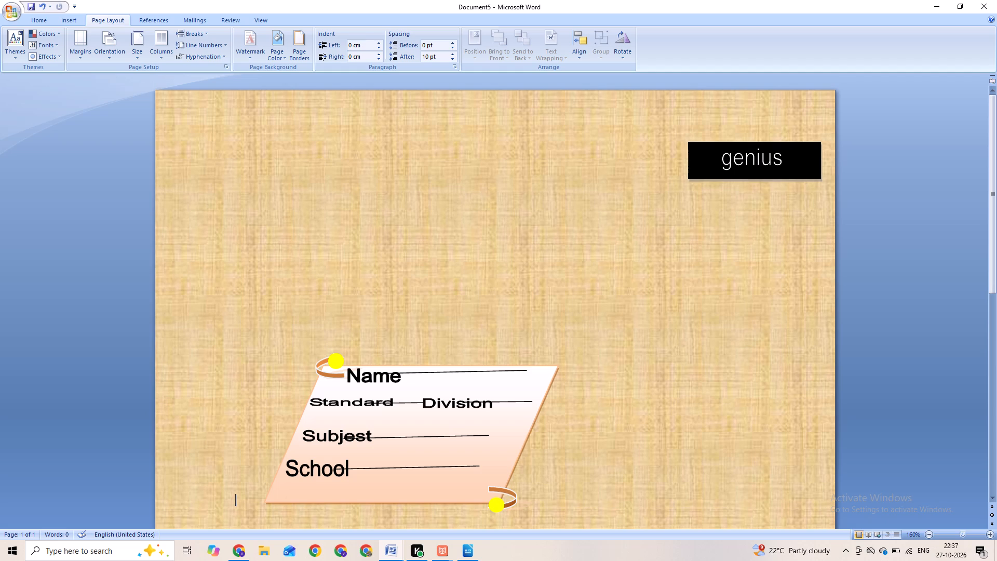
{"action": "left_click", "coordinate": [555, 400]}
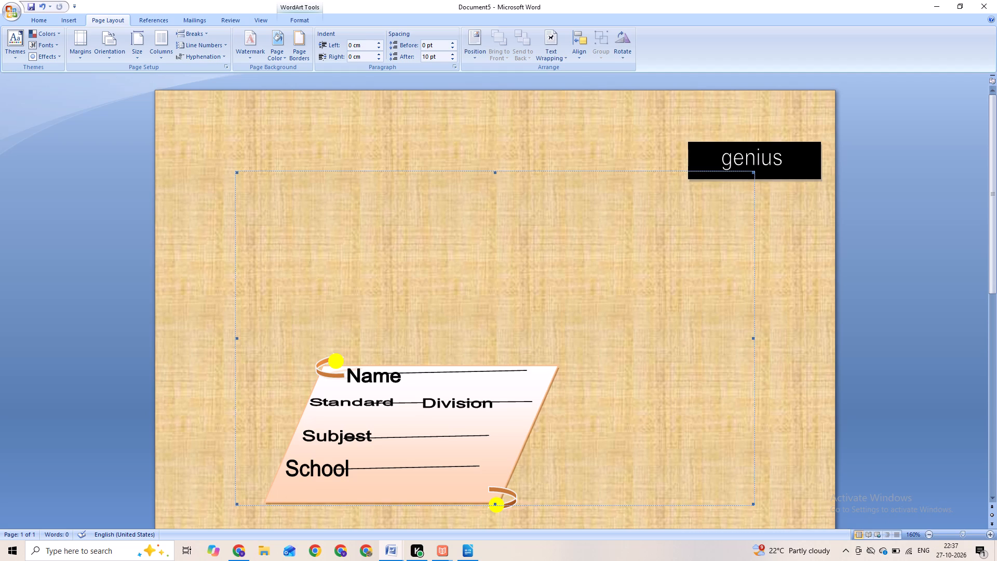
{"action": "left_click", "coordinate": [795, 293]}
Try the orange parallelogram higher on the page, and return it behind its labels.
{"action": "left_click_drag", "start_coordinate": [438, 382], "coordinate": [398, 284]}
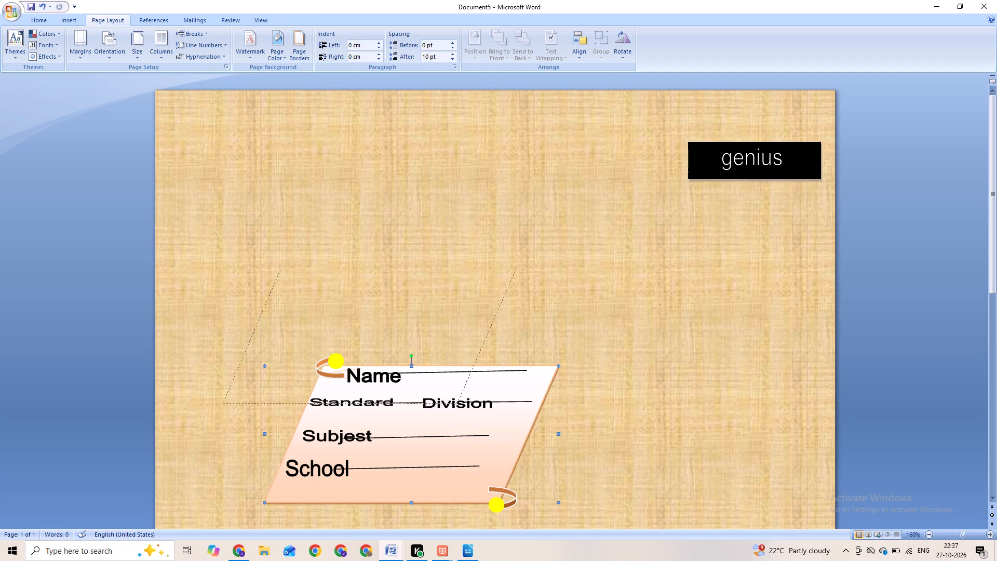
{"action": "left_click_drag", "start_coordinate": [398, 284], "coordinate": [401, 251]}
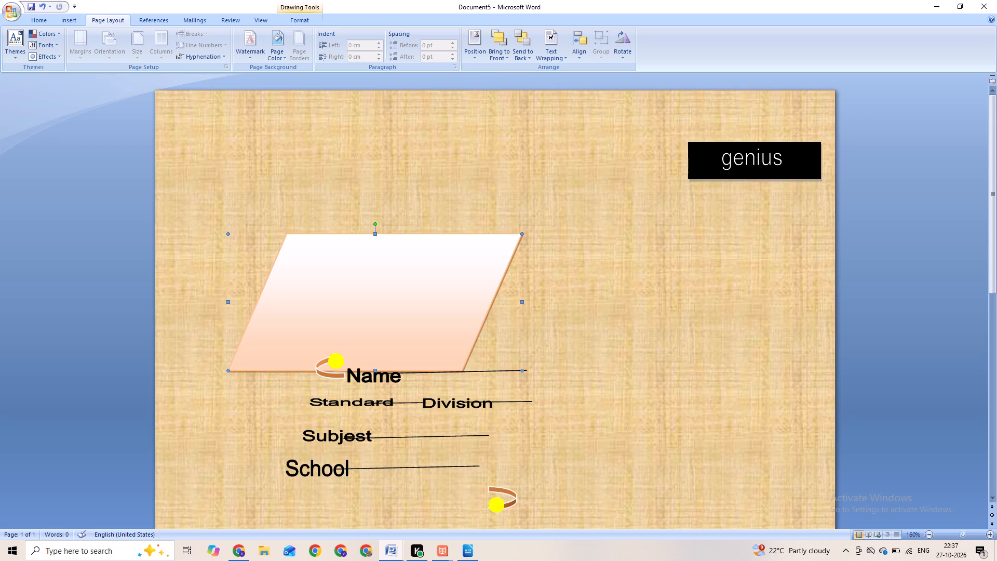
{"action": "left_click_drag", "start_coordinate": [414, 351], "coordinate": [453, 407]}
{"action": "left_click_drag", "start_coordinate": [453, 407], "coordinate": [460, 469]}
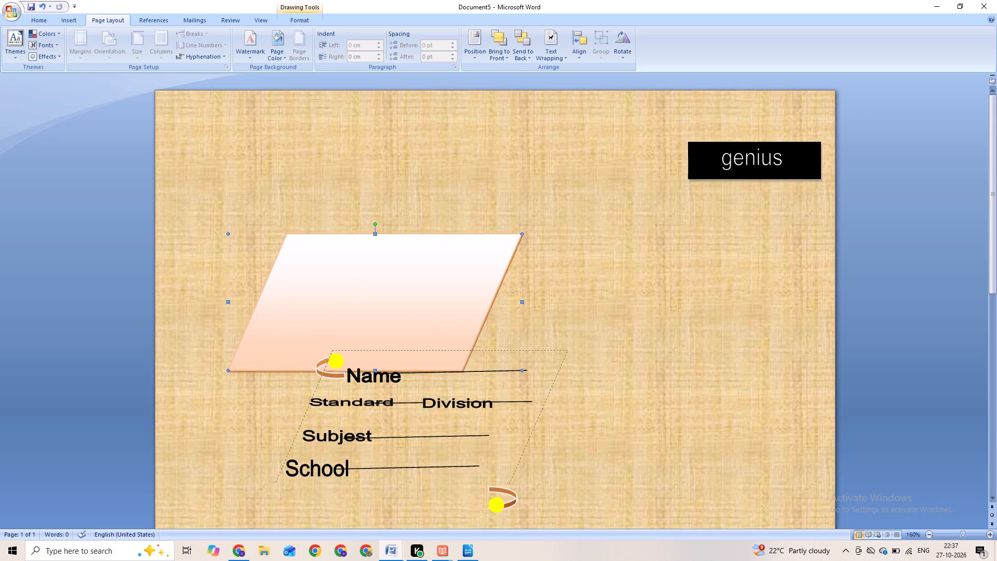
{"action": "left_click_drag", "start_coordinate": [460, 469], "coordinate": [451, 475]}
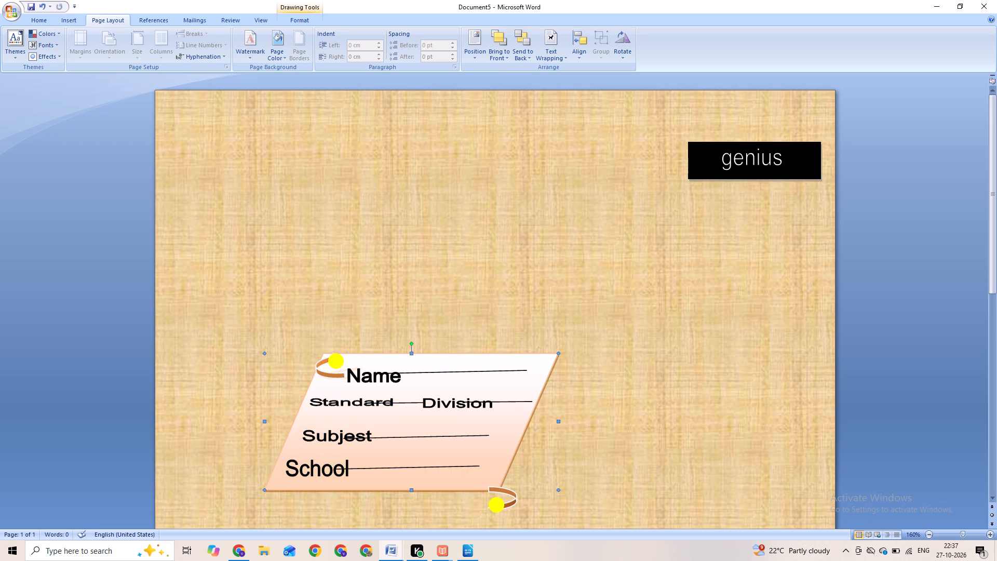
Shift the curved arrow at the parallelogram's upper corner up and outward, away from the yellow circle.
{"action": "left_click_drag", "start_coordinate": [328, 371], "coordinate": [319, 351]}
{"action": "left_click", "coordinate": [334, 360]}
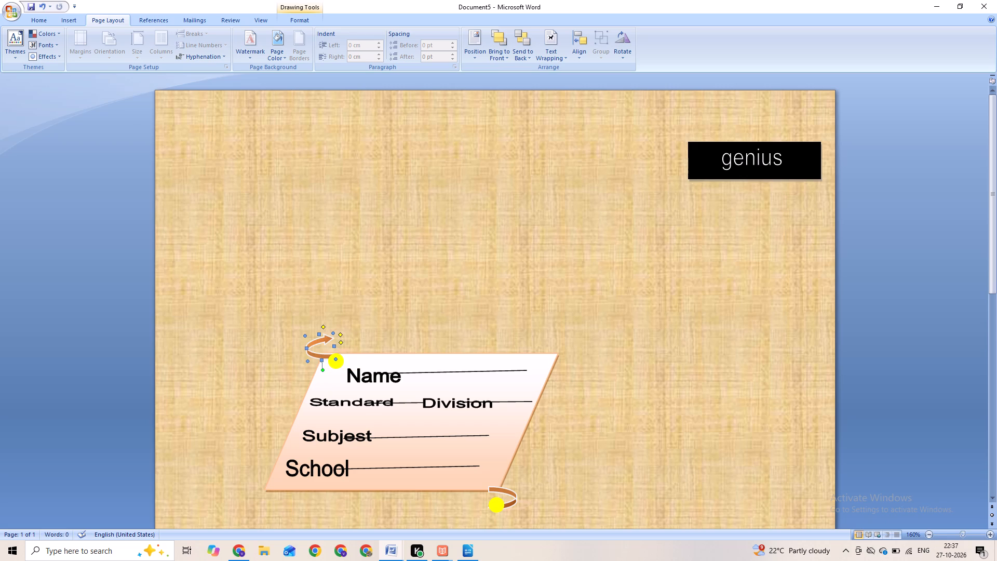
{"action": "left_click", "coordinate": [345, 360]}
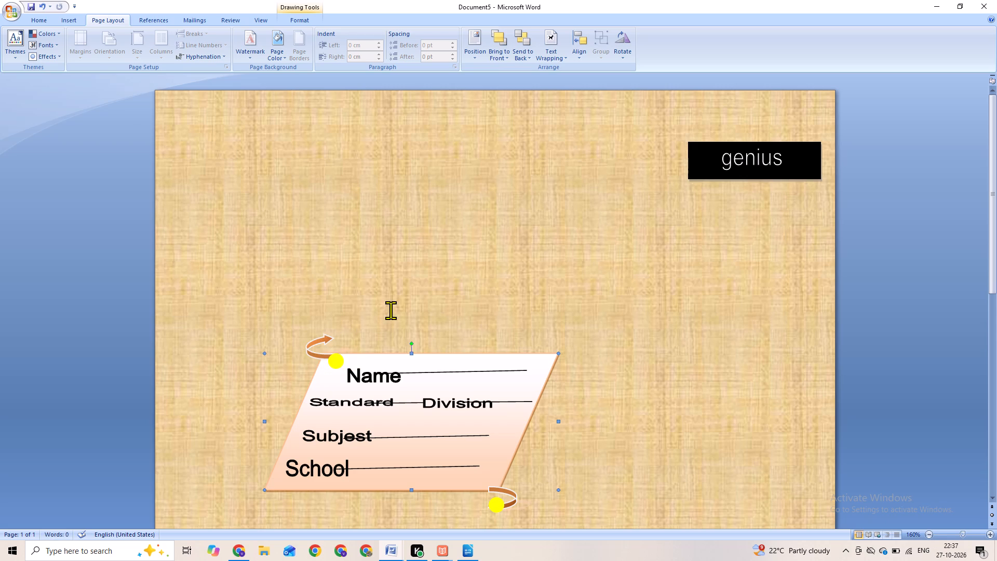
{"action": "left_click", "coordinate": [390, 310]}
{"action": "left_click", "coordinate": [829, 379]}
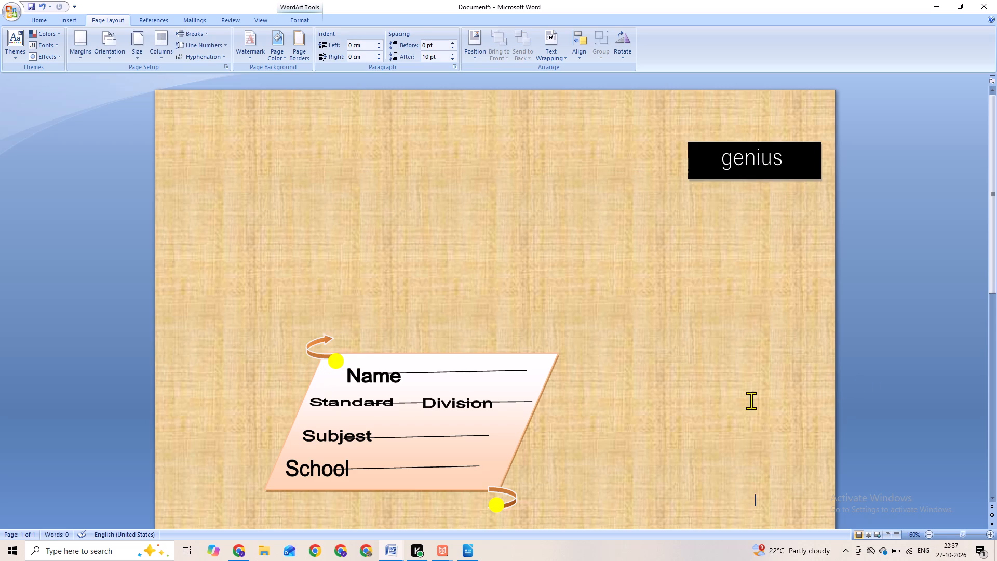
Nudge the orange parallelogram slightly down to line it up with its labels and corner circles.
{"action": "left_click_drag", "start_coordinate": [507, 440], "coordinate": [507, 448]}
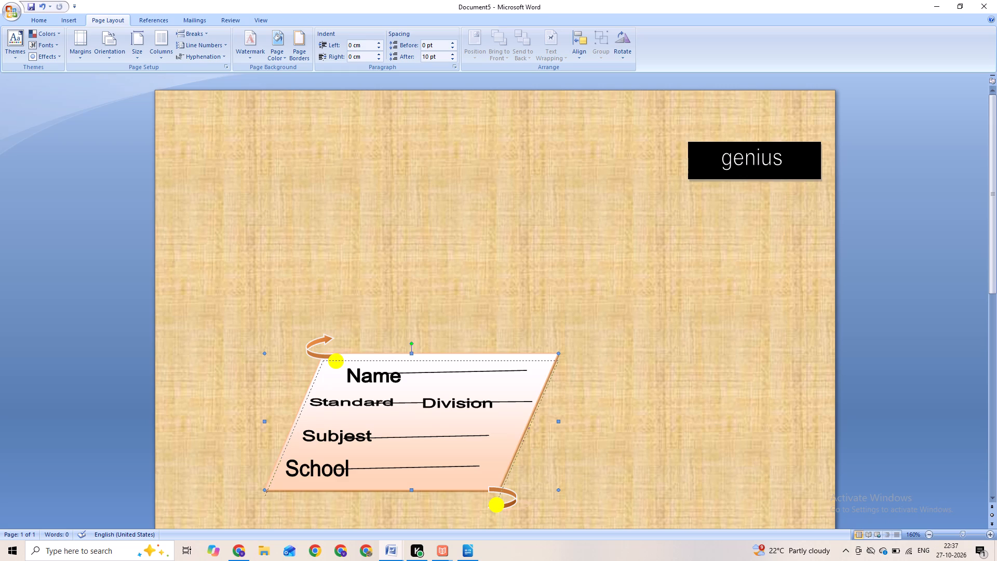
{"action": "left_click_drag", "start_coordinate": [507, 448], "coordinate": [507, 448]}
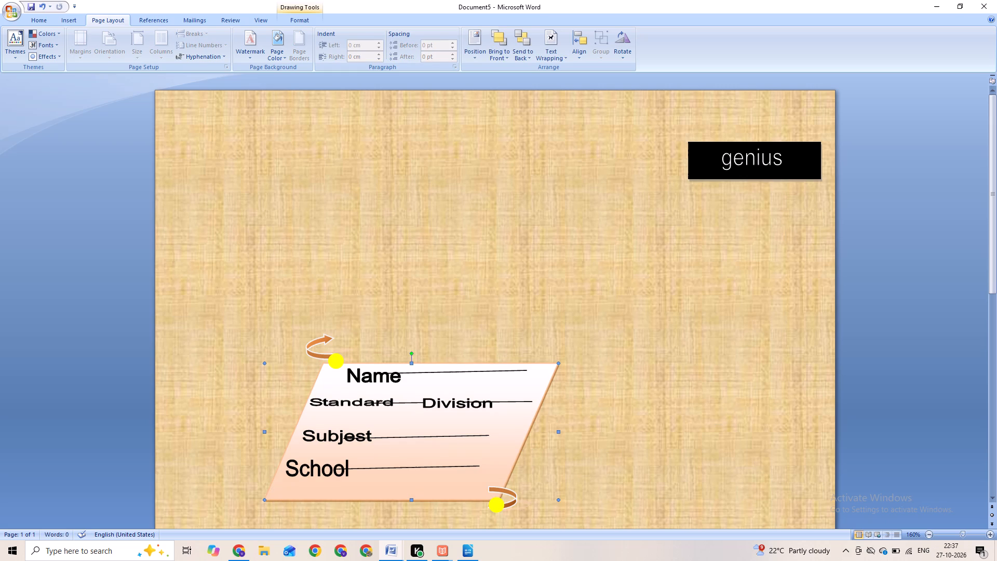
Move the upper curved arrow down around the yellow circle at the parallelogram's upper corner.
{"action": "left_click", "coordinate": [311, 348]}
{"action": "left_click_drag", "start_coordinate": [311, 348], "coordinate": [314, 358]}
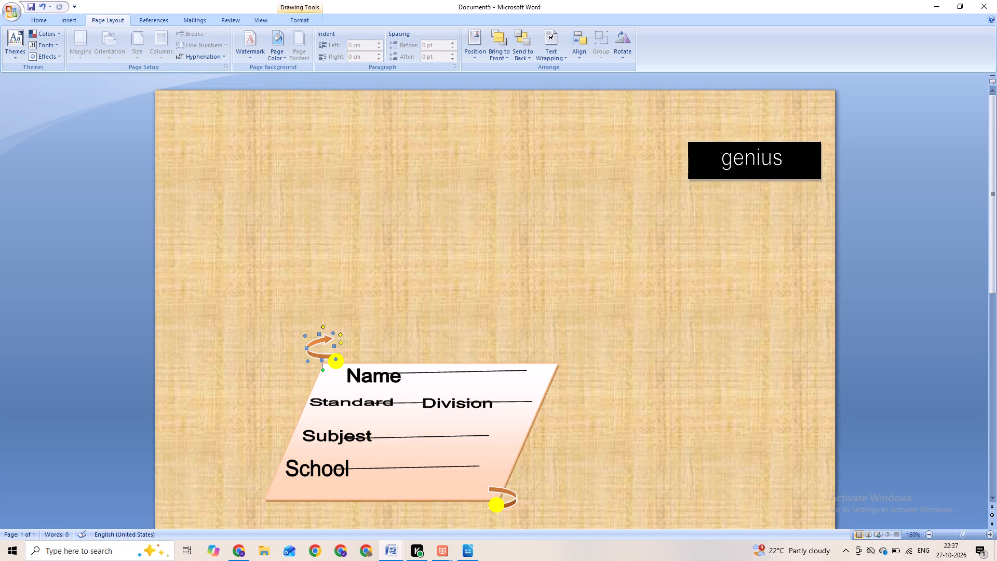
{"action": "left_click_drag", "start_coordinate": [314, 358], "coordinate": [318, 367]}
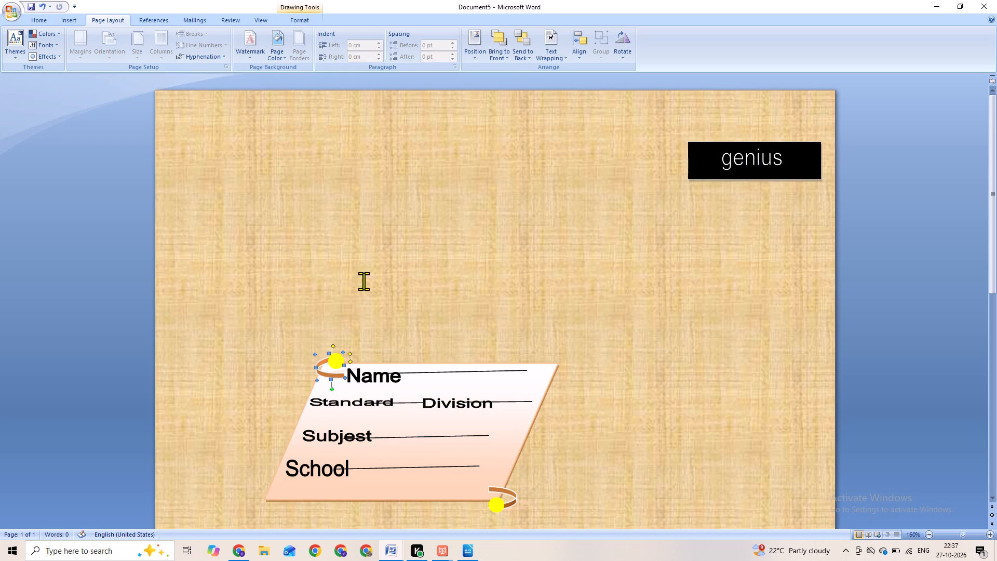
{"action": "left_click", "coordinate": [369, 269]}
{"action": "left_click", "coordinate": [793, 260]}
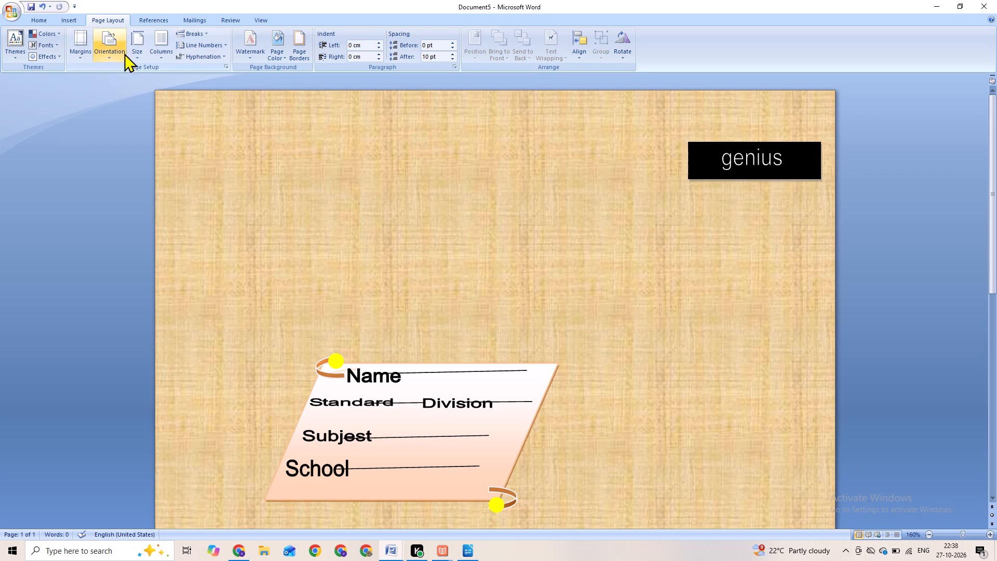
Start a new WordArt and replace its placeholder text with "Note Book".
{"action": "left_click", "coordinate": [66, 17]}
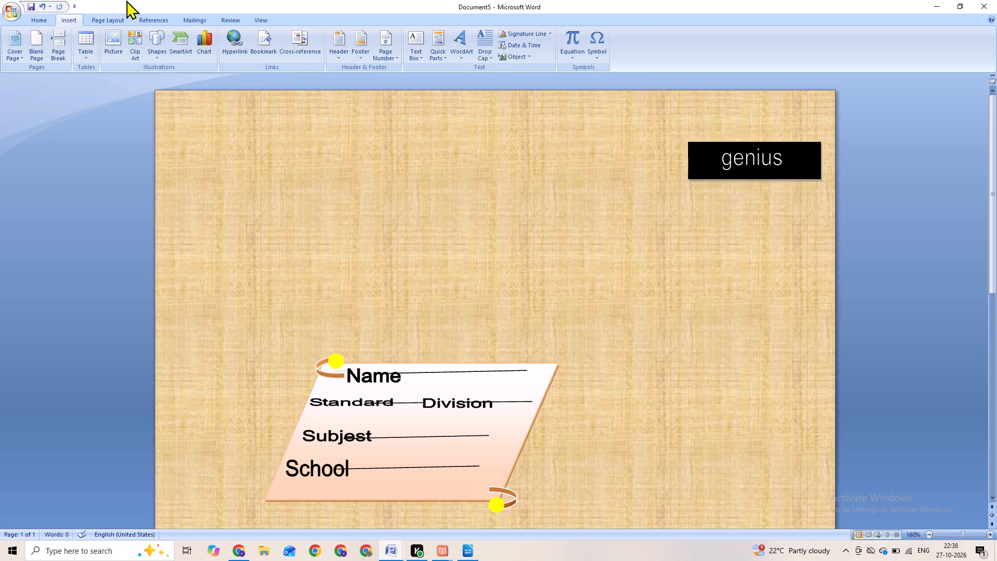
{"action": "left_click", "coordinate": [455, 34]}
{"action": "left_click", "coordinate": [466, 75]}
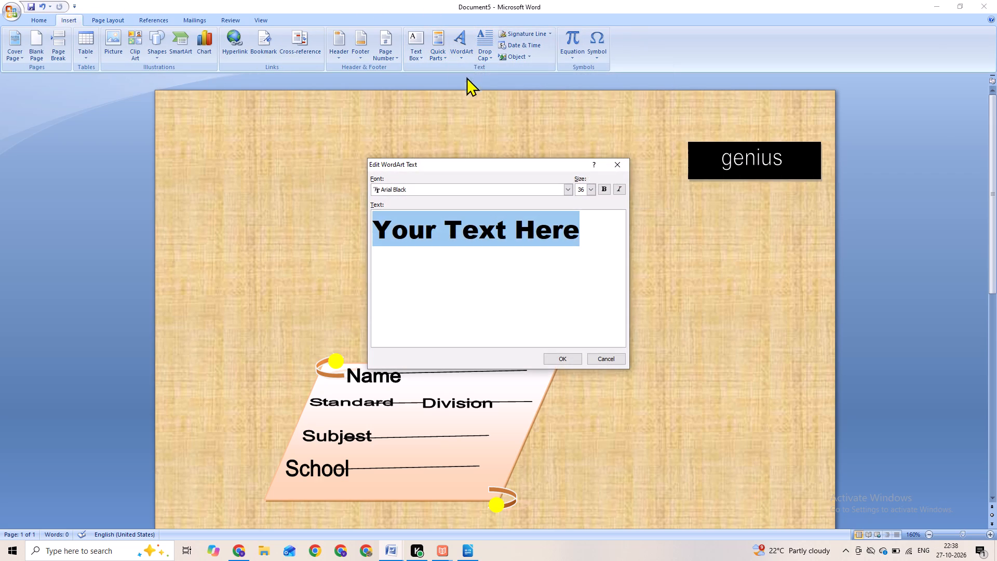
{"action": "key", "text": "BackSpace"}
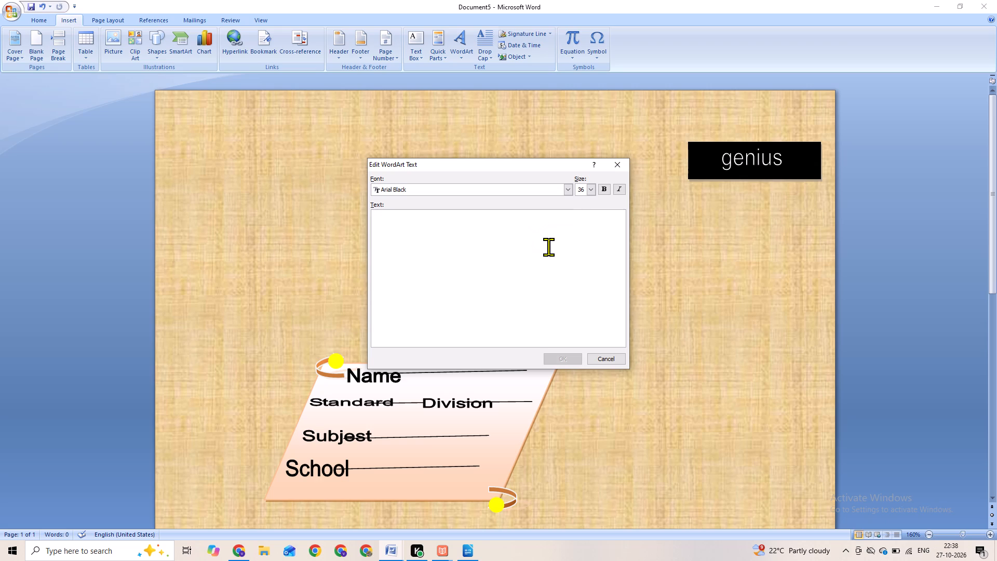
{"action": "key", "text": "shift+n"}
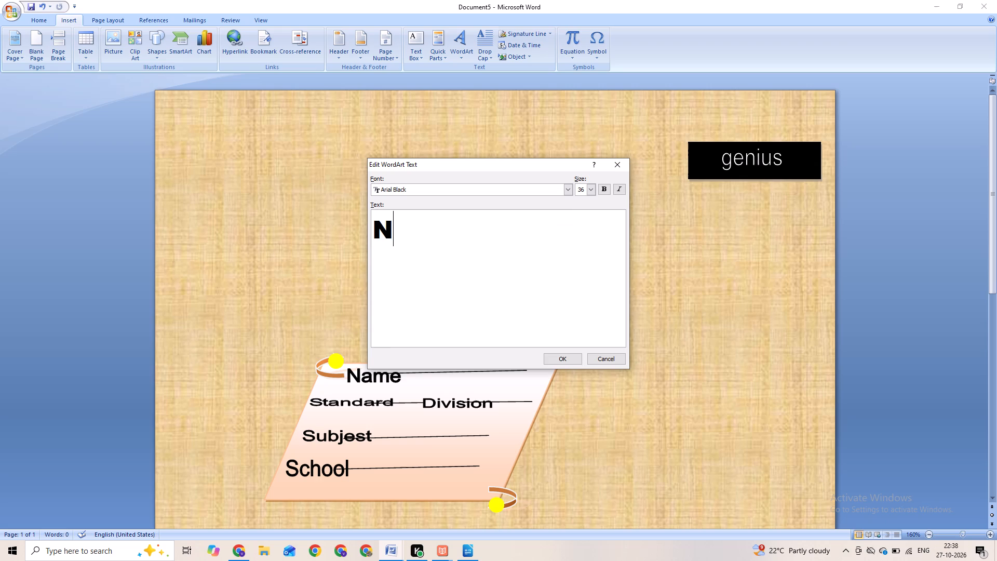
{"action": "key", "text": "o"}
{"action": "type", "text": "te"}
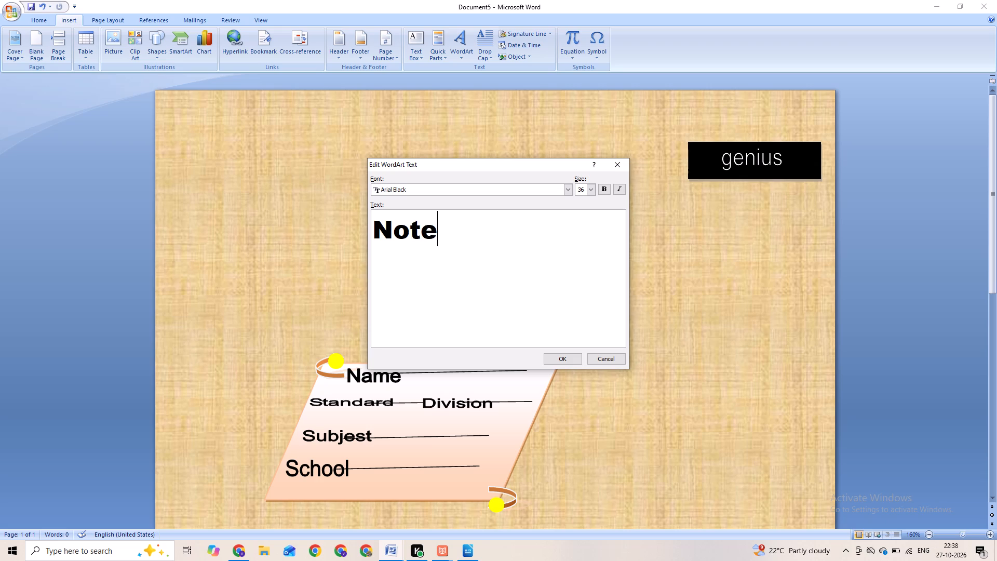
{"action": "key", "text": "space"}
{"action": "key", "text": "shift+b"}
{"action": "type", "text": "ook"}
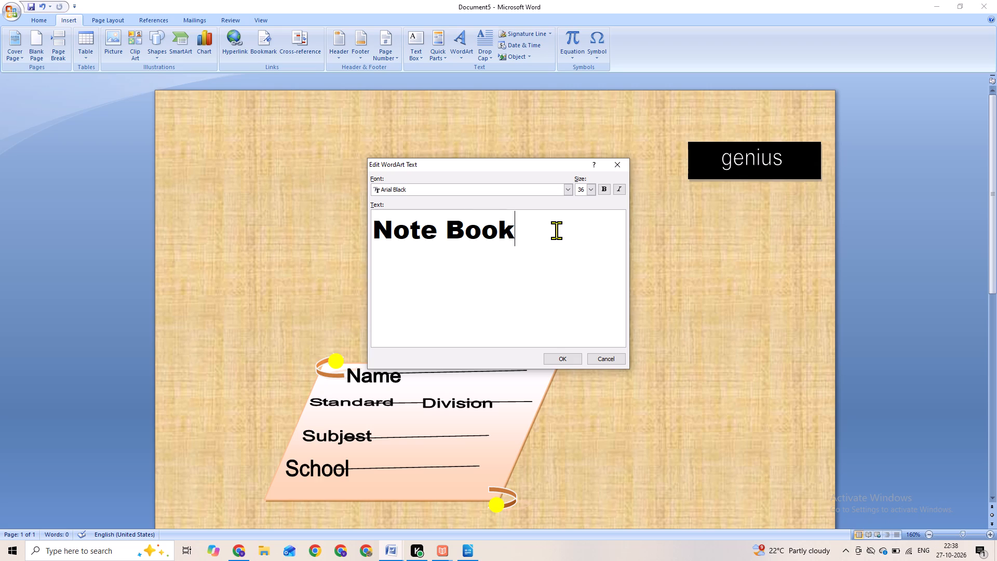
Set the "Note Book" WordArt to Arial, size 18, and insert it on the page.
{"action": "left_click", "coordinate": [567, 190]}
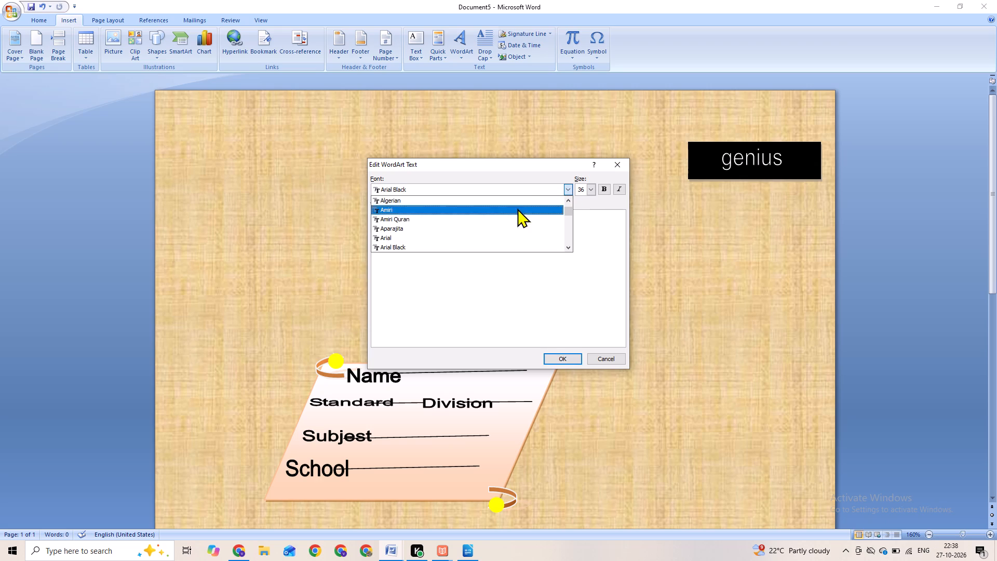
{"action": "left_click_drag", "start_coordinate": [450, 234], "coordinate": [458, 233]}
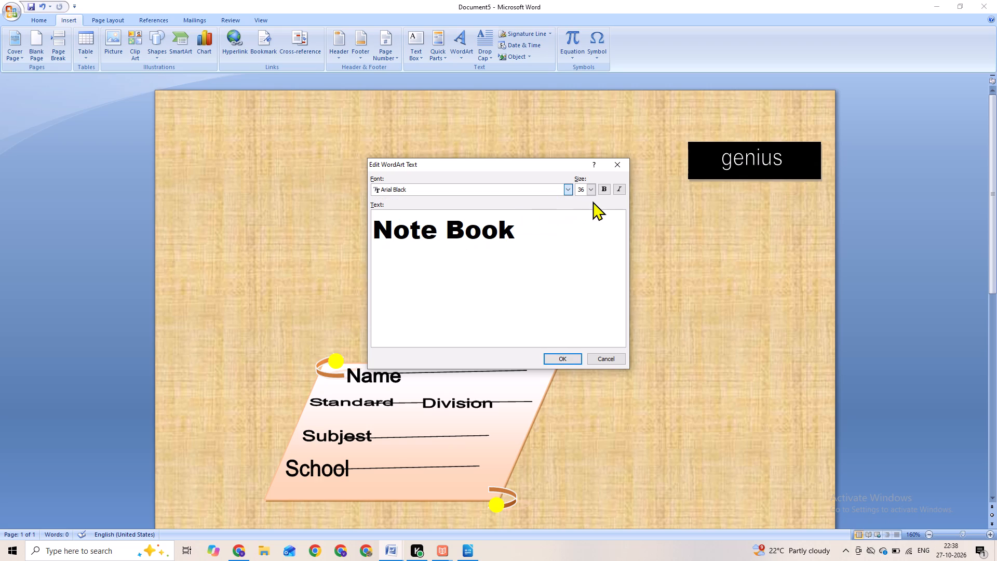
{"action": "left_click", "coordinate": [592, 190]}
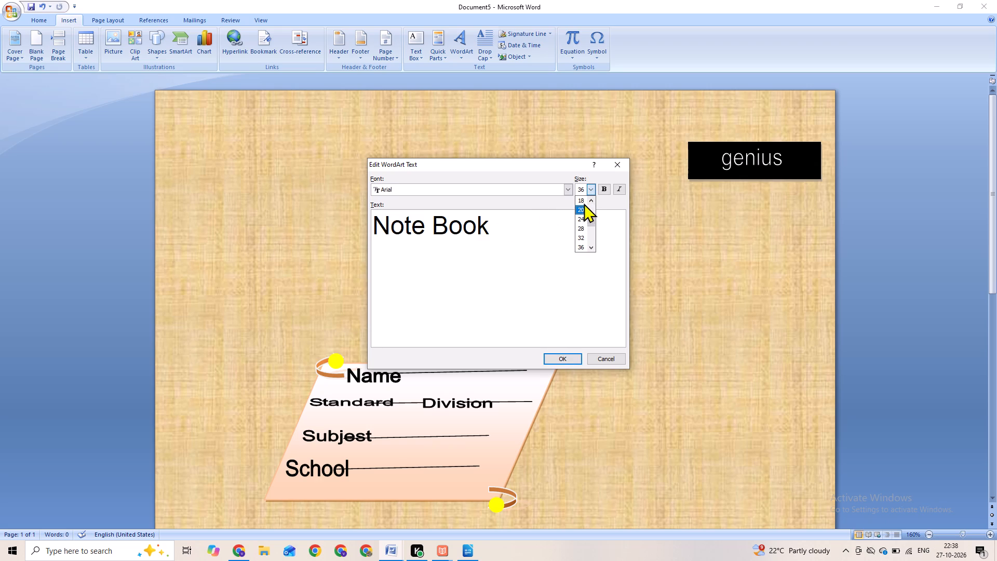
{"action": "left_click", "coordinate": [583, 200]}
{"action": "left_click_drag", "start_coordinate": [443, 219], "coordinate": [358, 229]}
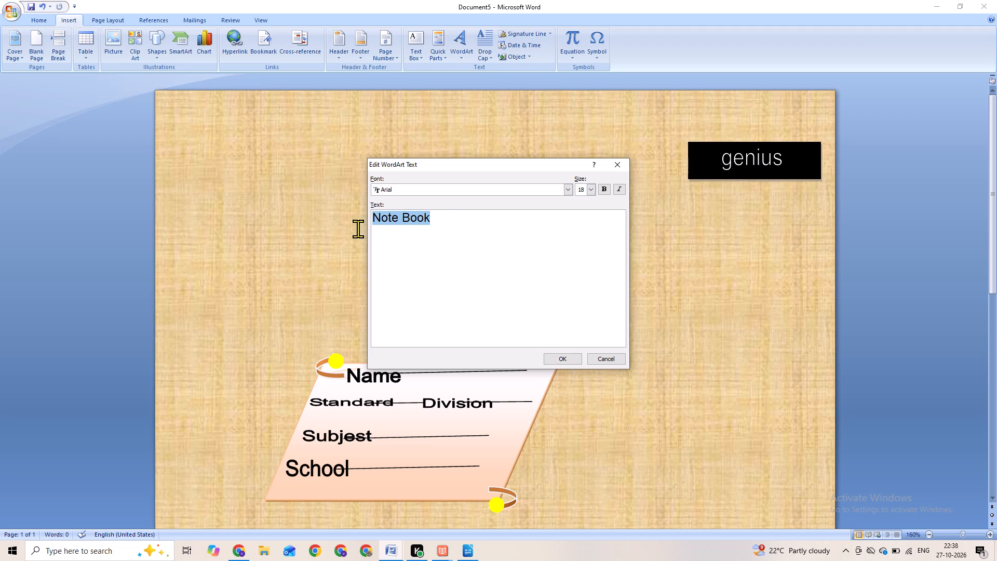
{"action": "left_click_drag", "start_coordinate": [358, 229], "coordinate": [408, 274]}
{"action": "left_click", "coordinate": [565, 359]}
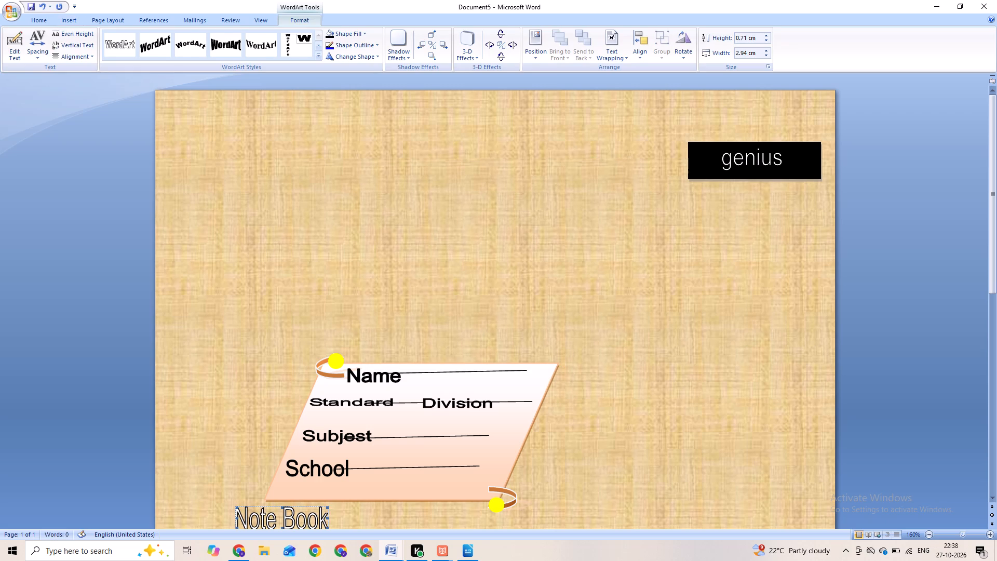
Move the "Note Book" WordArt from below the parallelogram to the upper part of the page.
{"action": "left_click_drag", "start_coordinate": [264, 517], "coordinate": [253, 493]}
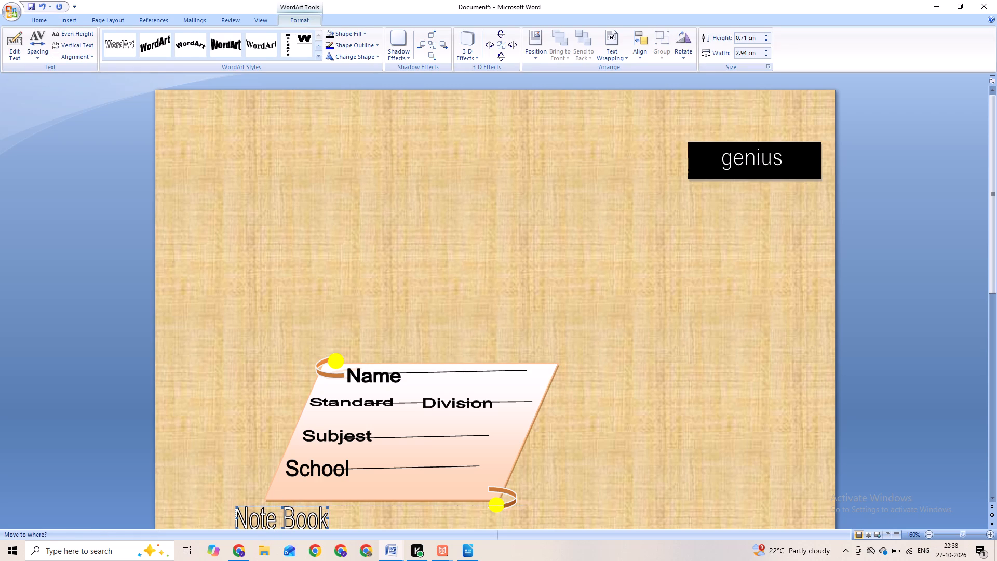
{"action": "left_click_drag", "start_coordinate": [253, 493], "coordinate": [251, 490]}
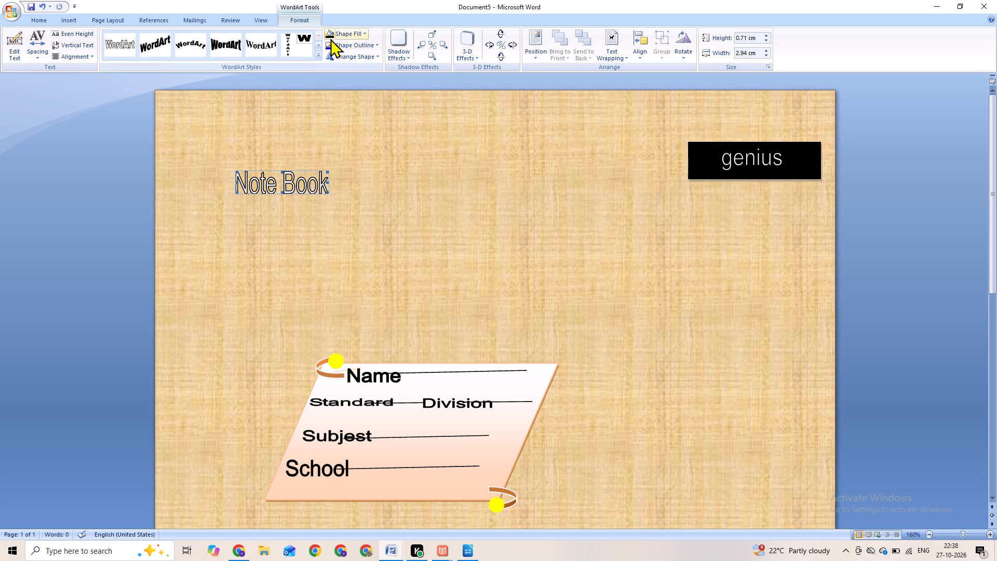
Fill the "Note Book" WordArt with the standard orange colour.
{"action": "left_click", "coordinate": [363, 33]}
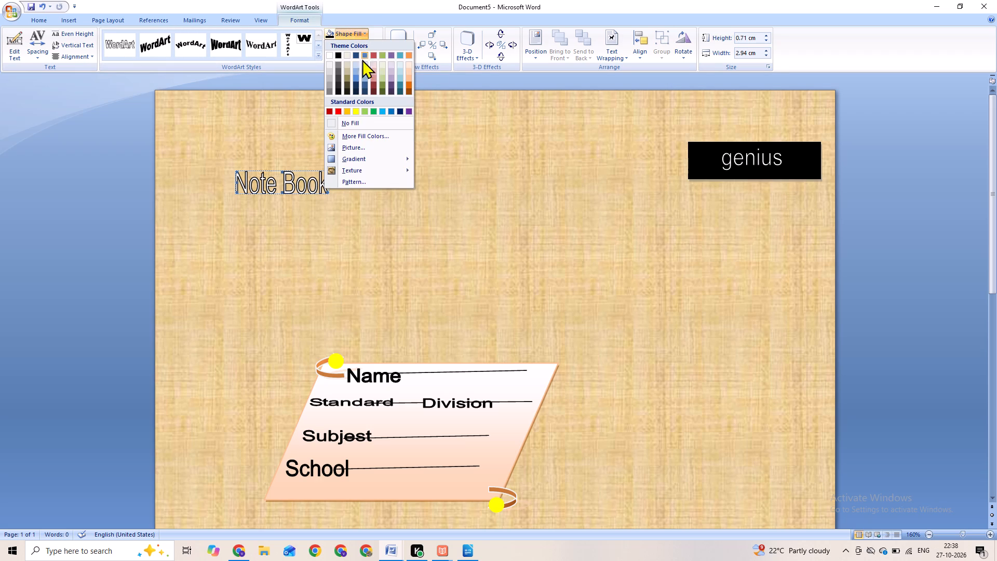
{"action": "left_click", "coordinate": [348, 109]}
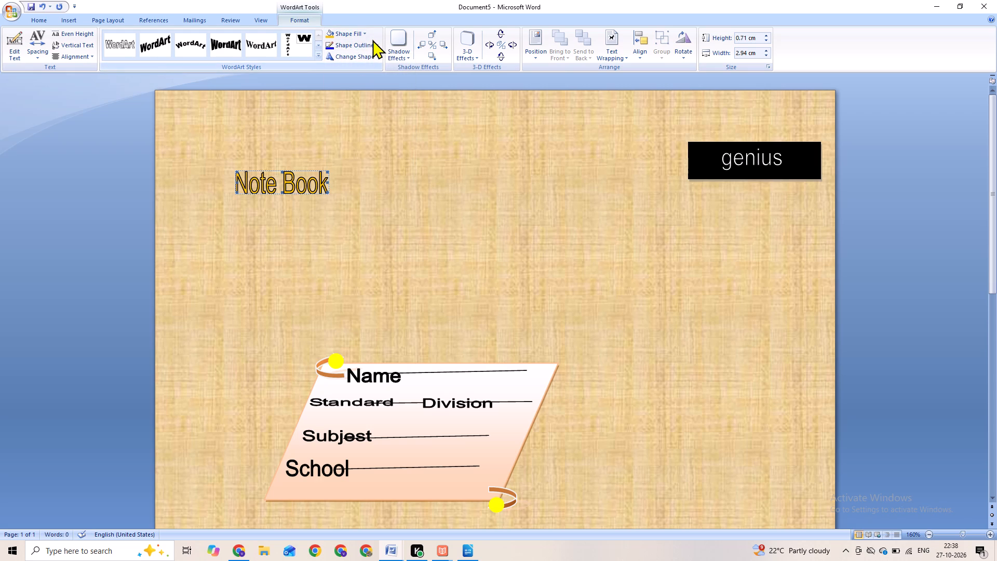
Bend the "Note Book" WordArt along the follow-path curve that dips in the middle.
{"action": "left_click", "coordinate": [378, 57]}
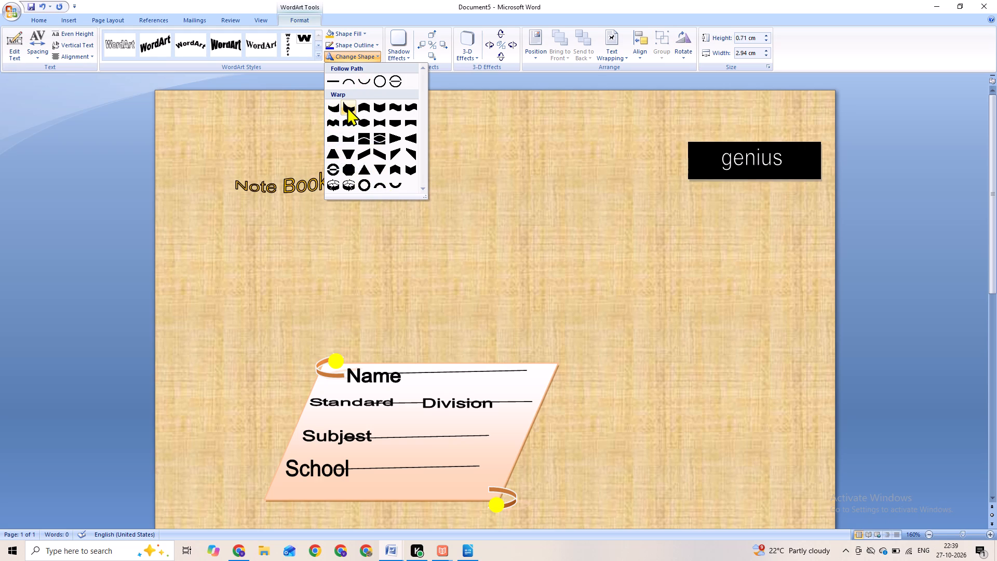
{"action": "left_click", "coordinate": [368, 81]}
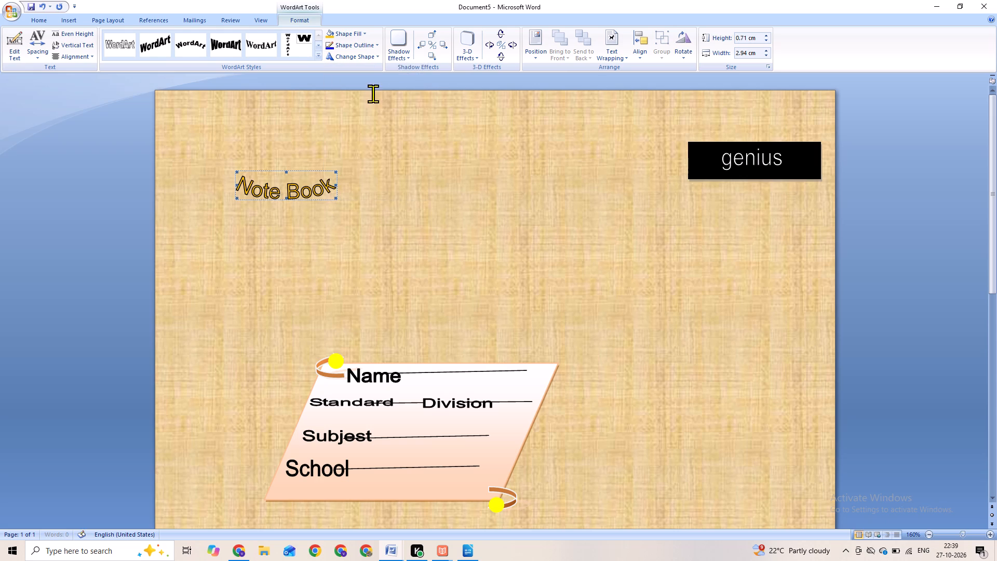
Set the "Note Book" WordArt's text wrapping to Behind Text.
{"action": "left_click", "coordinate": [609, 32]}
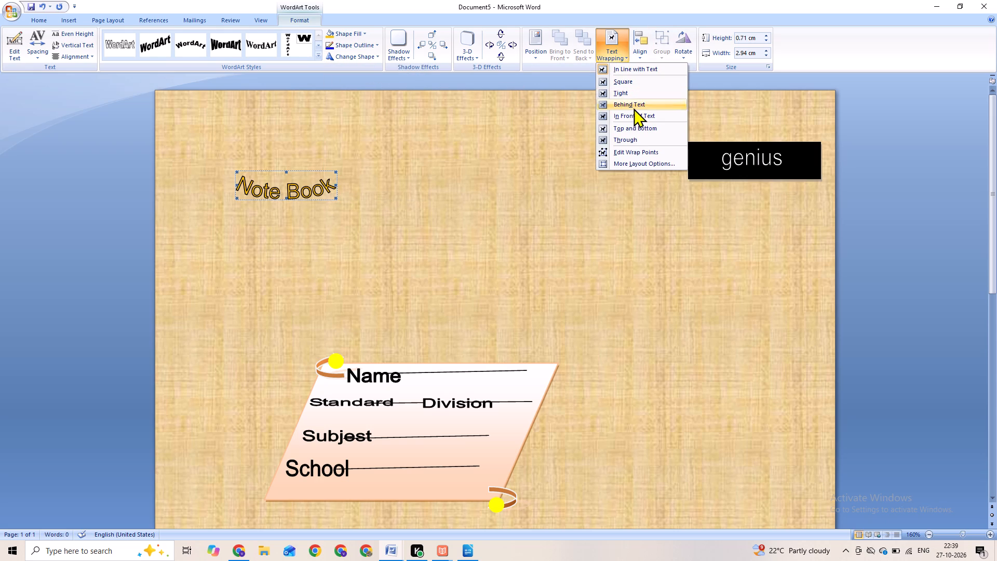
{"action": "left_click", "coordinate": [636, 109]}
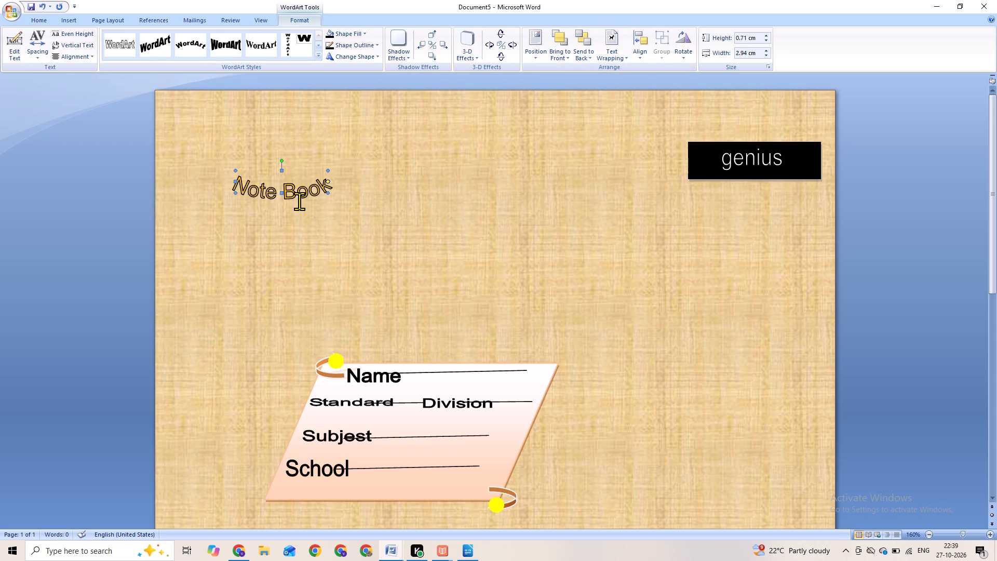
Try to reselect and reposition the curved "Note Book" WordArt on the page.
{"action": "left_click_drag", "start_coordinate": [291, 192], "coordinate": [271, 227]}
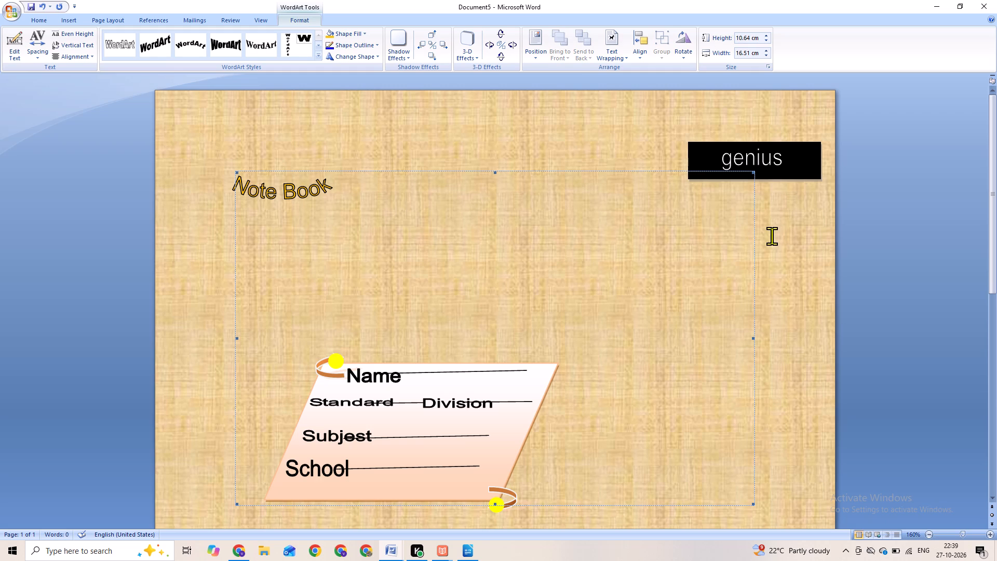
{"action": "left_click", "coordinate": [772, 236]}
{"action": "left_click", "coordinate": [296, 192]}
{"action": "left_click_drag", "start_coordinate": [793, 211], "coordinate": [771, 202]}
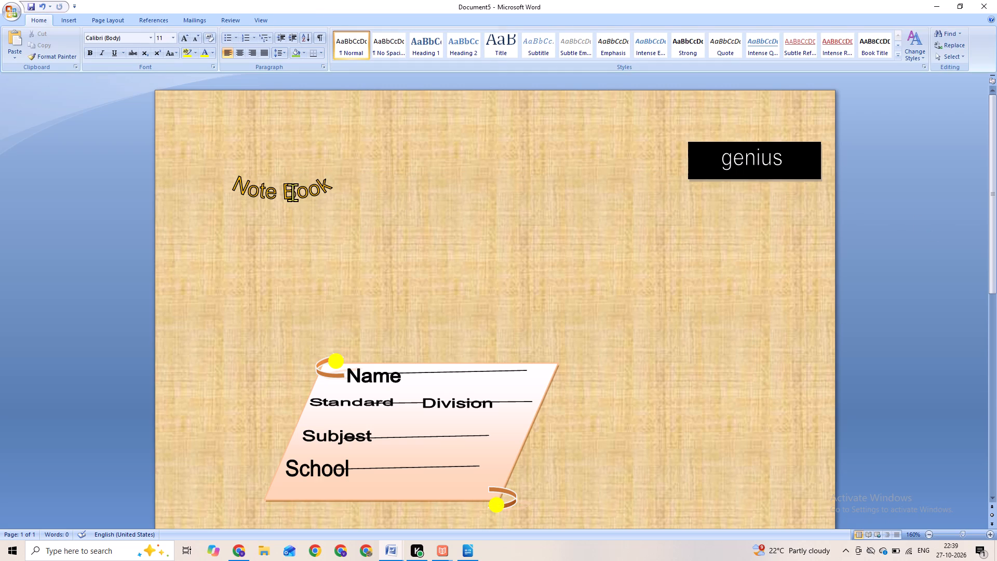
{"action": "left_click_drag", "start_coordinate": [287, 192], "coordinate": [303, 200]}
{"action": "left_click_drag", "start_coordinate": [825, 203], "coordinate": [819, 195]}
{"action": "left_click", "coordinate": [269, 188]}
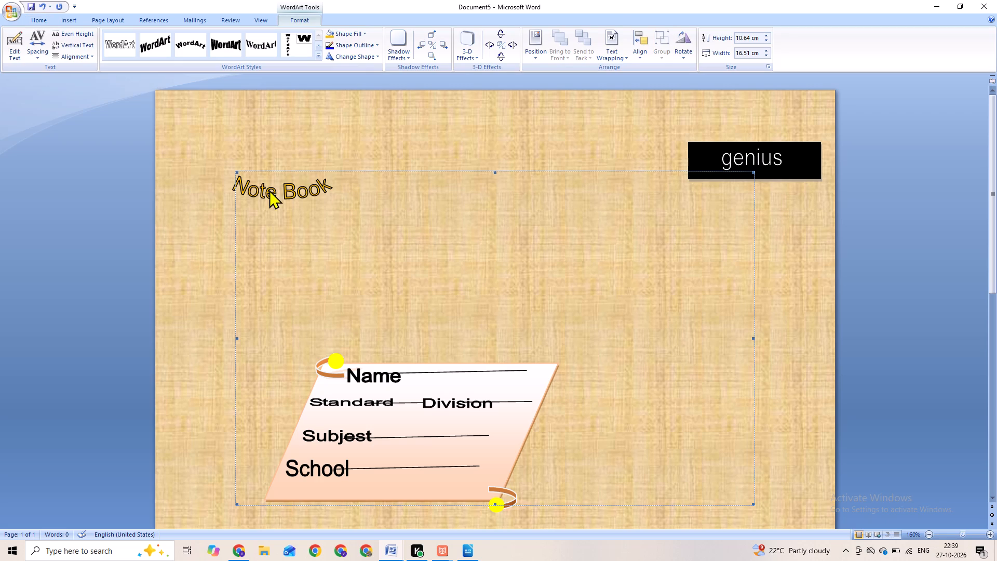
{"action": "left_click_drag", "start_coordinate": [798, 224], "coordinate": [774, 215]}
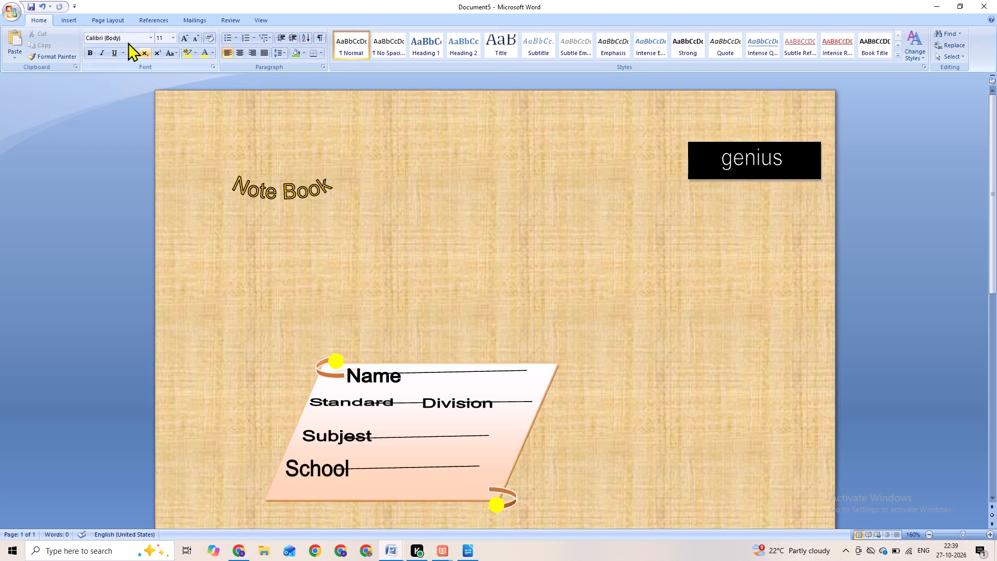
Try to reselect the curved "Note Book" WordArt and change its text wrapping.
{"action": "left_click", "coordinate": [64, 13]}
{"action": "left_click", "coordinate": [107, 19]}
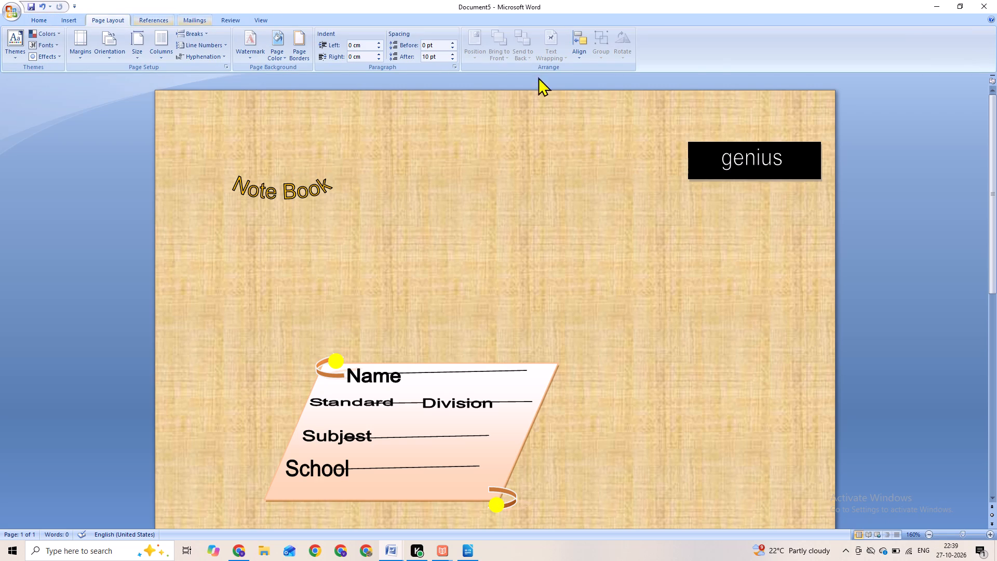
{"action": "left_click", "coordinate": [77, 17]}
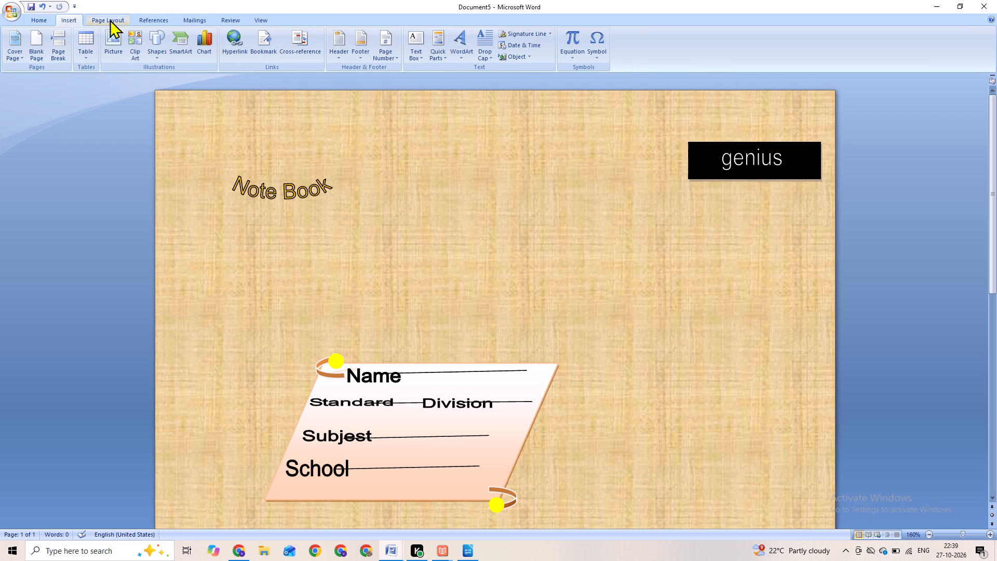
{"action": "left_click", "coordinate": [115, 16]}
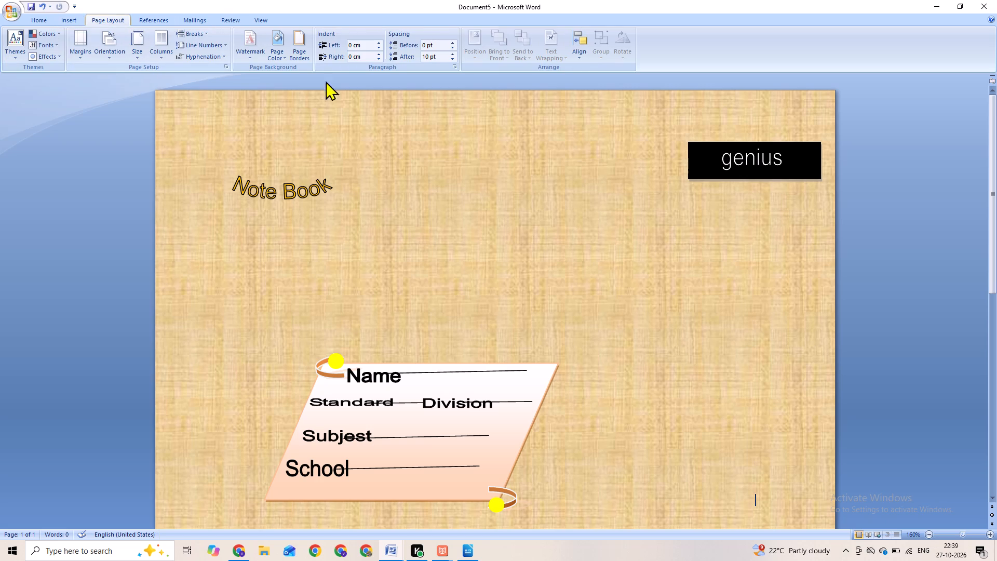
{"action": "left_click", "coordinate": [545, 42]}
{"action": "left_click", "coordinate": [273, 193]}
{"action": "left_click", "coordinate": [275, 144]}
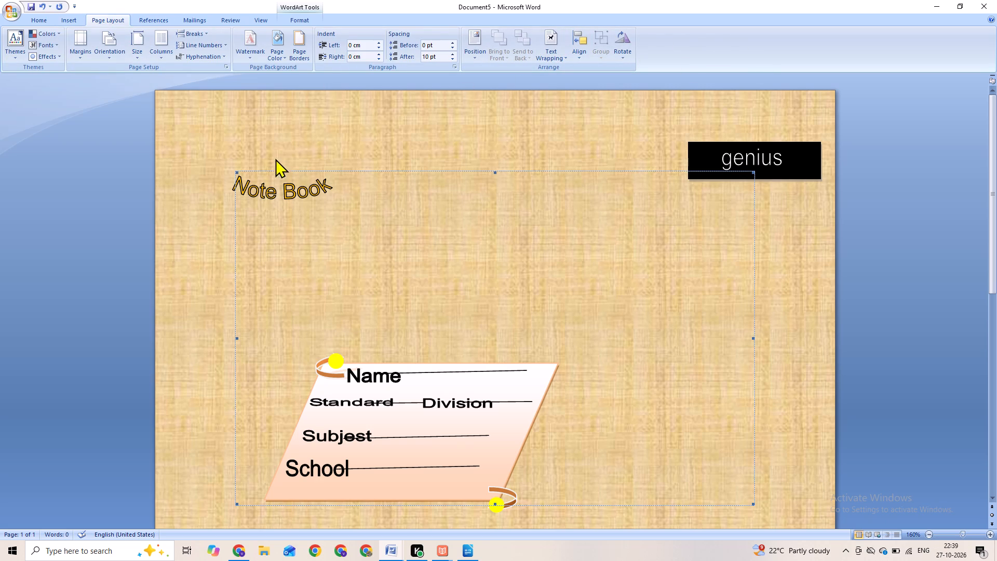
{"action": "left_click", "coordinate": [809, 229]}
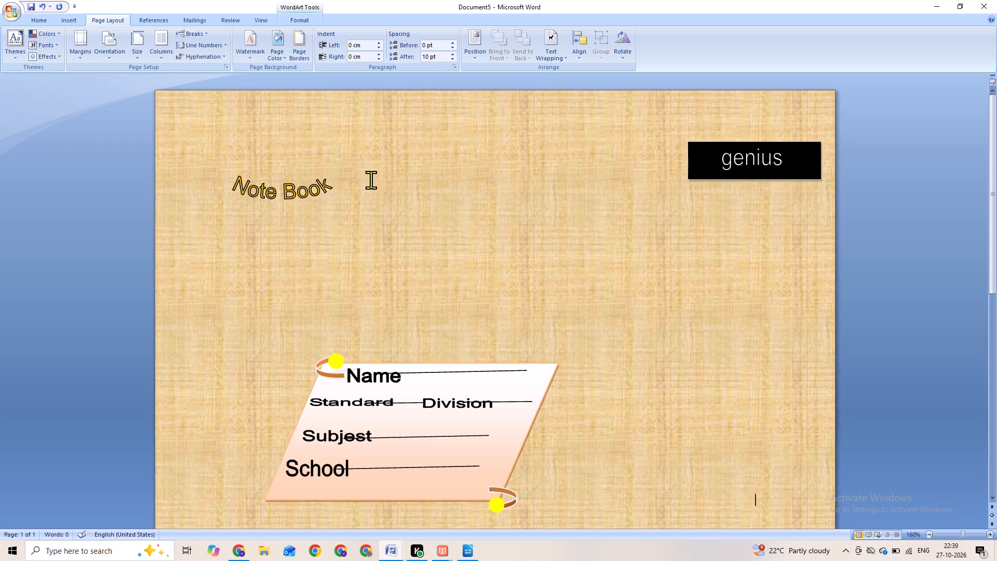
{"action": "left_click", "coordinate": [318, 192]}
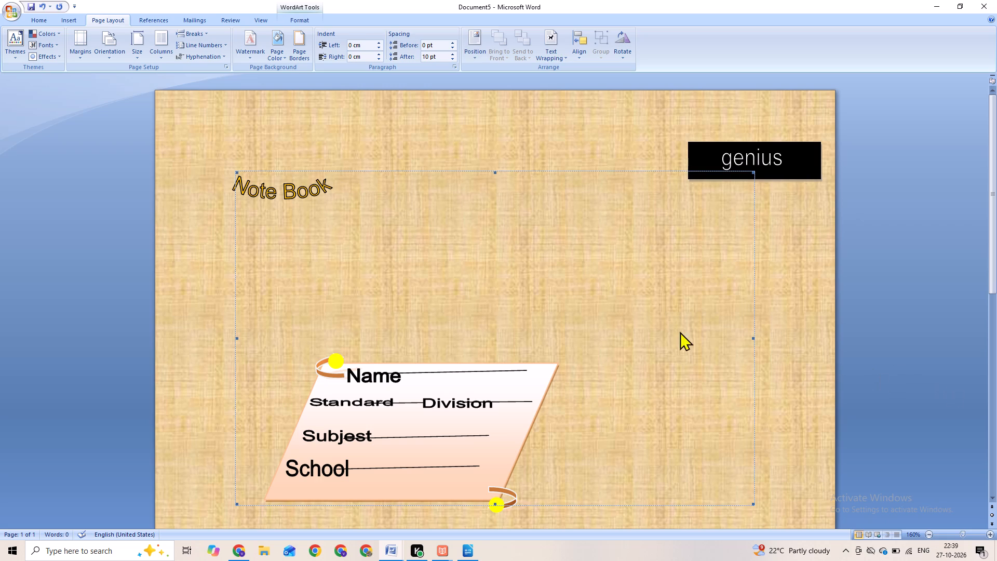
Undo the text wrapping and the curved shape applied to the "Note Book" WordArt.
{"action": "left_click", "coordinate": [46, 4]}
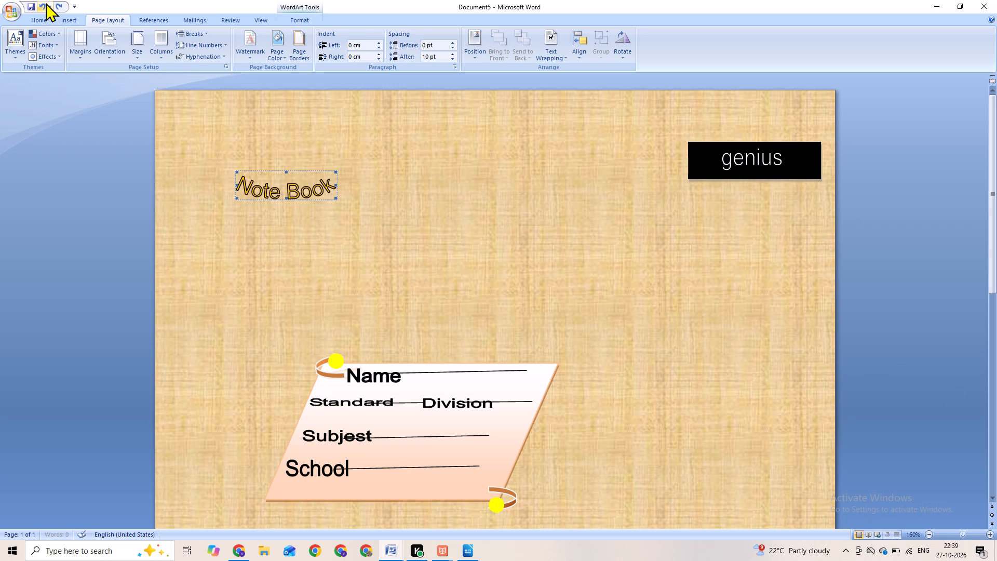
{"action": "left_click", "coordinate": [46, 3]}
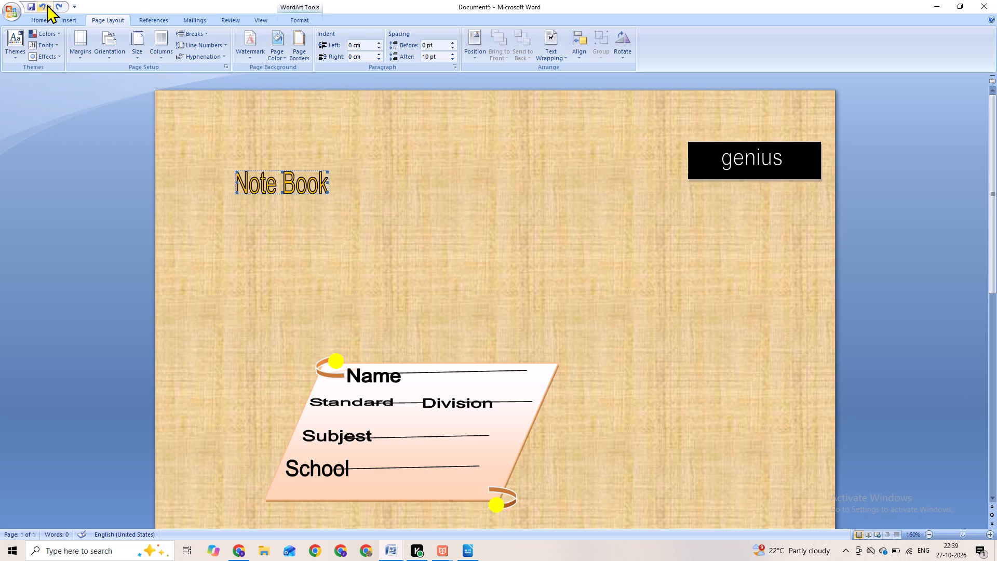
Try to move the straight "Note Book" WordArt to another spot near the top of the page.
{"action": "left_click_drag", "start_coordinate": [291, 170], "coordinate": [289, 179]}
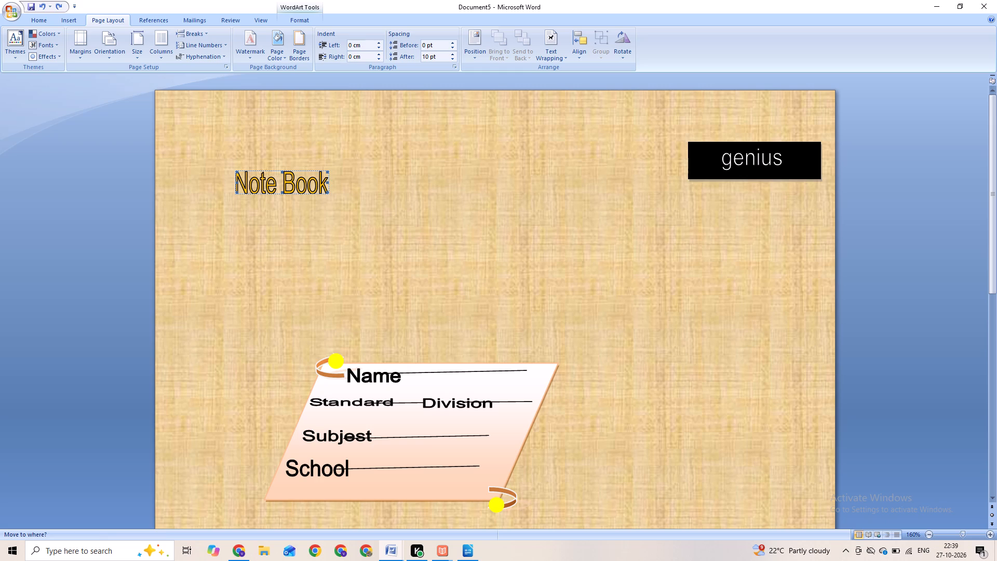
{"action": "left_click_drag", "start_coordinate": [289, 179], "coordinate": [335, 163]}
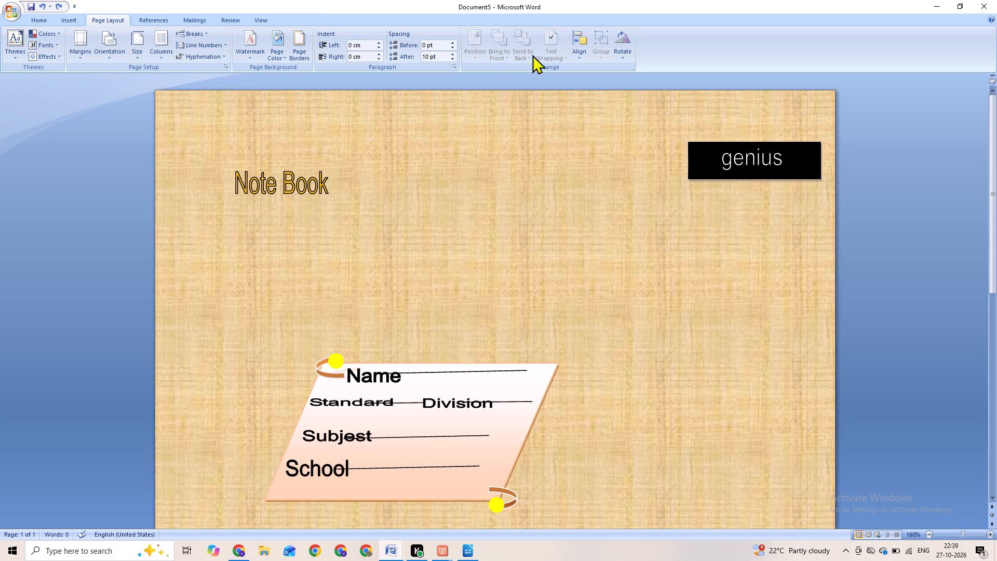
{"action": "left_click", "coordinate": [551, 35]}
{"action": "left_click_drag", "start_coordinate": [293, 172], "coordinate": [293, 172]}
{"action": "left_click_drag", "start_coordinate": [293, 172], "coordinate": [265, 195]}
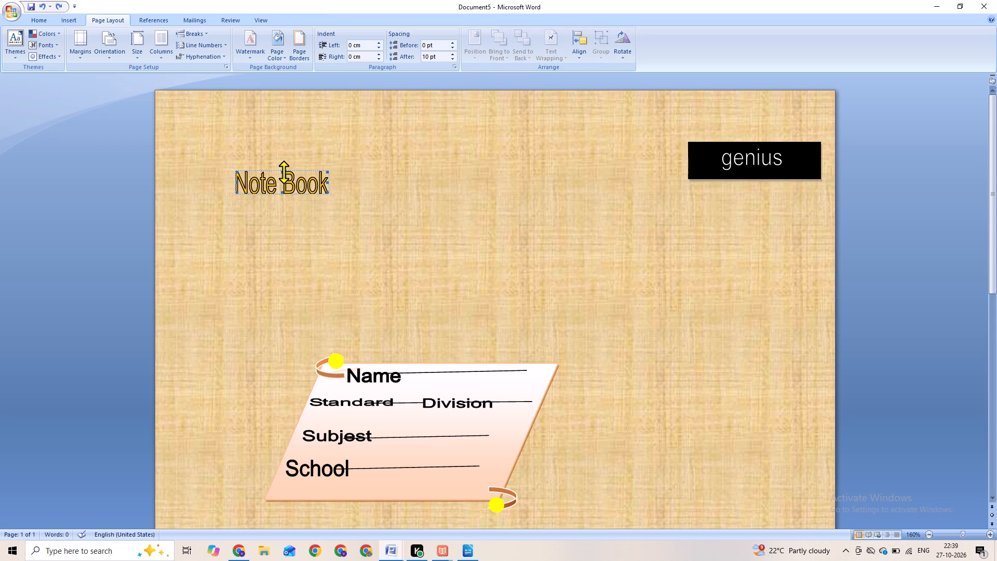
Set the large WordArt frame below the "Note Book" text to In Front of Text wrapping.
{"action": "key", "text": "Down"}
{"action": "key", "text": "Down"}
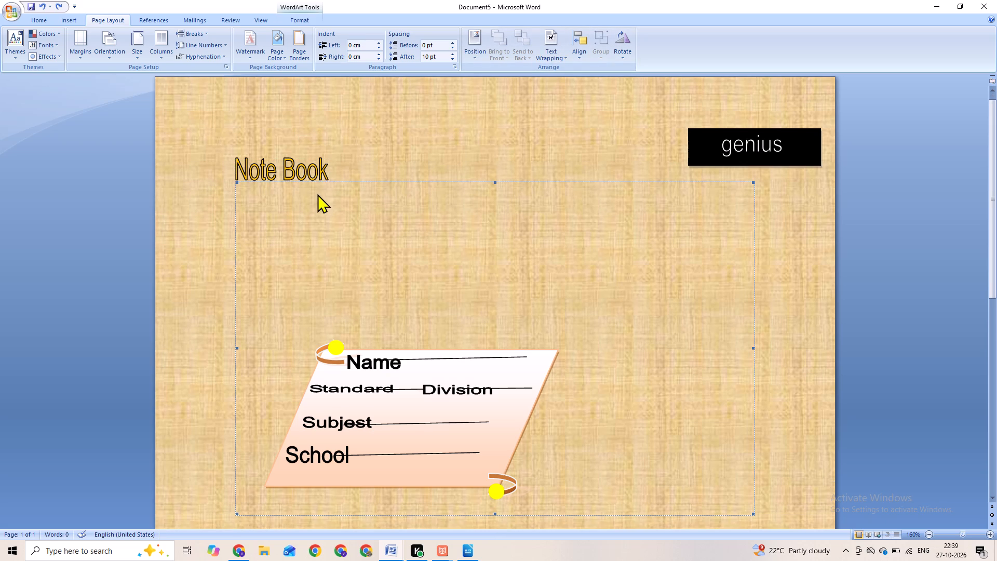
{"action": "key", "text": "Down"}
{"action": "key", "text": "Down"}
{"action": "key", "text": "Down"}
{"action": "left_click", "coordinate": [557, 43]}
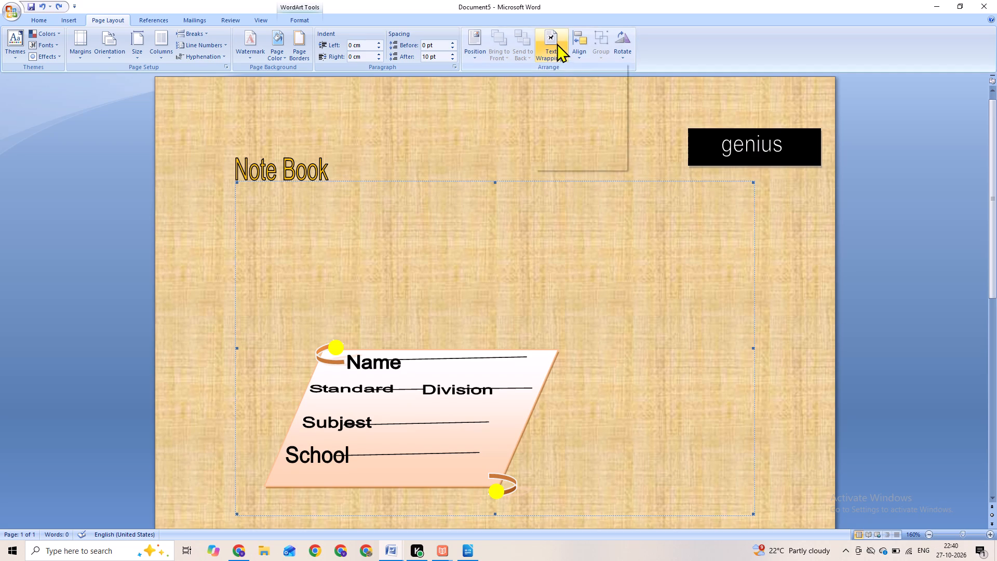
{"action": "left_click", "coordinate": [570, 114]}
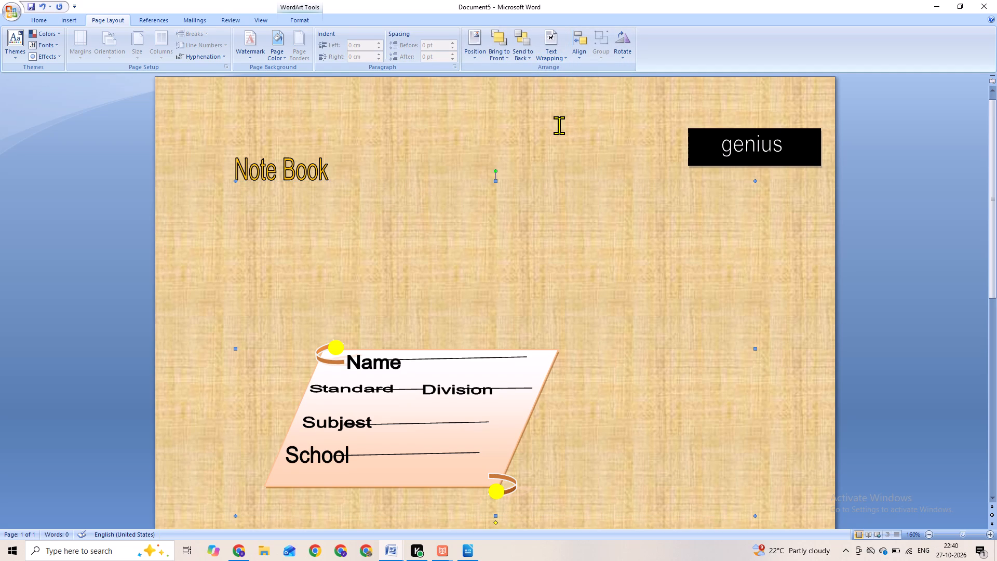
{"action": "left_click", "coordinate": [807, 199]}
Select the straight "Note Book" WordArt and set its text wrapping to In Front of Text.
{"action": "left_click", "coordinate": [258, 173]}
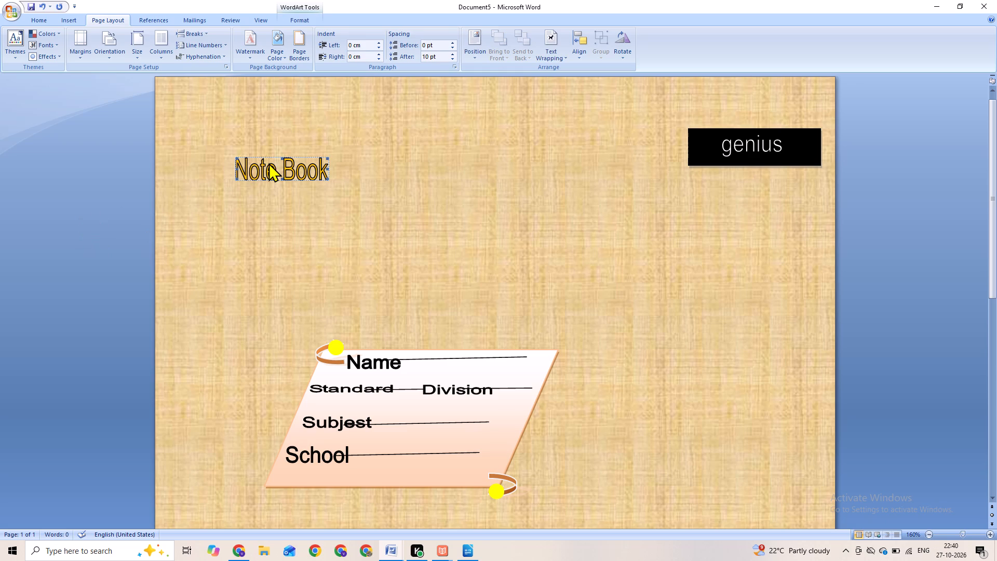
{"action": "left_click_drag", "start_coordinate": [269, 163], "coordinate": [282, 162]}
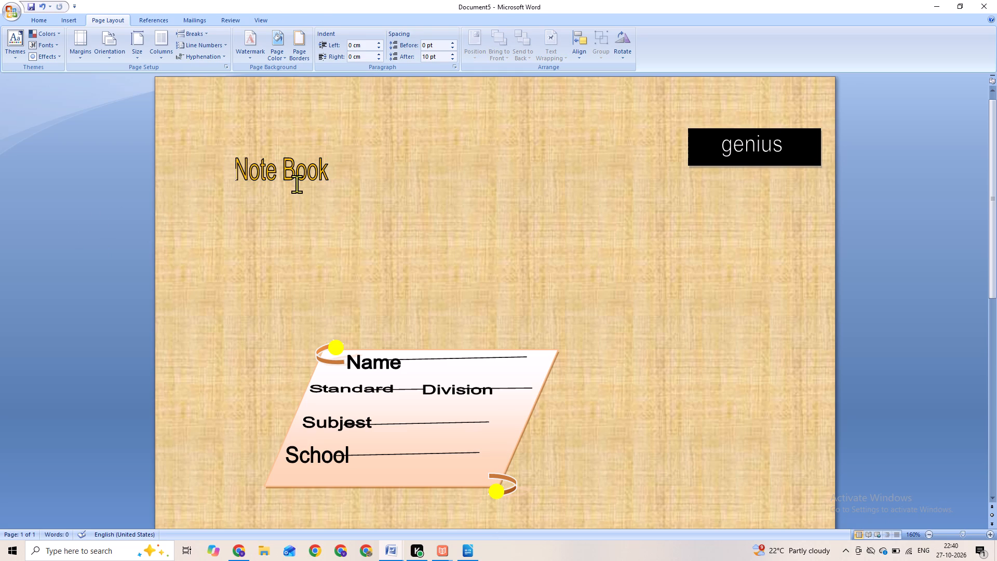
{"action": "left_click_drag", "start_coordinate": [295, 182], "coordinate": [295, 178]}
{"action": "left_click", "coordinate": [548, 41]}
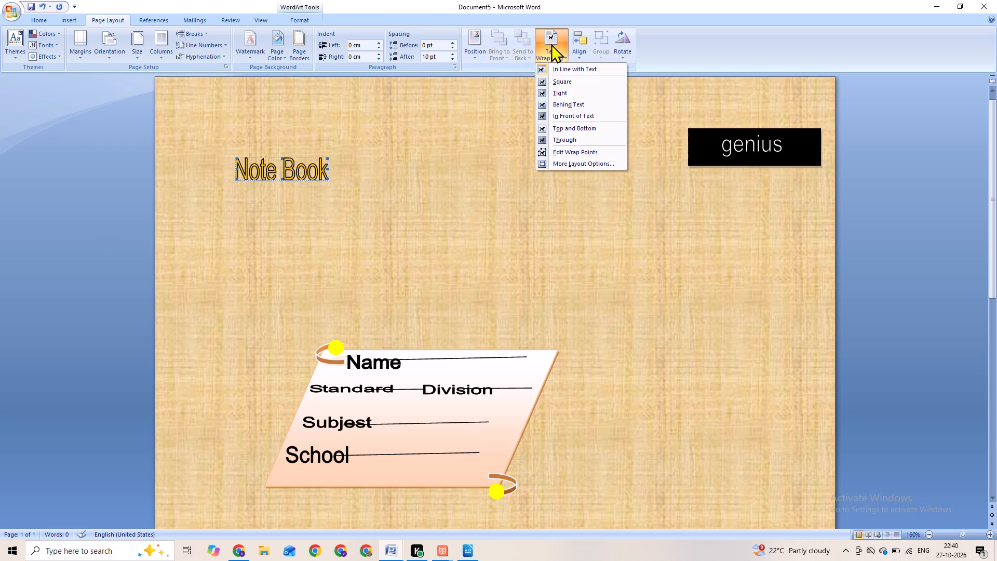
{"action": "left_click", "coordinate": [571, 111]}
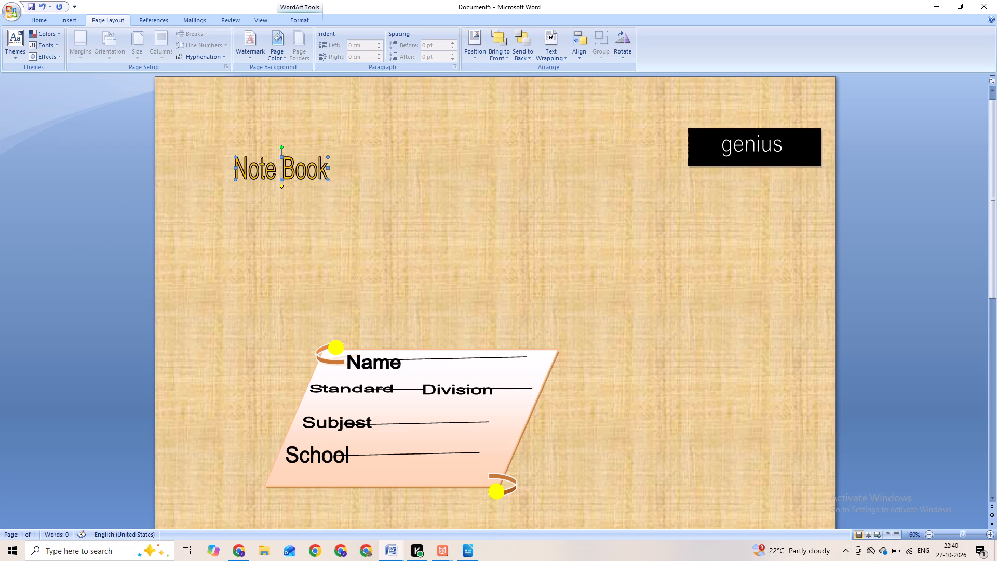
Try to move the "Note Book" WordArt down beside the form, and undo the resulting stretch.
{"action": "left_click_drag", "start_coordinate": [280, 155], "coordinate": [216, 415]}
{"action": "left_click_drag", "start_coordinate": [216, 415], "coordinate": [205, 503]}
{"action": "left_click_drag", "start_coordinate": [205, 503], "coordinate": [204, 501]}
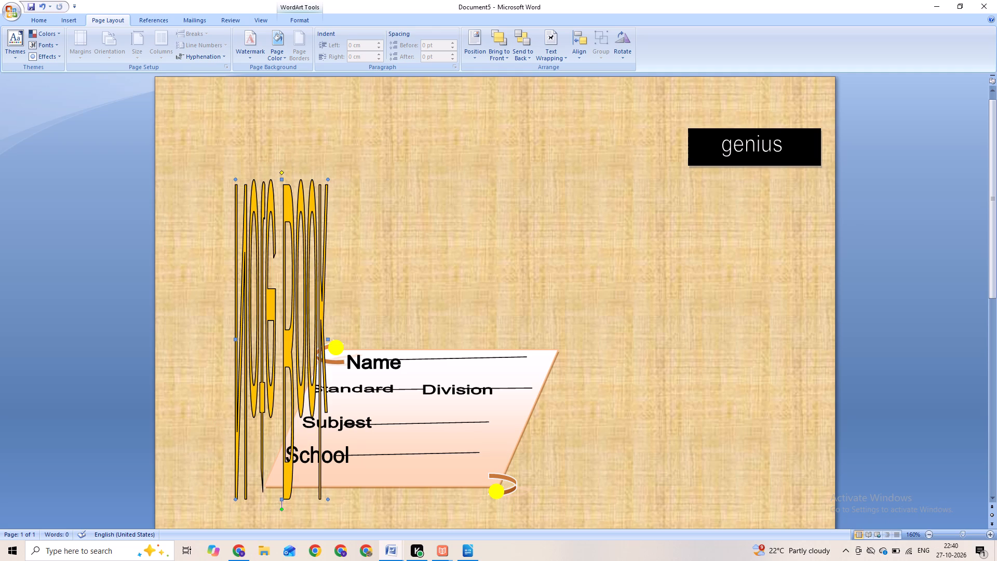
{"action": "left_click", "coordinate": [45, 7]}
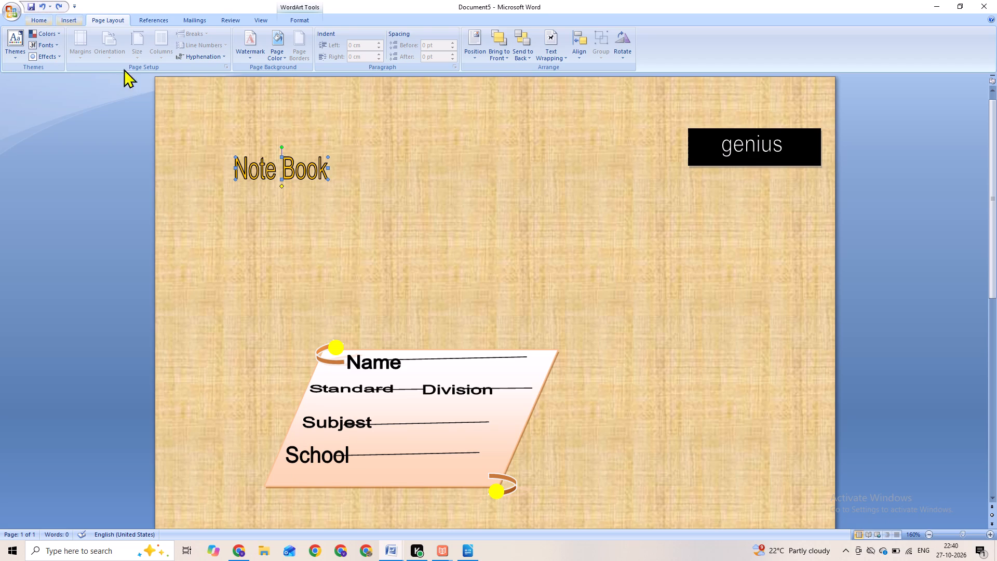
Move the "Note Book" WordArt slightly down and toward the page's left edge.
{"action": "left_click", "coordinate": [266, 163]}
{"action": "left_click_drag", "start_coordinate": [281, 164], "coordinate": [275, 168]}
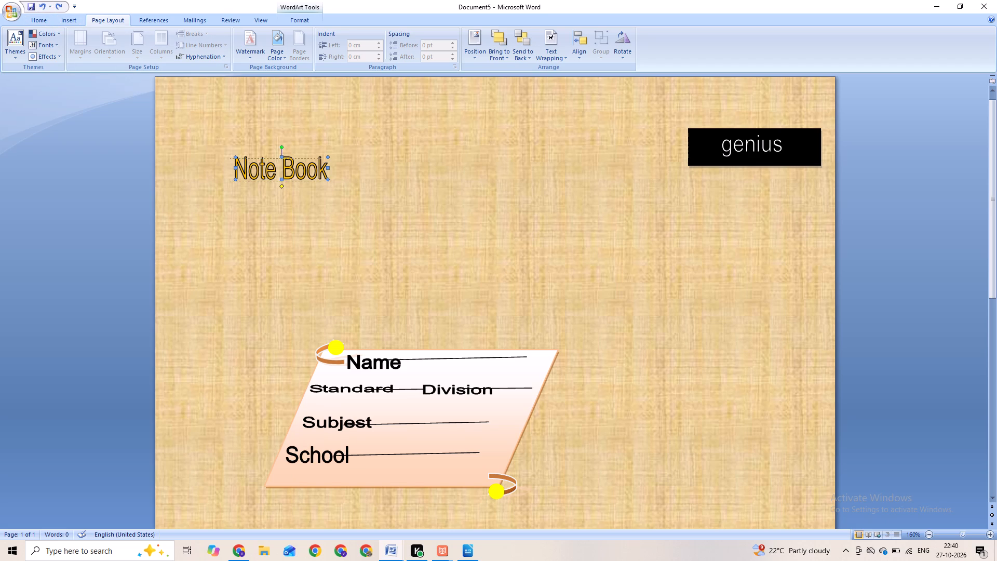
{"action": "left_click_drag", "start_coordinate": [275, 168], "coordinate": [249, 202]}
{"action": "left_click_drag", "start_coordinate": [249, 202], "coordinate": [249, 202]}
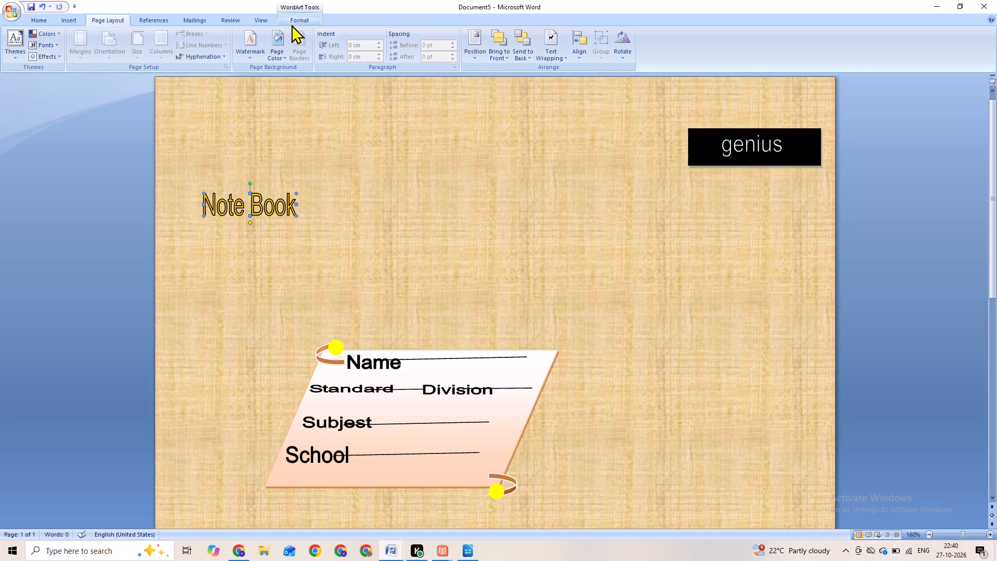
Change the outline colour of the "Note Book" WordArt to standard yellow.
{"action": "left_click", "coordinate": [292, 22]}
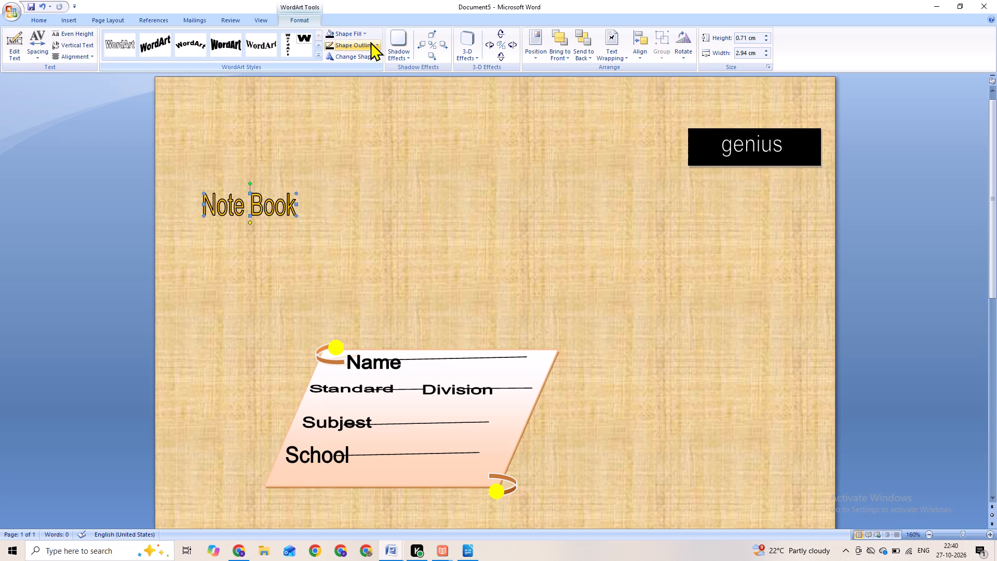
{"action": "left_click", "coordinate": [376, 44]}
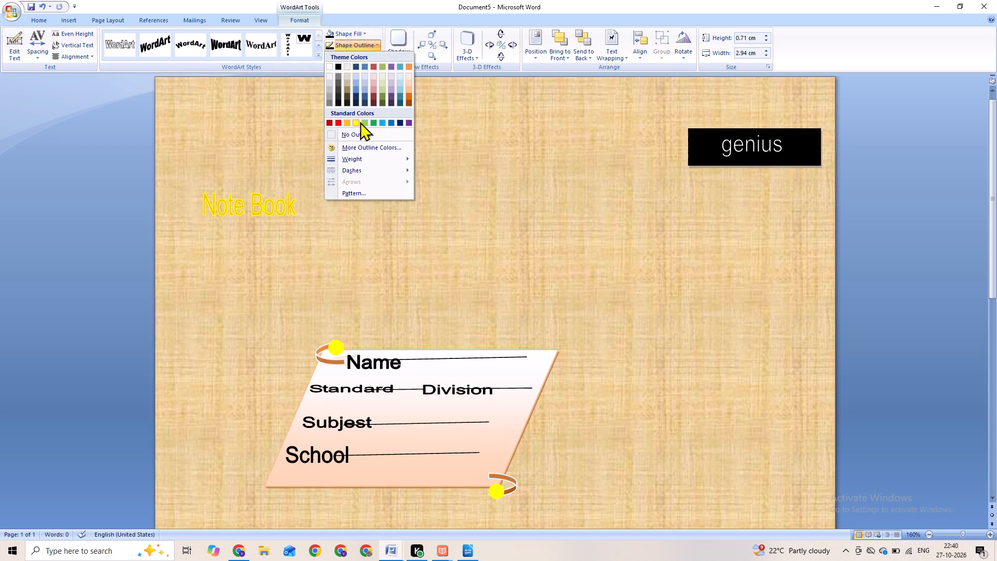
{"action": "left_click", "coordinate": [360, 122]}
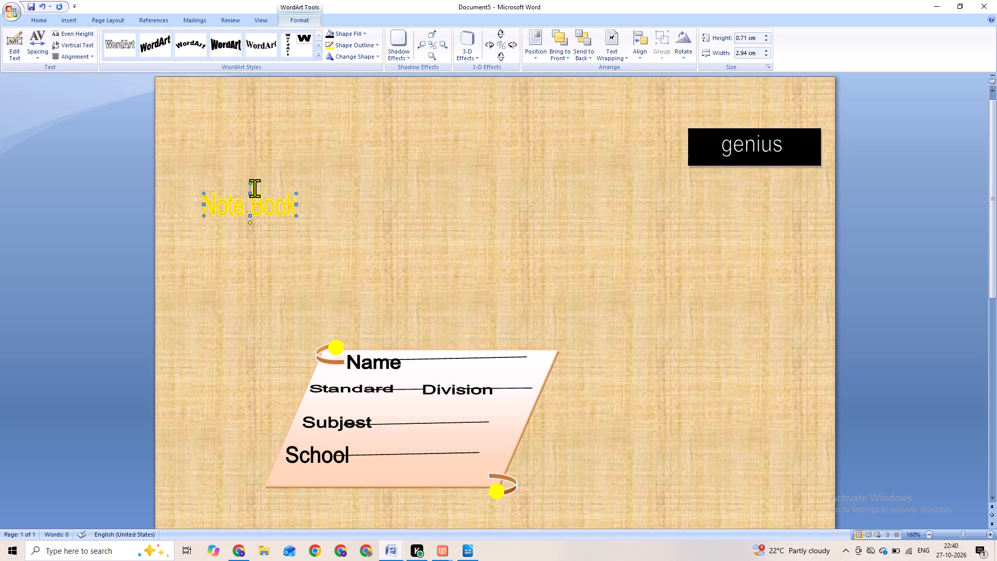
{"action": "left_click_drag", "start_coordinate": [251, 190], "coordinate": [247, 206]}
{"action": "left_click", "coordinate": [247, 207]}
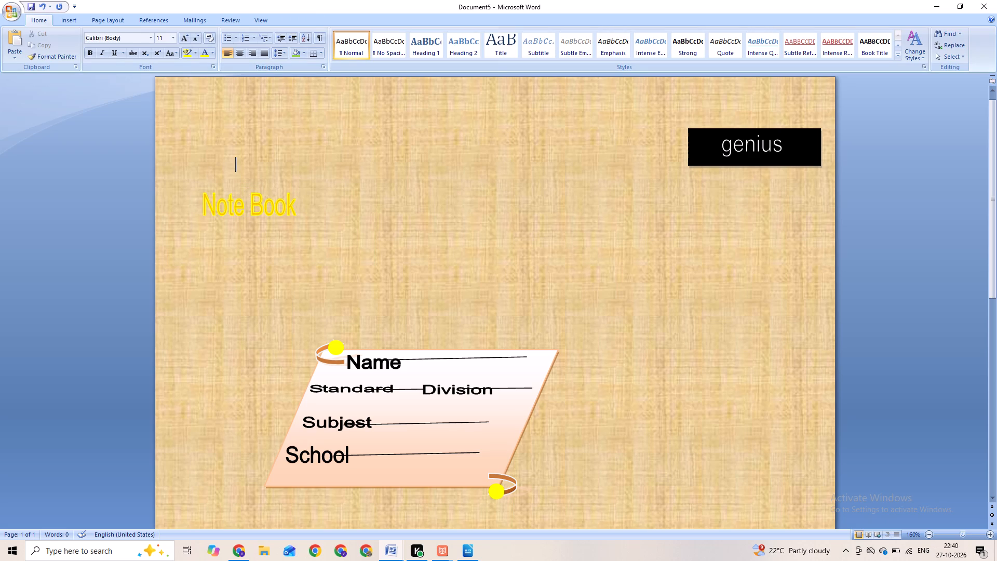
{"action": "scroll", "coordinate": [779, 225], "scroll_direction": "down", "scroll_amount": 1}
{"action": "scroll", "coordinate": [774, 218], "scroll_direction": "up", "scroll_amount": 4}
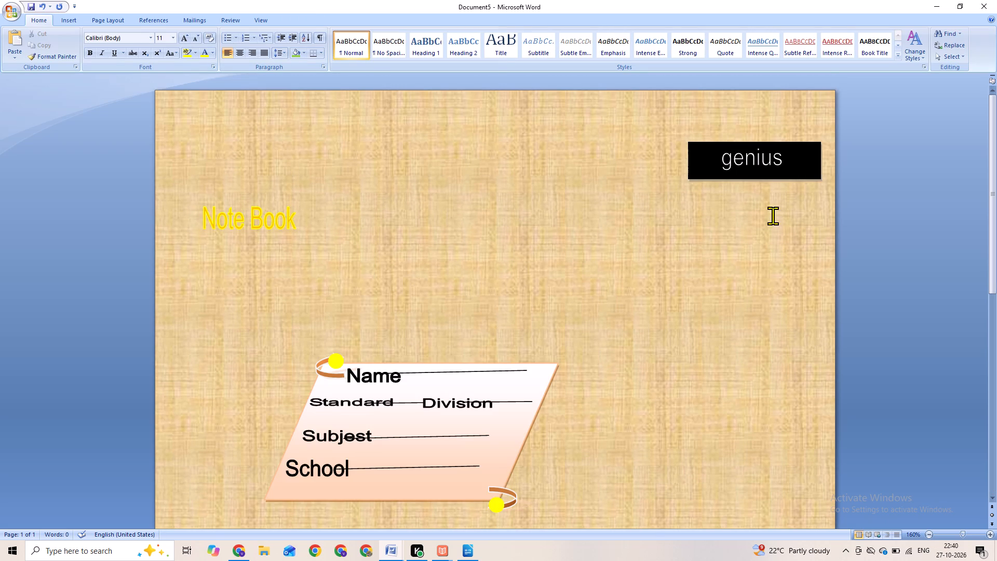
{"action": "left_click", "coordinate": [757, 237]}
Move the "Note Book" WordArt to the page's left edge, beside the lower corner of the parallelogram form.
{"action": "left_click_drag", "start_coordinate": [236, 216], "coordinate": [237, 242]}
{"action": "left_click_drag", "start_coordinate": [237, 242], "coordinate": [206, 485]}
{"action": "left_click_drag", "start_coordinate": [206, 485], "coordinate": [200, 500]}
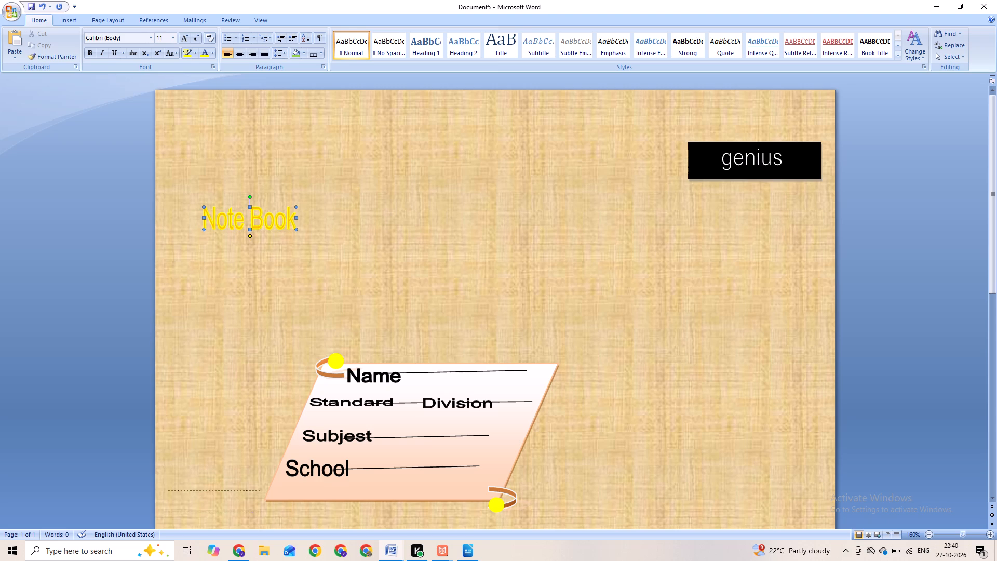
{"action": "left_click_drag", "start_coordinate": [200, 500], "coordinate": [191, 496]}
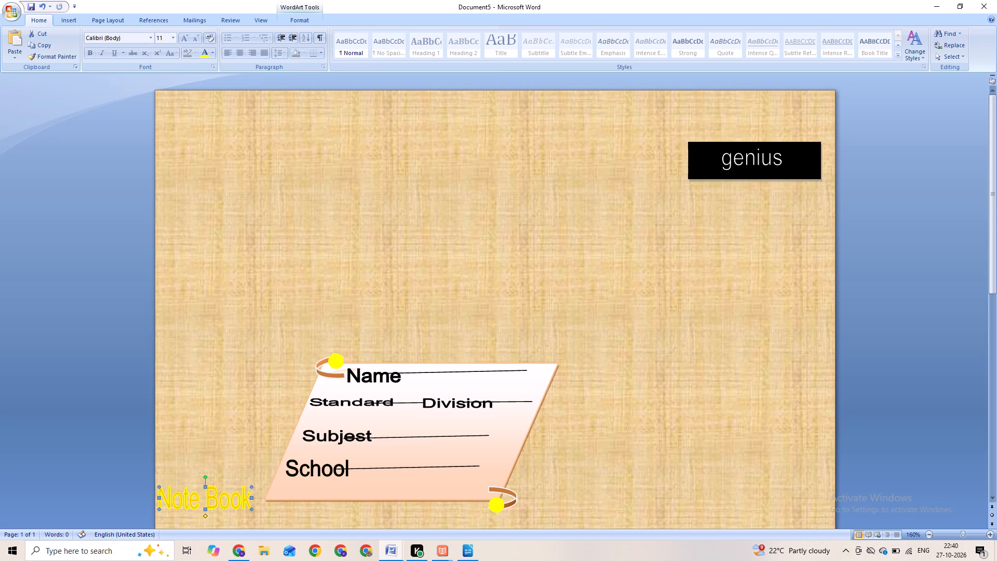
{"action": "left_click", "coordinate": [492, 156]}
{"action": "scroll", "coordinate": [488, 156], "scroll_direction": "down", "scroll_amount": 1}
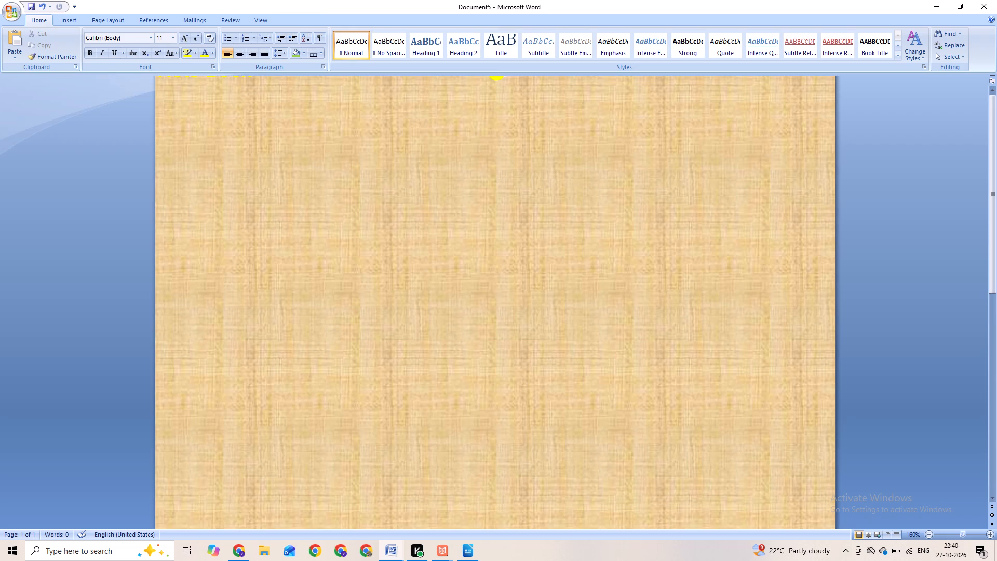
{"action": "scroll", "coordinate": [482, 145], "scroll_direction": "up", "scroll_amount": 1}
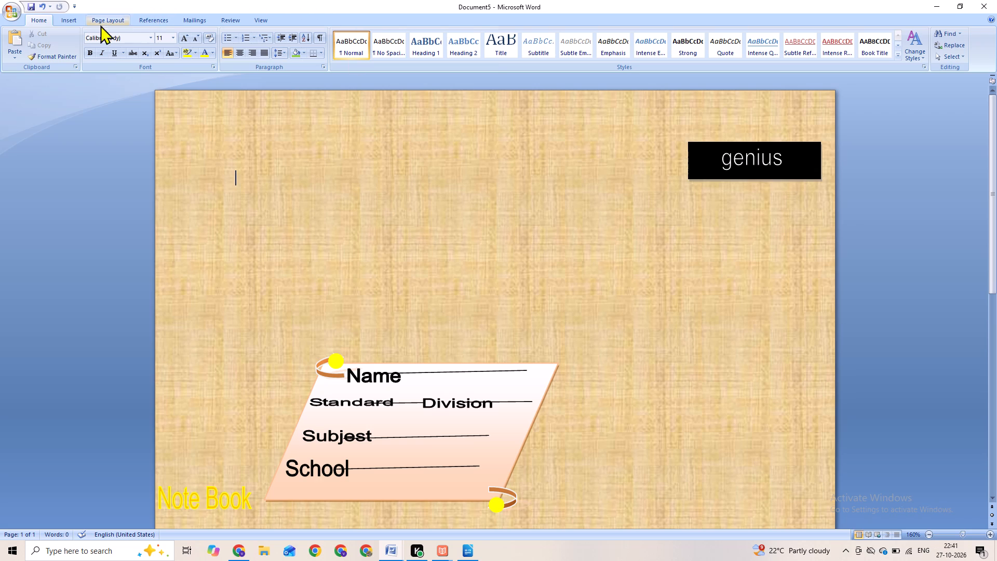
Insert a WordArt in the plain outlined first style containing the notebook owner's name, in Arial at size 18.
{"action": "left_click", "coordinate": [71, 21]}
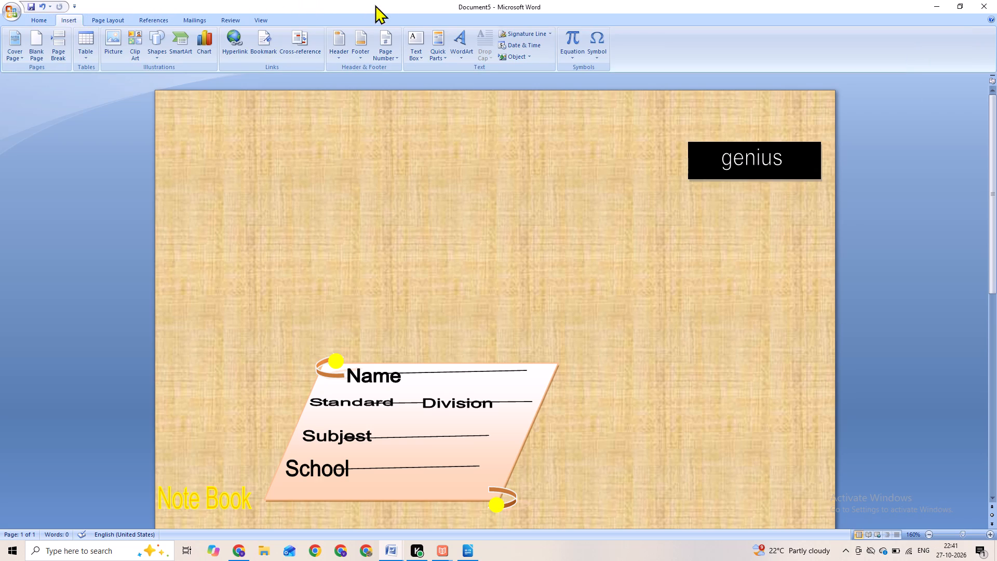
{"action": "left_click", "coordinate": [464, 32]}
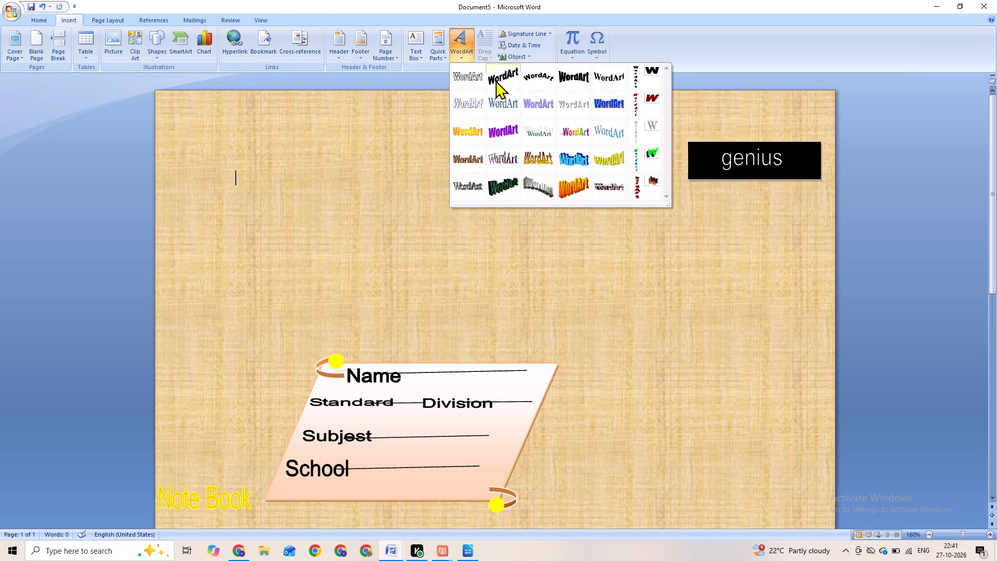
{"action": "left_click", "coordinate": [465, 76]}
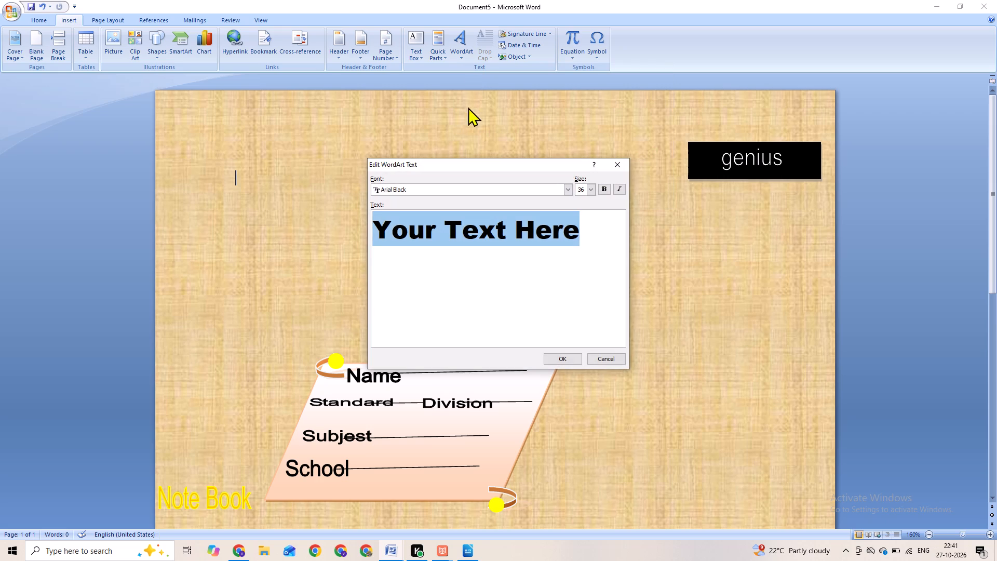
{"action": "key", "text": "BackSpace"}
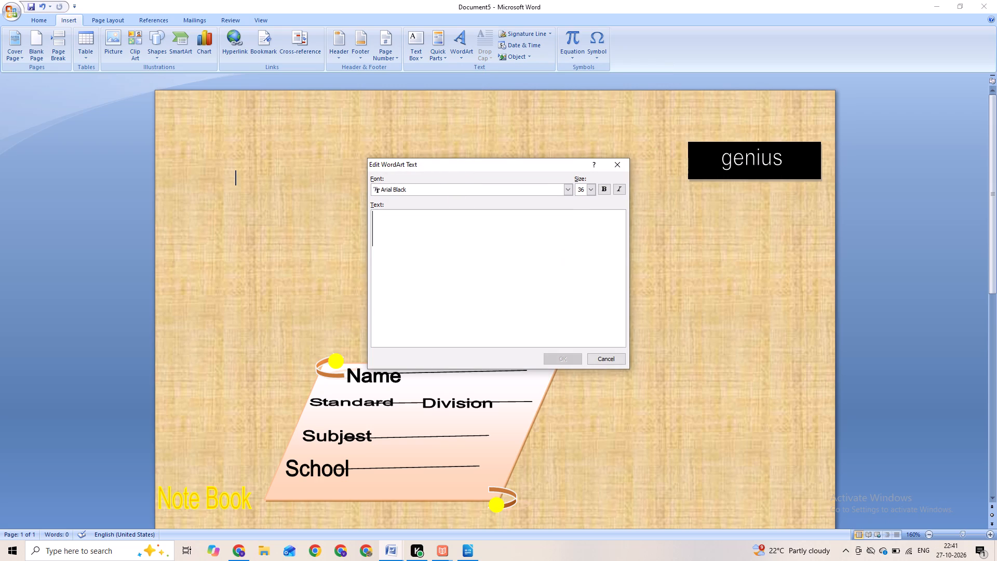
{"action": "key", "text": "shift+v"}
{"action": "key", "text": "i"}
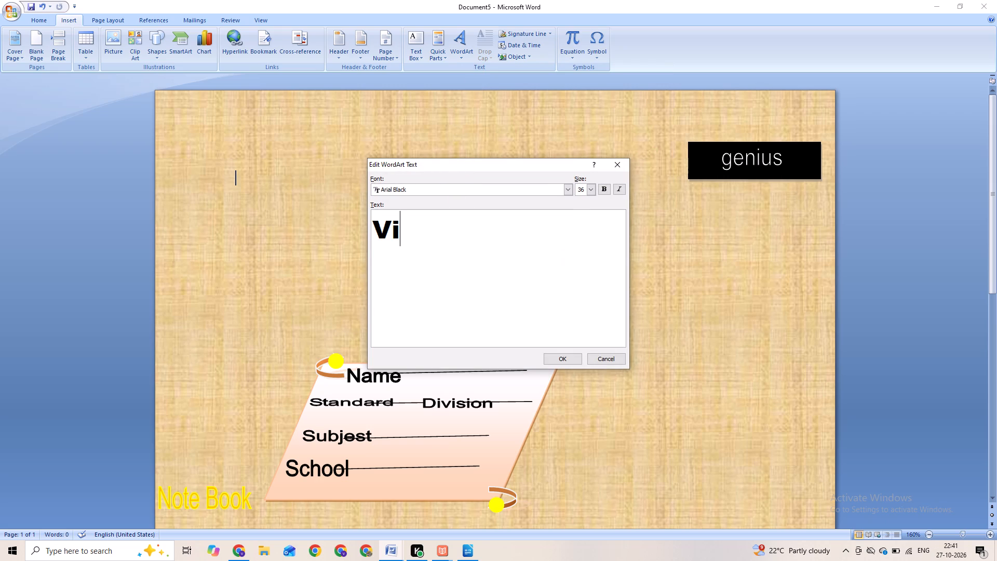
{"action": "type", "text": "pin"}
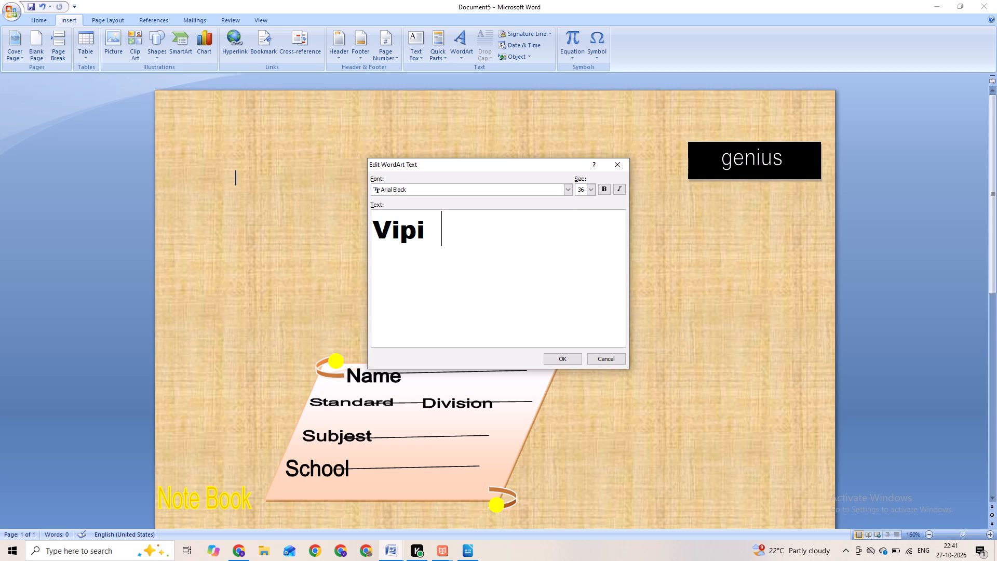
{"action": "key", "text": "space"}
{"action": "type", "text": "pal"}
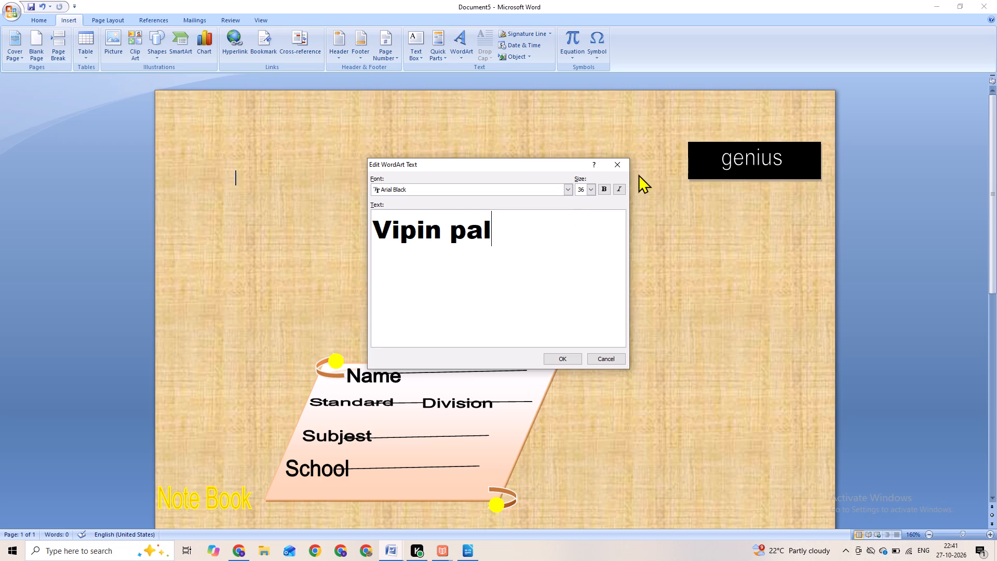
{"action": "left_click", "coordinate": [567, 190]}
{"action": "left_click", "coordinate": [440, 235]}
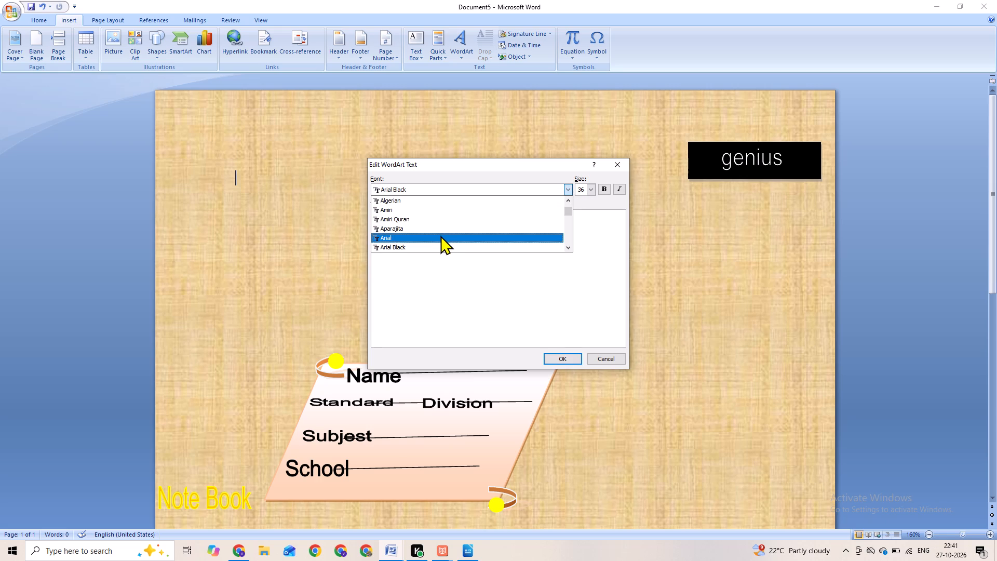
{"action": "left_click", "coordinate": [587, 186]}
{"action": "left_click", "coordinate": [581, 199]}
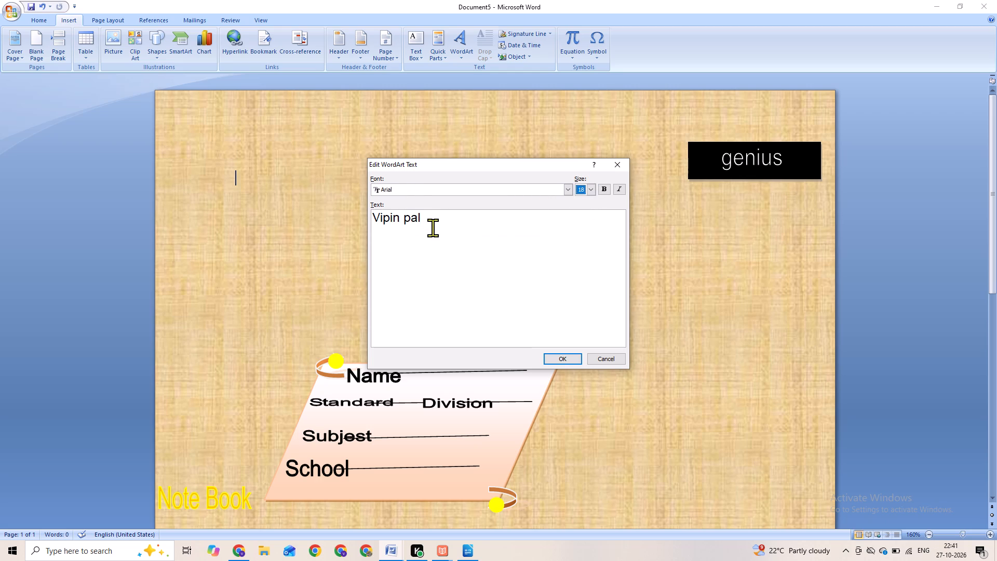
{"action": "left_click_drag", "start_coordinate": [429, 219], "coordinate": [382, 218]}
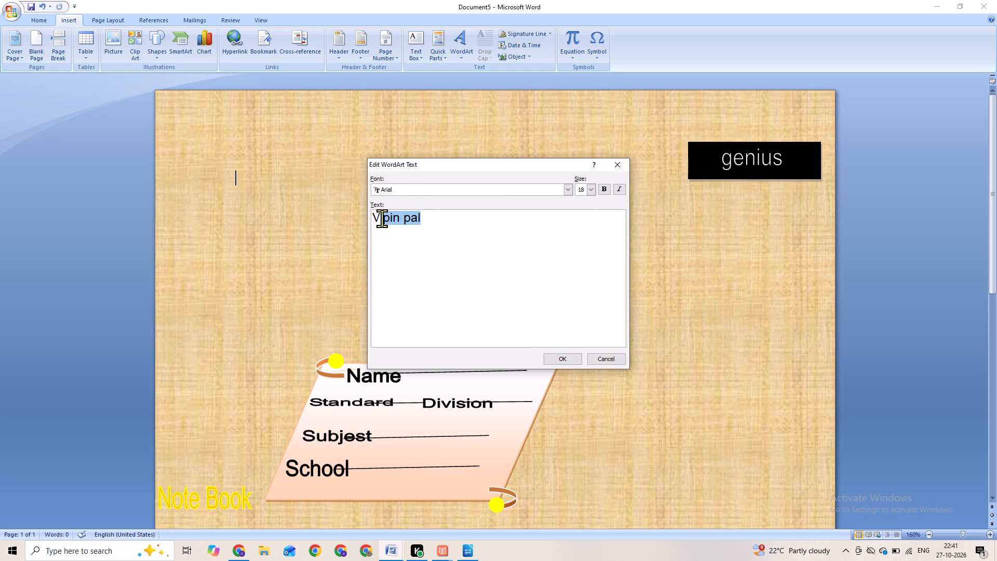
{"action": "left_click_drag", "start_coordinate": [382, 218], "coordinate": [371, 220]}
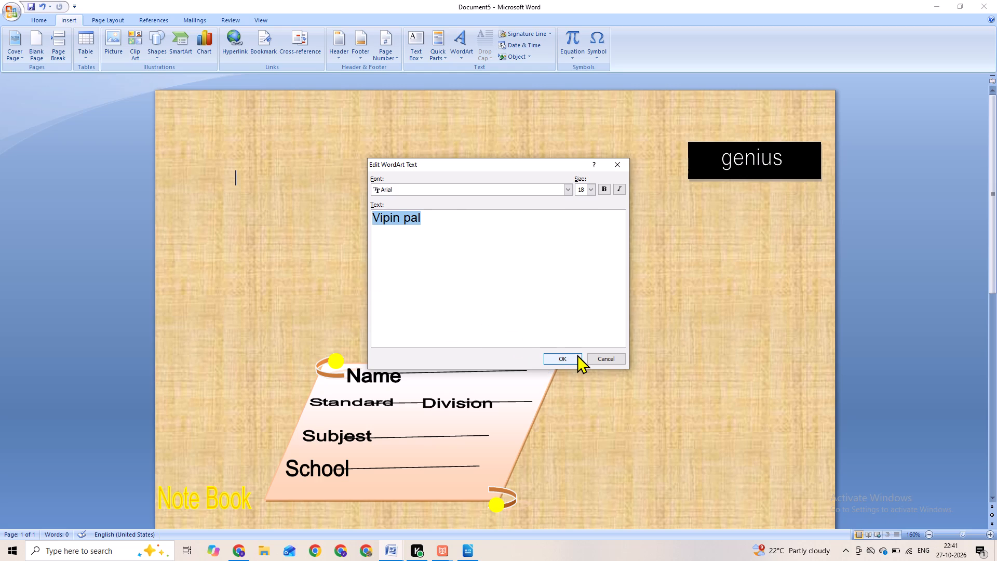
{"action": "left_click", "coordinate": [577, 354]}
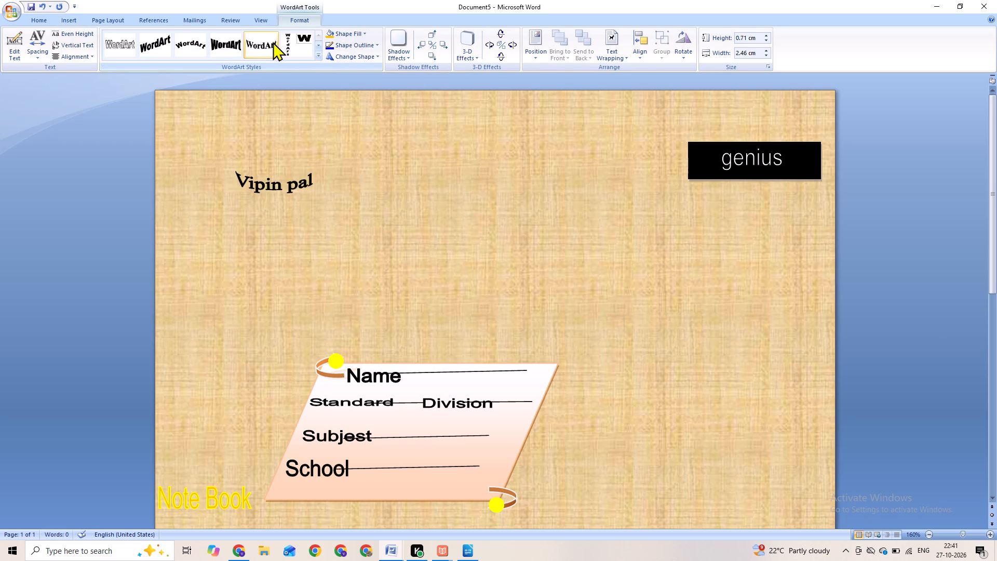
Give the name WordArt a thinner outline and a darker tan theme fill.
{"action": "left_click", "coordinate": [377, 44]}
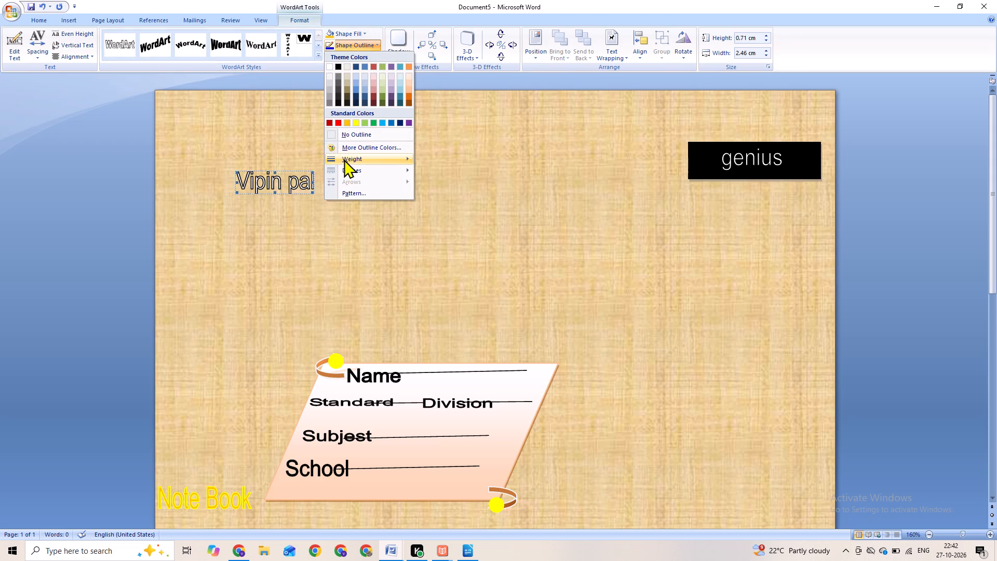
{"action": "left_click", "coordinate": [343, 160]}
{"action": "left_click", "coordinate": [470, 169]}
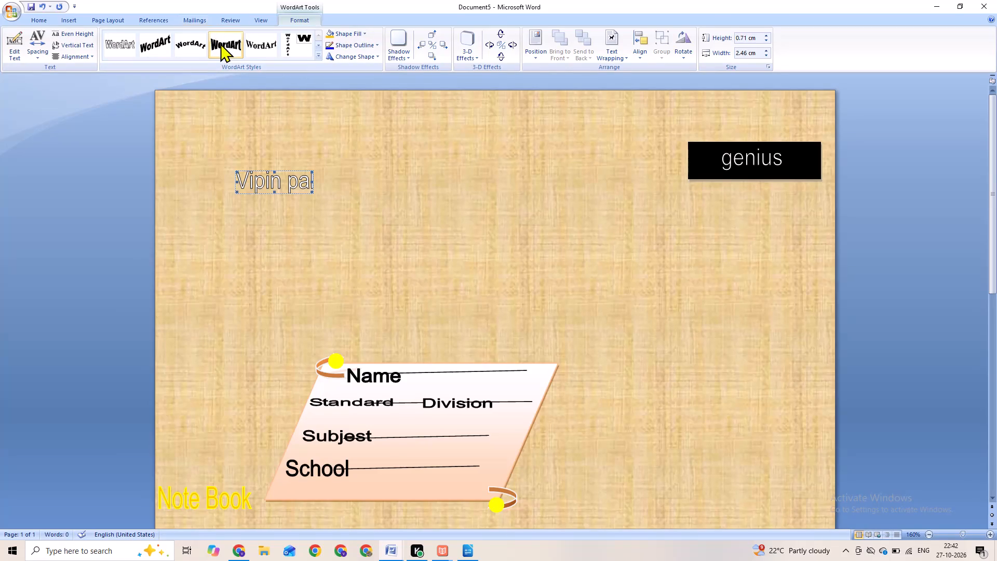
{"action": "left_click", "coordinate": [365, 32]}
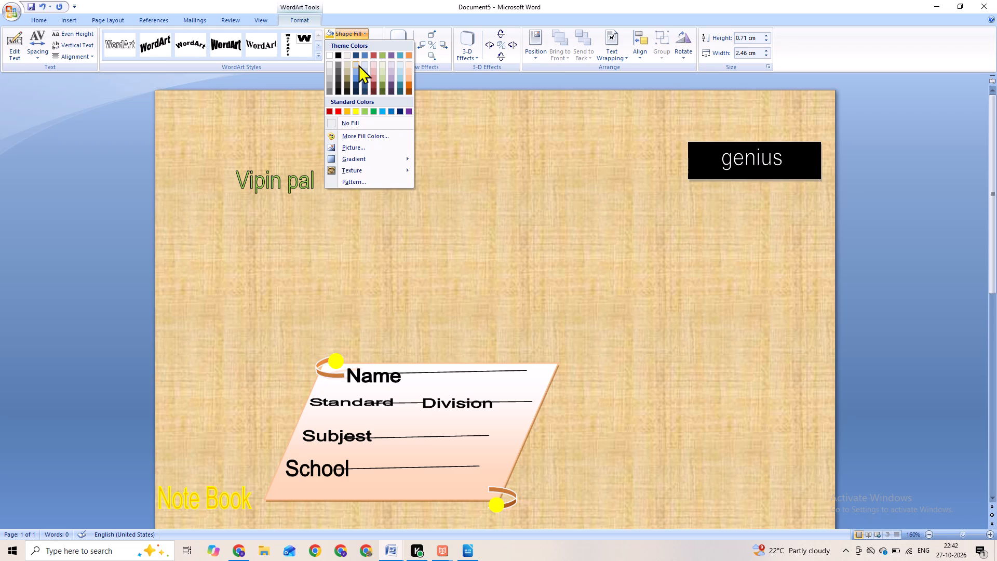
{"action": "left_click", "coordinate": [346, 76]}
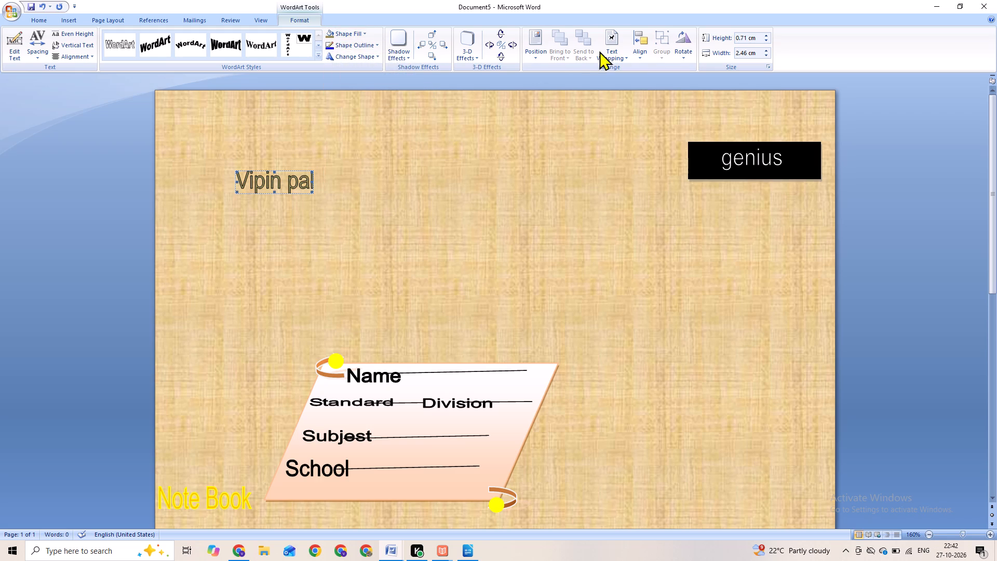
Set the name WordArt's wrapping to In Front of Text and place it on the form's Name line.
{"action": "left_click", "coordinate": [609, 38]}
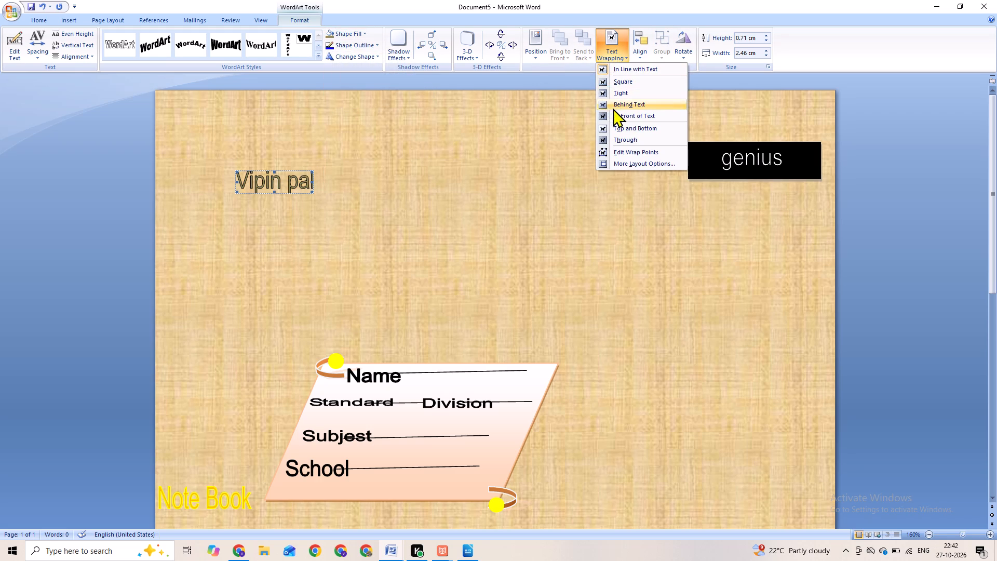
{"action": "left_click", "coordinate": [615, 113]}
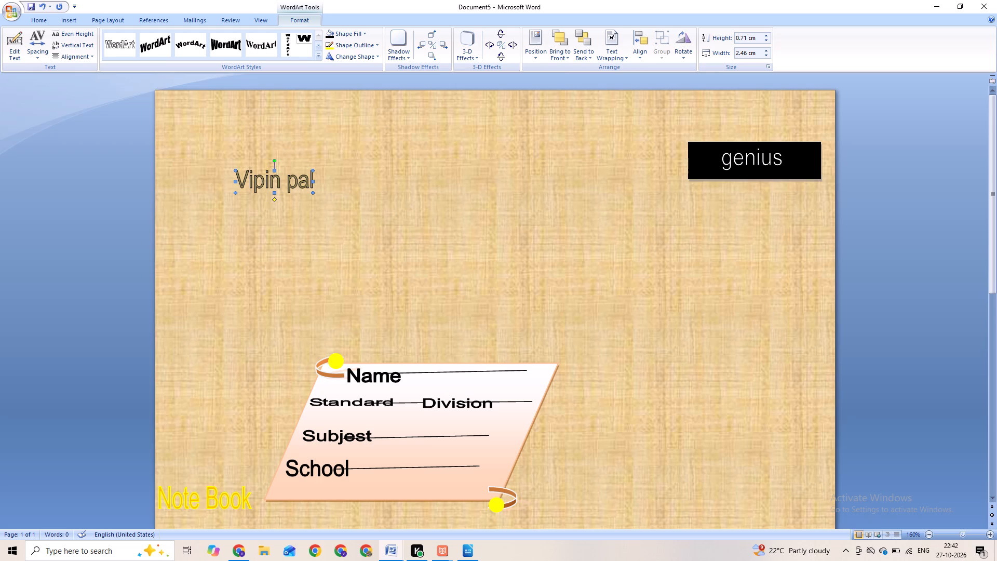
{"action": "left_click_drag", "start_coordinate": [271, 180], "coordinate": [459, 363]}
{"action": "left_click_drag", "start_coordinate": [459, 363], "coordinate": [487, 371]}
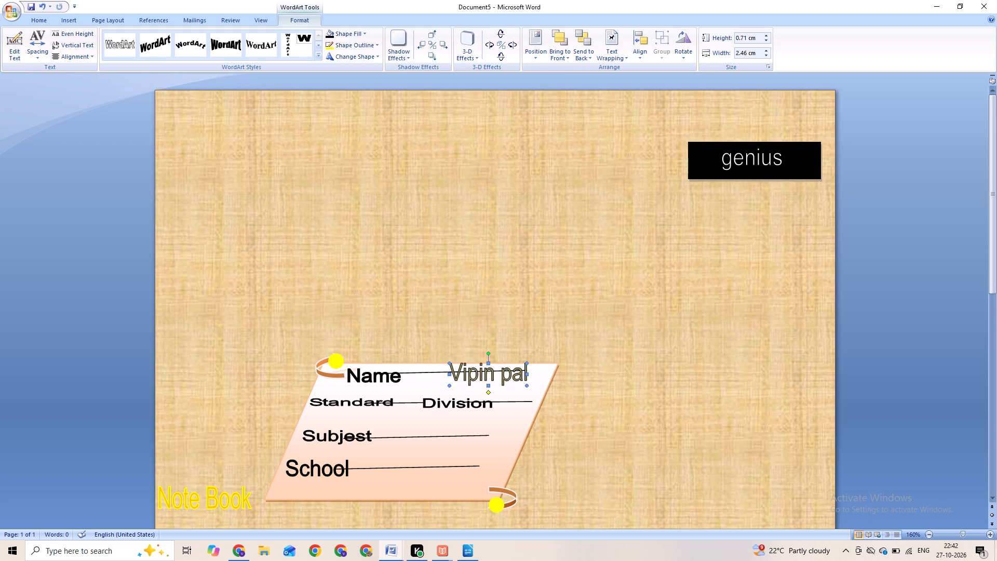
{"action": "left_click", "coordinate": [614, 318]}
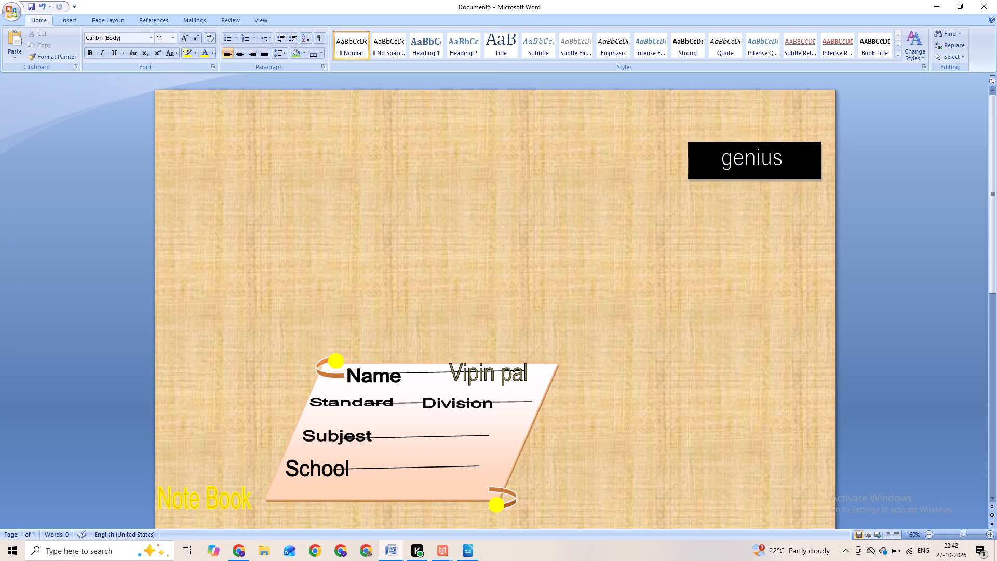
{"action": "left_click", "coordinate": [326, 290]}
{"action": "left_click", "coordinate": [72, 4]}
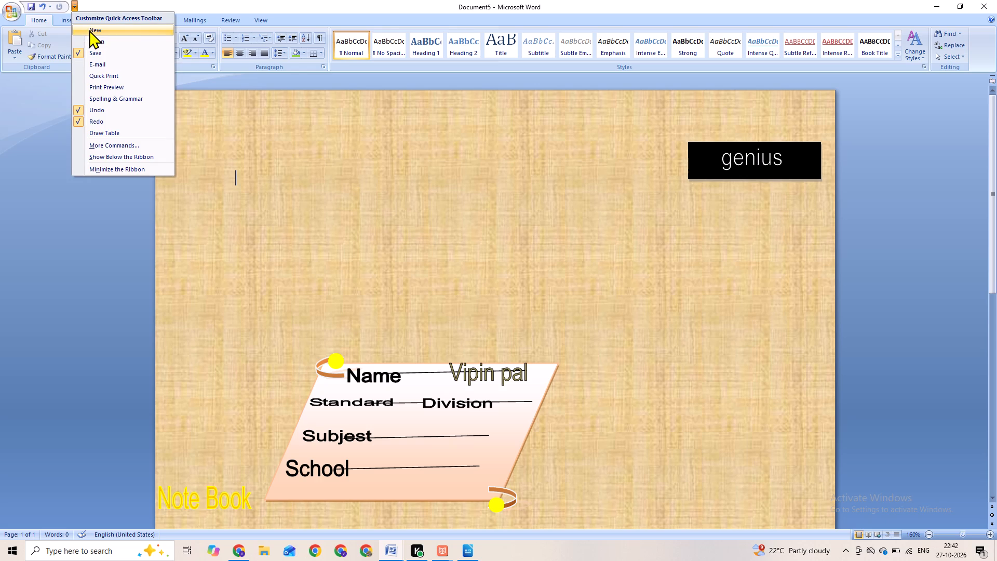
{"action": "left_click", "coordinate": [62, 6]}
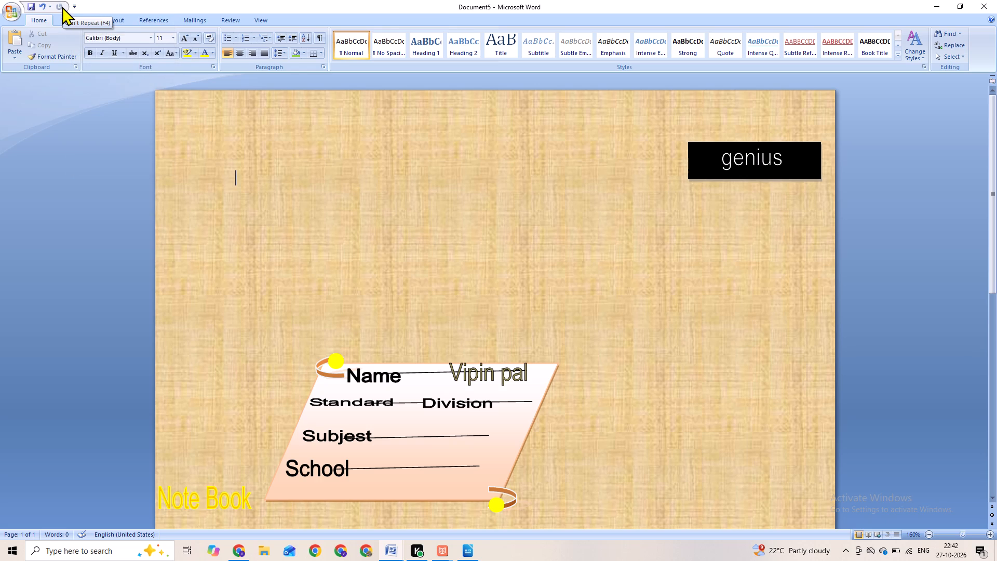
Save the cover as a Word document named "vip" in the Documents folder.
{"action": "left_click", "coordinate": [32, 5]}
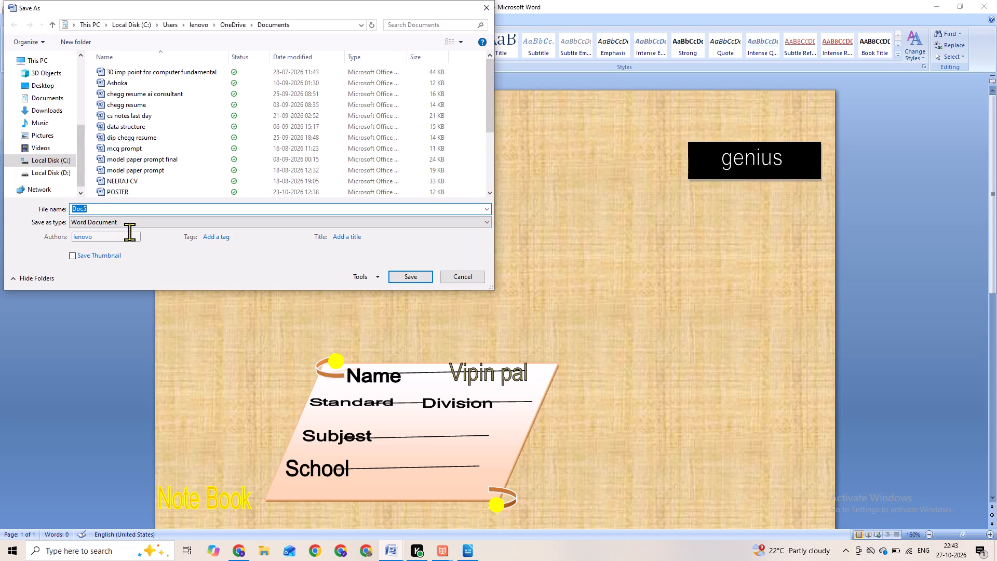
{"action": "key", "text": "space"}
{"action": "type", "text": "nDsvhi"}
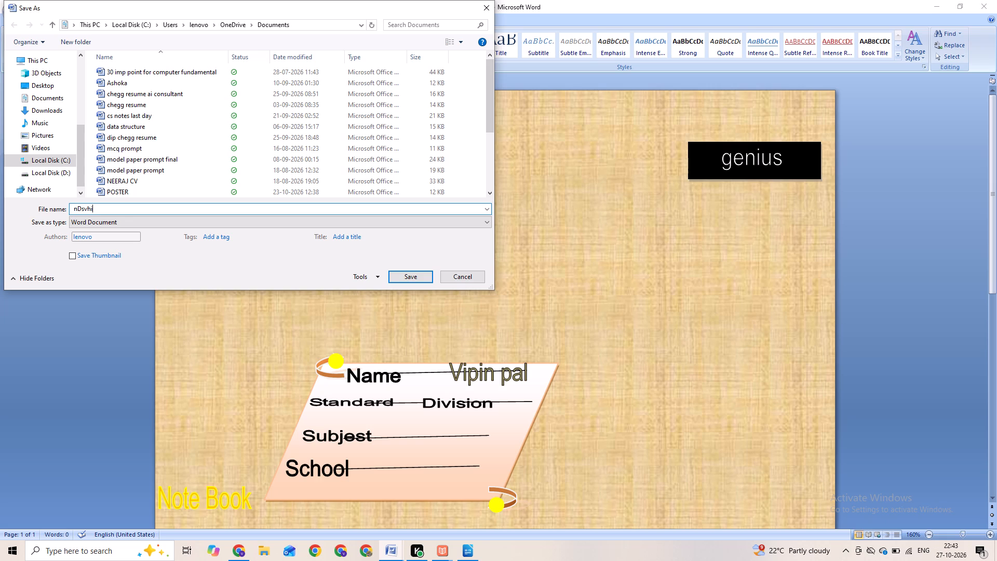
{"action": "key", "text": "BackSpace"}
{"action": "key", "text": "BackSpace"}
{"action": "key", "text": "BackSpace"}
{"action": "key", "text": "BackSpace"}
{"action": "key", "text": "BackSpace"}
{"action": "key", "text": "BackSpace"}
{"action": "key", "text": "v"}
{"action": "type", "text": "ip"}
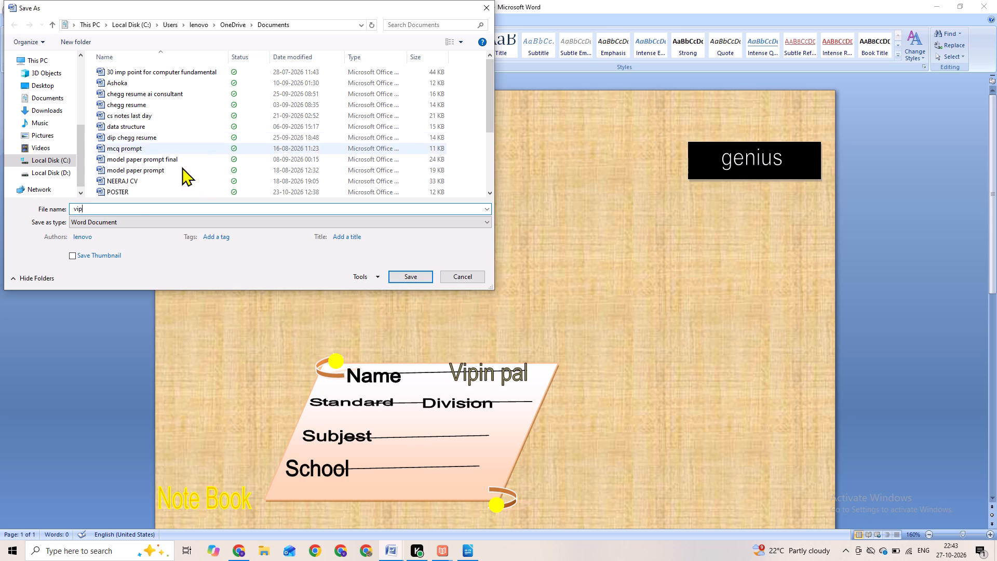
{"action": "left_click", "coordinate": [405, 281]}
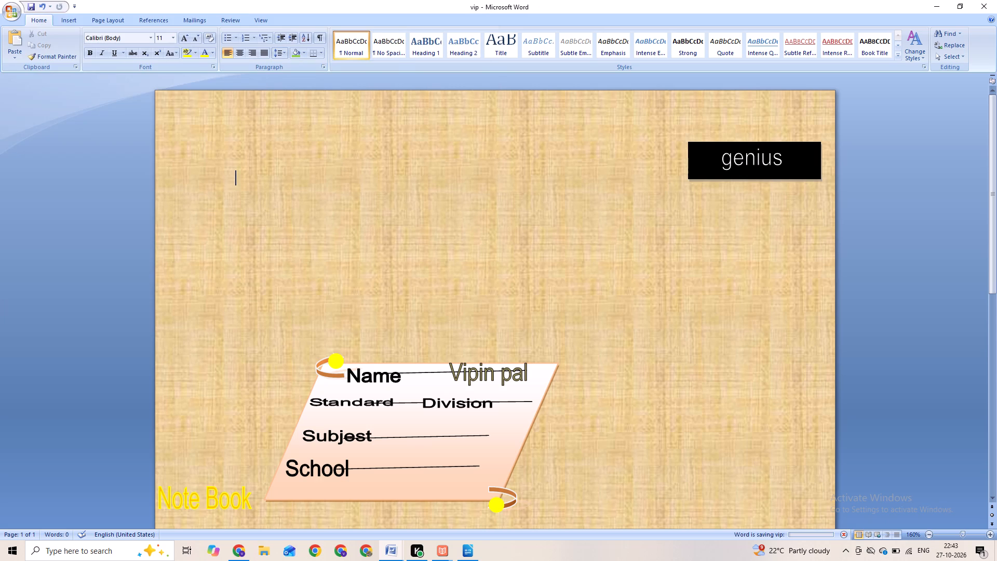
{"action": "left_click", "coordinate": [31, 7]}
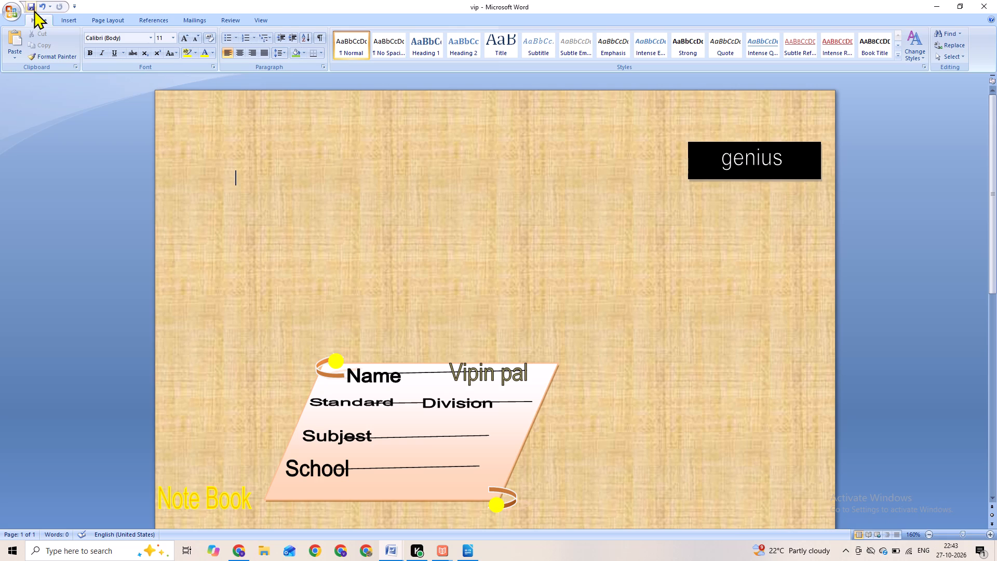
{"action": "left_click", "coordinate": [34, 7]}
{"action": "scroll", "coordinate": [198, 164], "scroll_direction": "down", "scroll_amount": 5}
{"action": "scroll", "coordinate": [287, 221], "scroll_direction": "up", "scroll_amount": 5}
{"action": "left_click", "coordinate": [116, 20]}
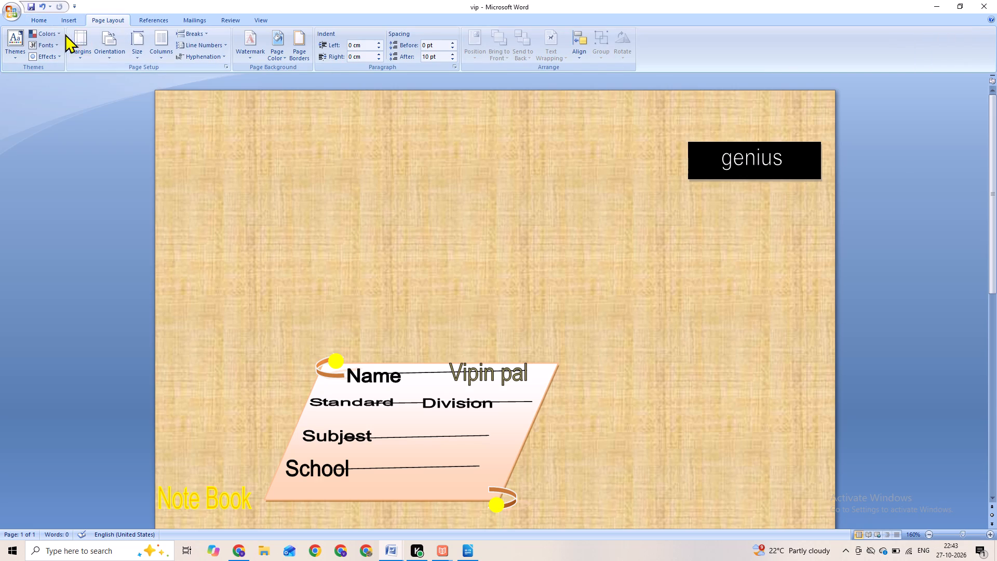
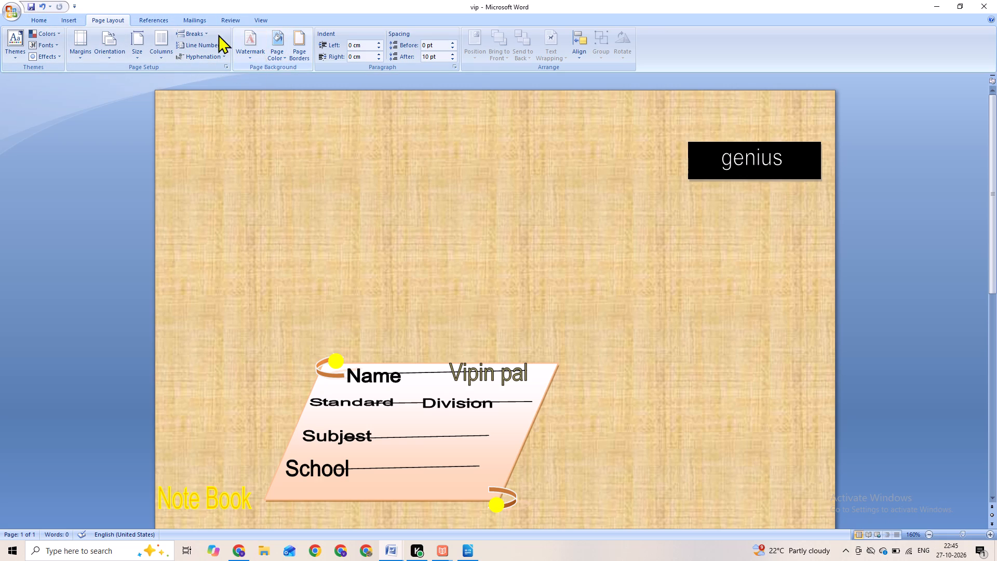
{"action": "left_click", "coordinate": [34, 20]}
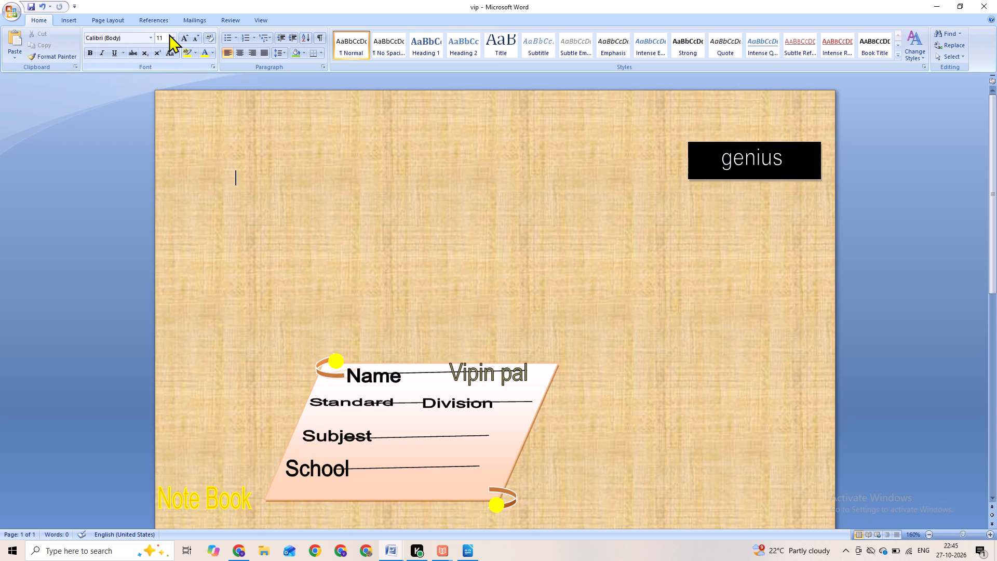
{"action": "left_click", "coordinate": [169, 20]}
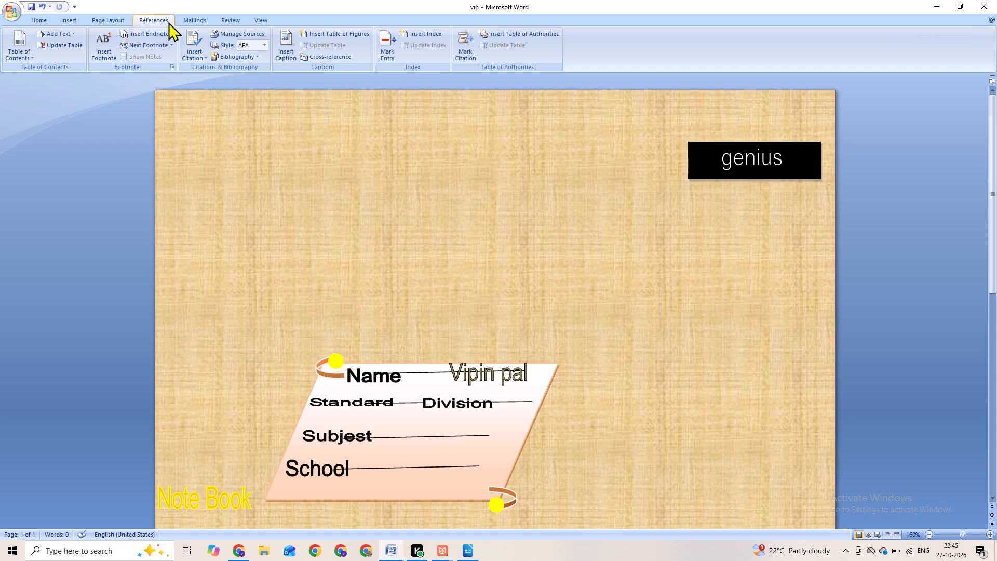
Apply the Narrow margin preset, 1.27 cm on all sides, to the notebook cover page.
{"action": "left_click", "coordinate": [104, 18]}
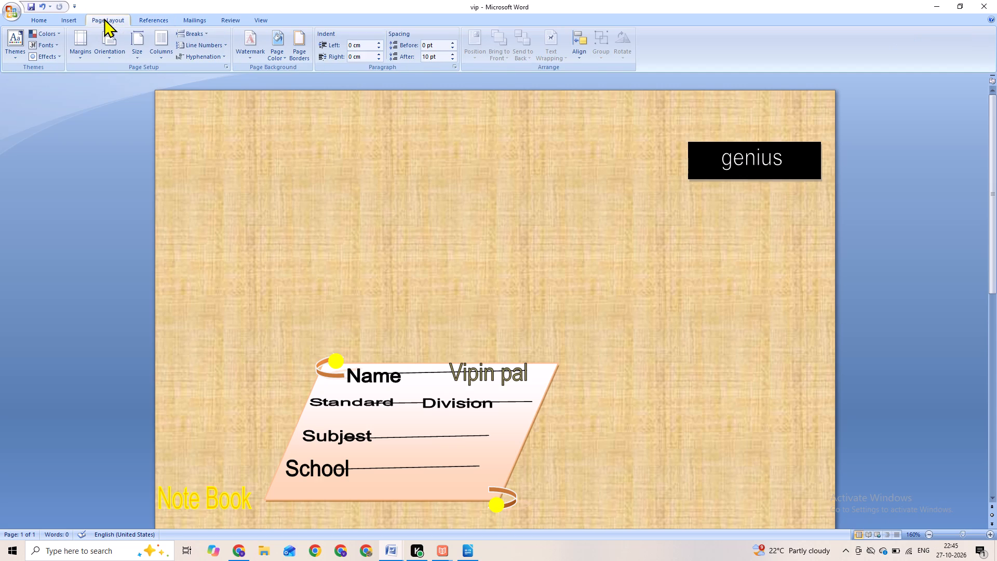
{"action": "left_click", "coordinate": [78, 40]}
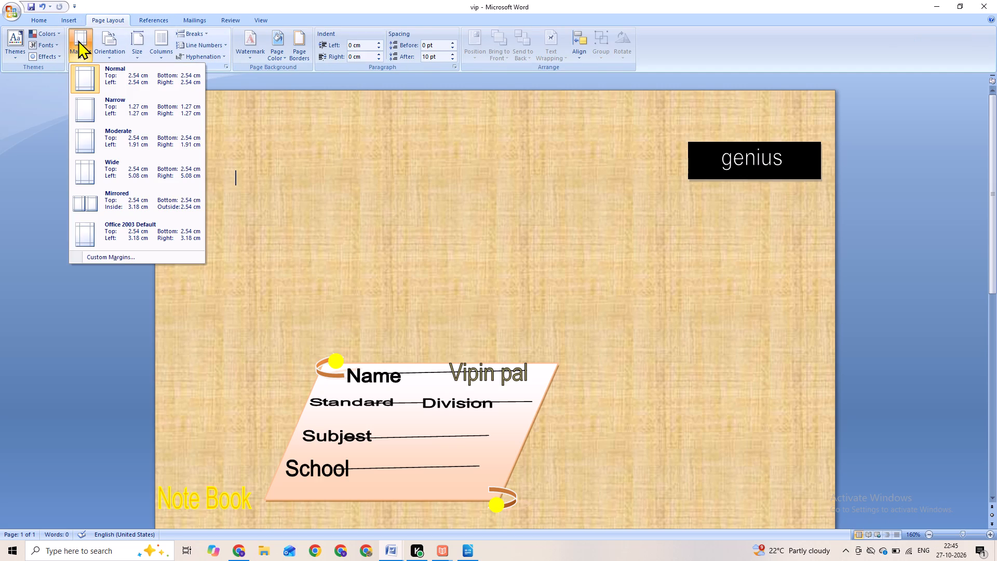
{"action": "left_click", "coordinate": [79, 109]}
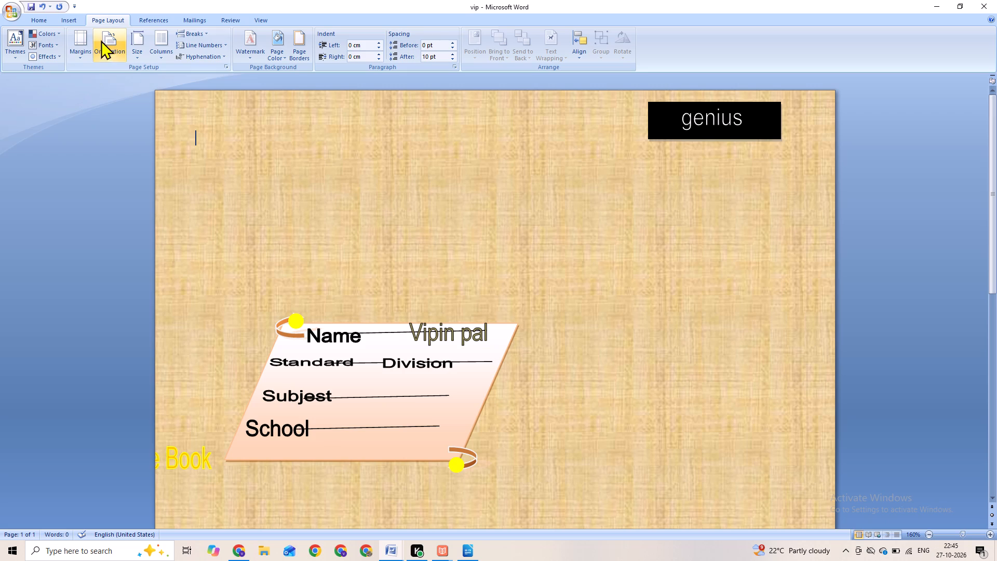
Create a new blank document from the Blank document template.
{"action": "left_click", "coordinate": [79, 15]}
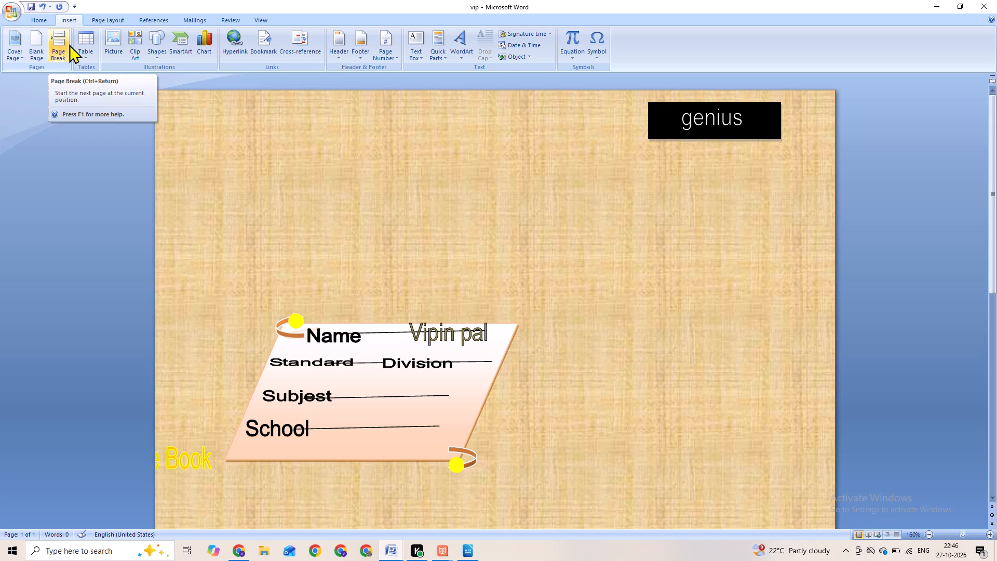
{"action": "left_click", "coordinate": [18, 8]}
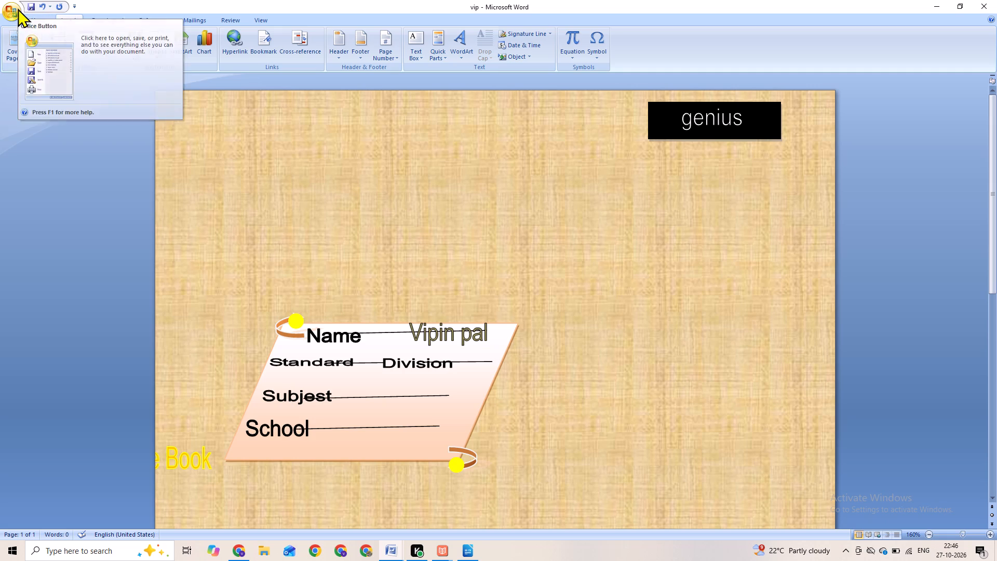
{"action": "left_click", "coordinate": [24, 35]}
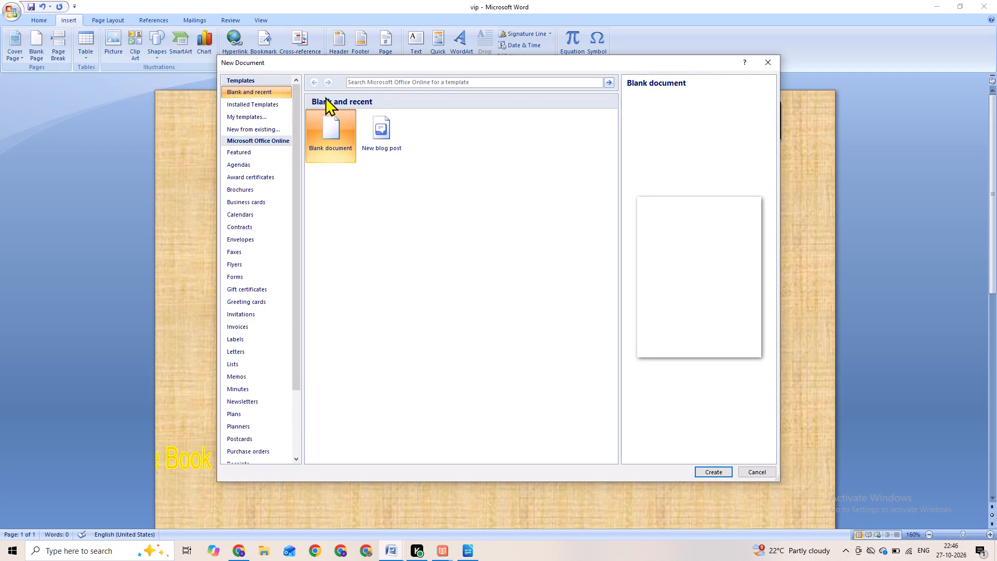
{"action": "left_click", "coordinate": [329, 129]}
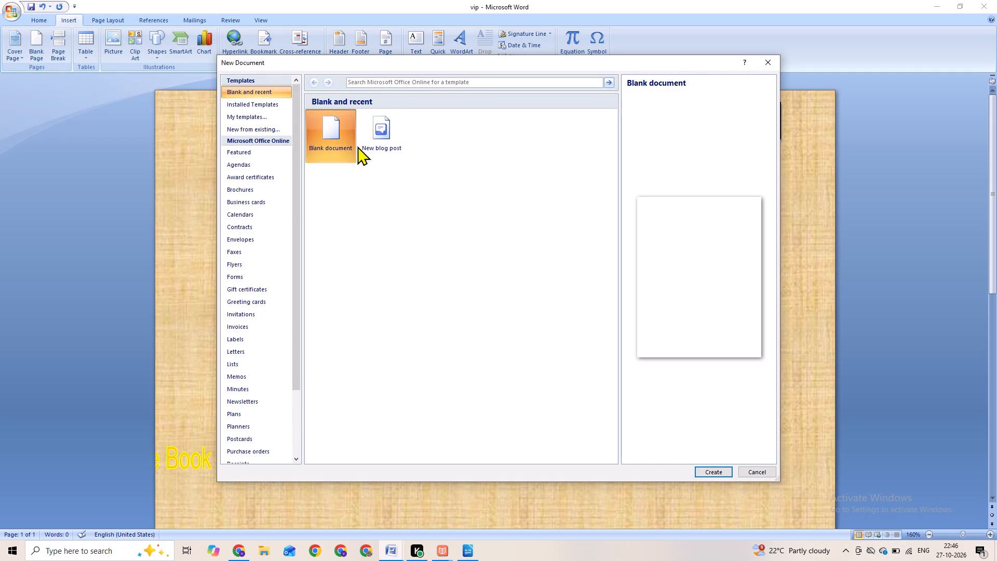
{"action": "left_click_drag", "start_coordinate": [772, 289], "coordinate": [766, 280]}
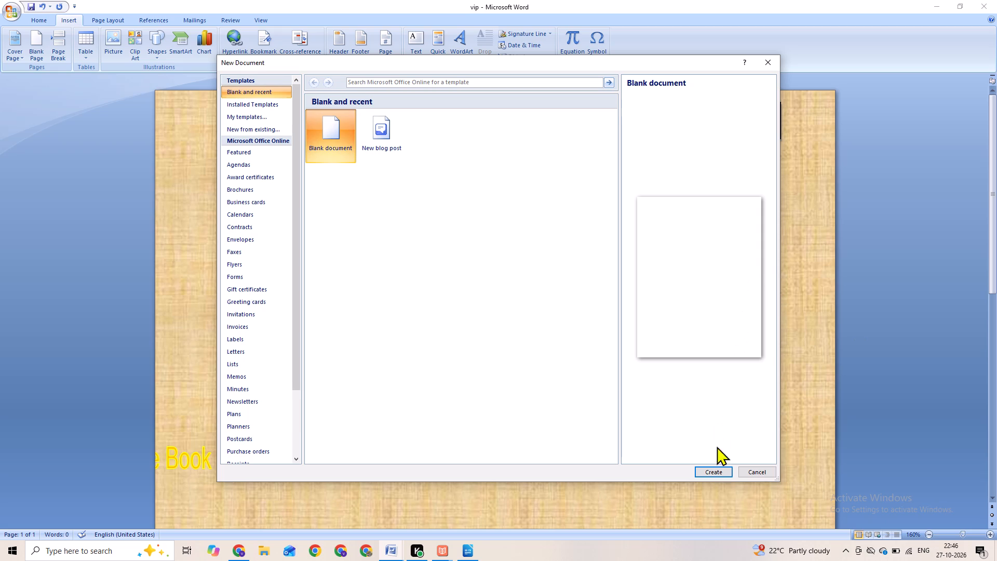
{"action": "left_click", "coordinate": [717, 474]}
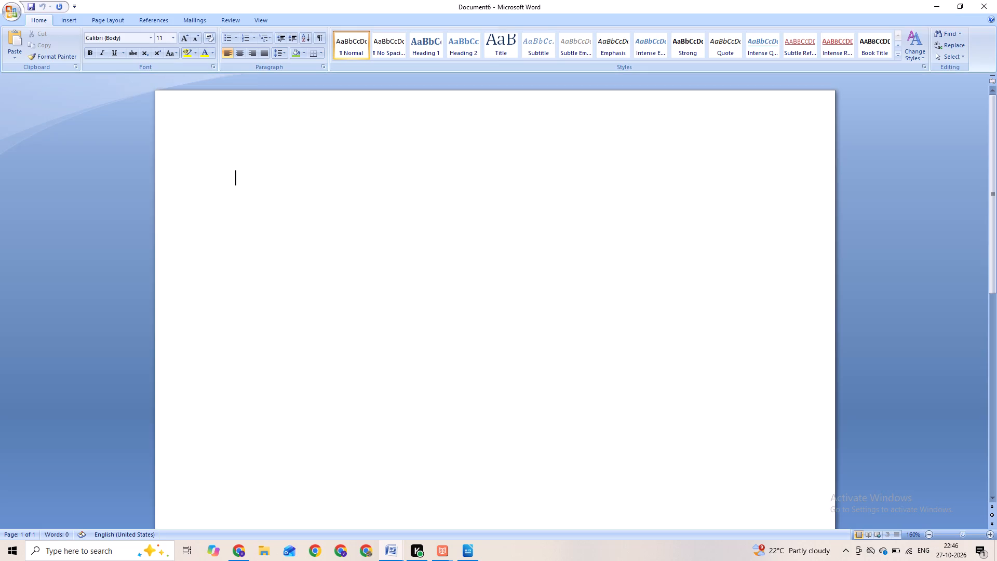